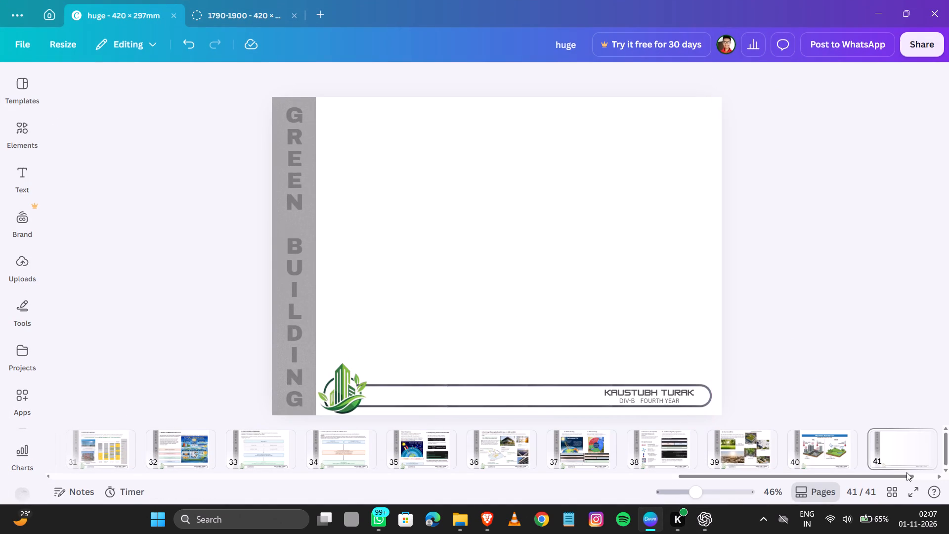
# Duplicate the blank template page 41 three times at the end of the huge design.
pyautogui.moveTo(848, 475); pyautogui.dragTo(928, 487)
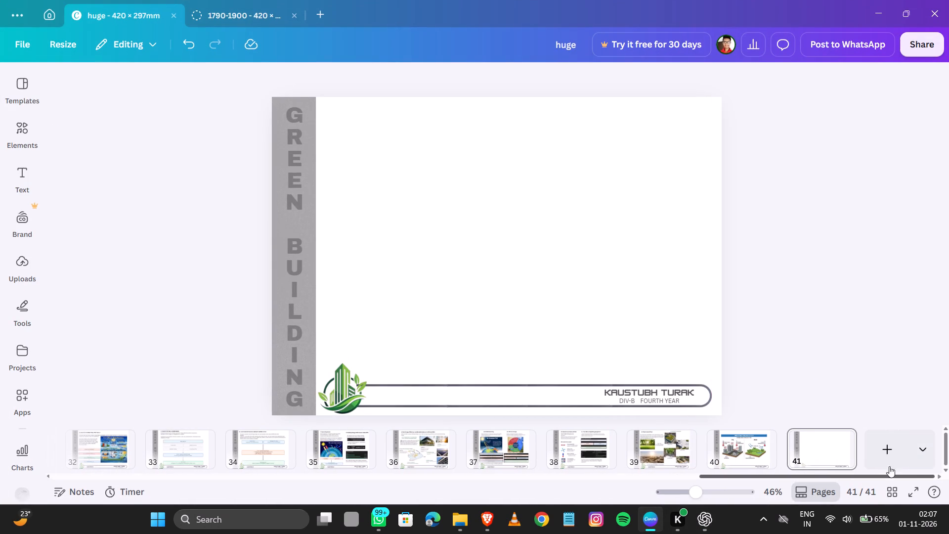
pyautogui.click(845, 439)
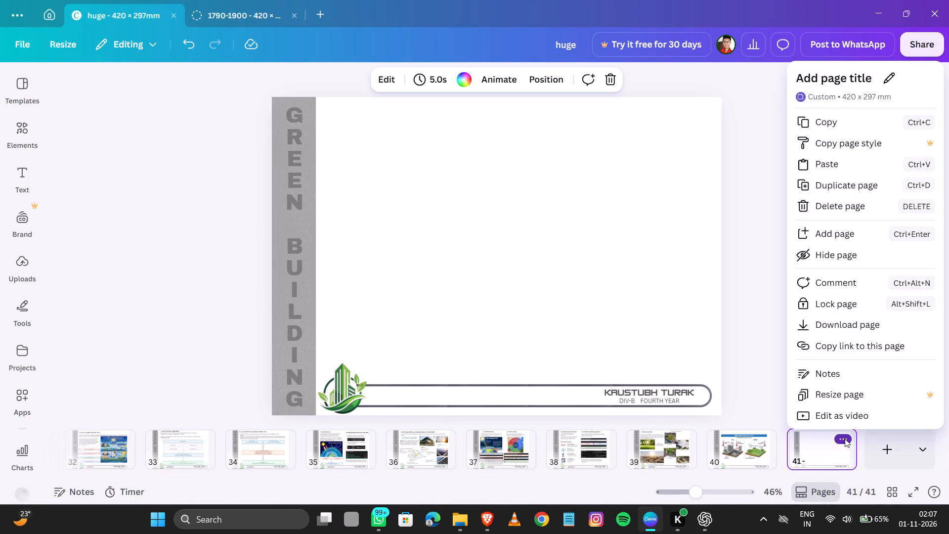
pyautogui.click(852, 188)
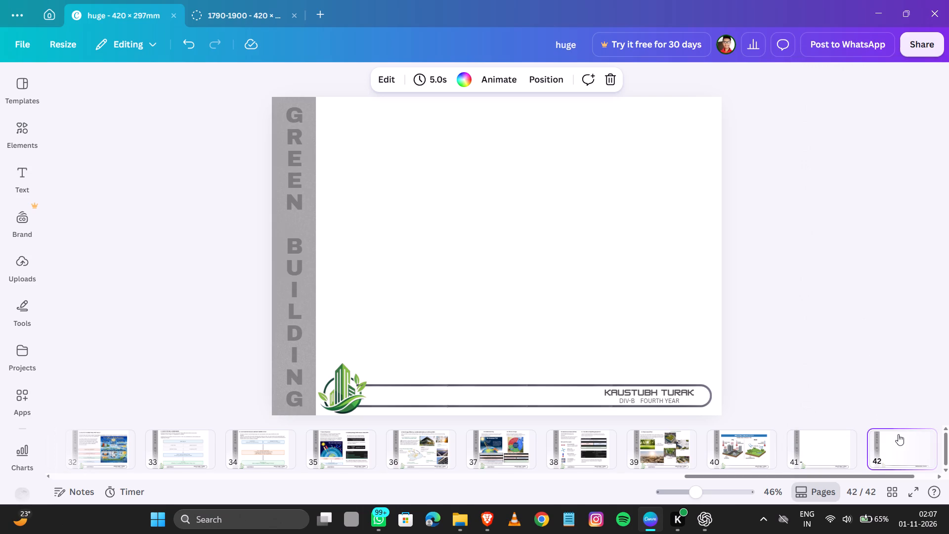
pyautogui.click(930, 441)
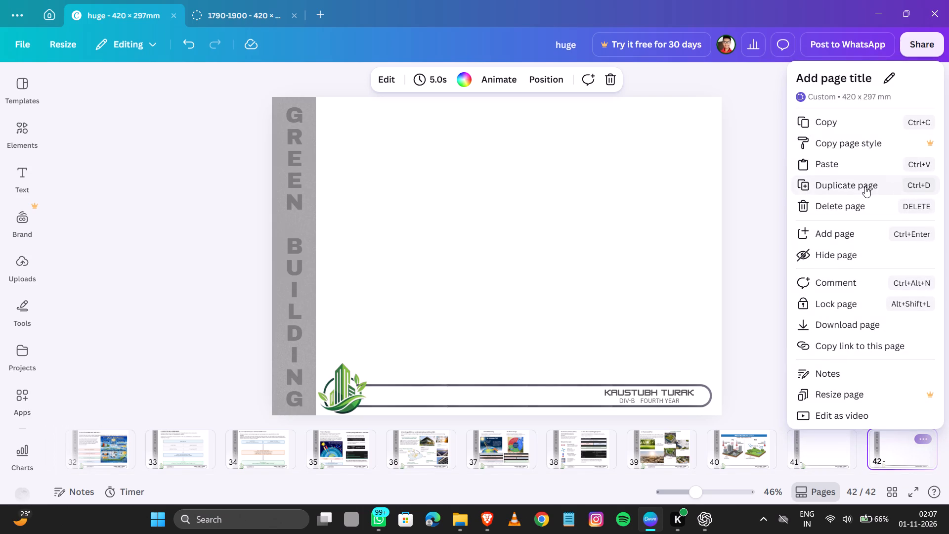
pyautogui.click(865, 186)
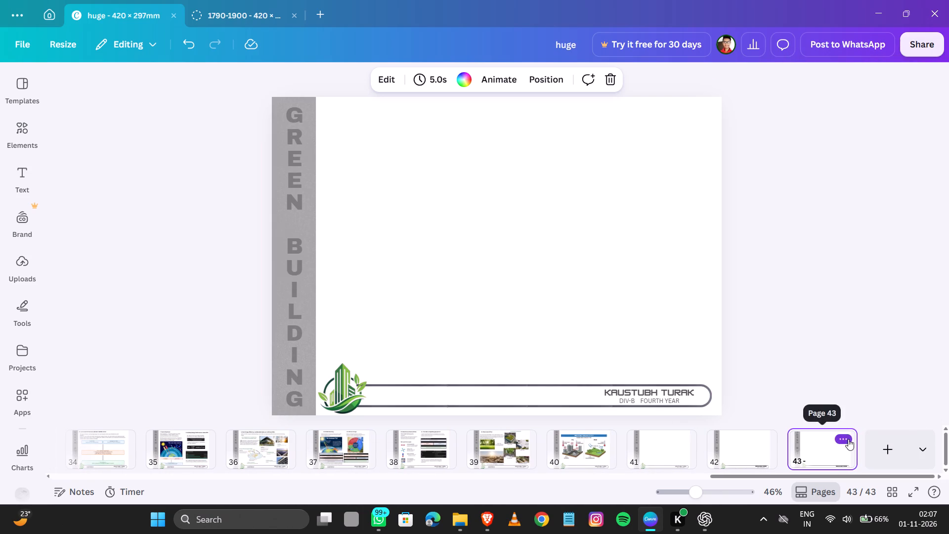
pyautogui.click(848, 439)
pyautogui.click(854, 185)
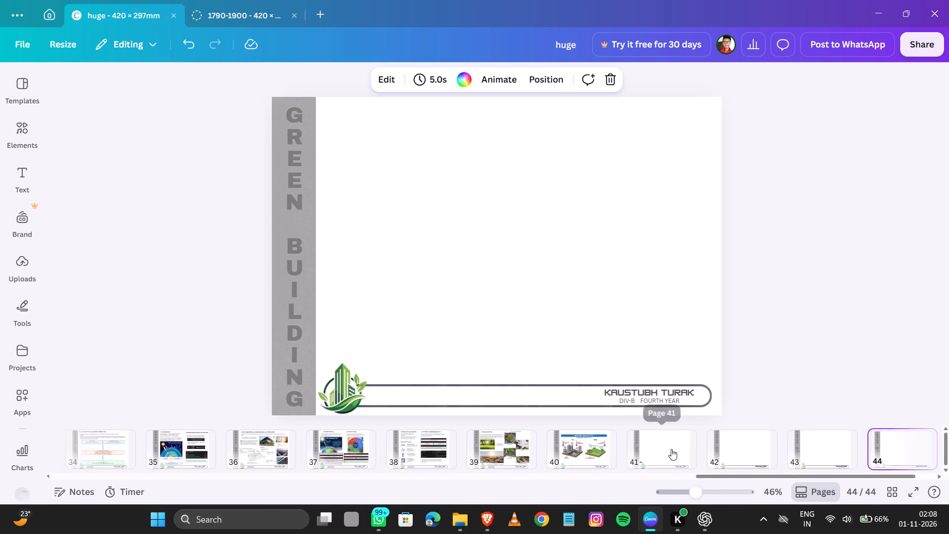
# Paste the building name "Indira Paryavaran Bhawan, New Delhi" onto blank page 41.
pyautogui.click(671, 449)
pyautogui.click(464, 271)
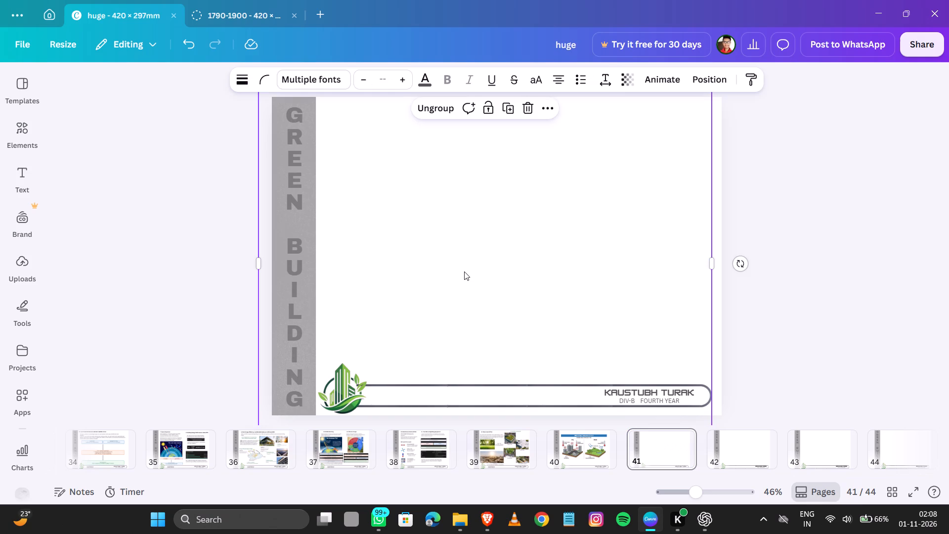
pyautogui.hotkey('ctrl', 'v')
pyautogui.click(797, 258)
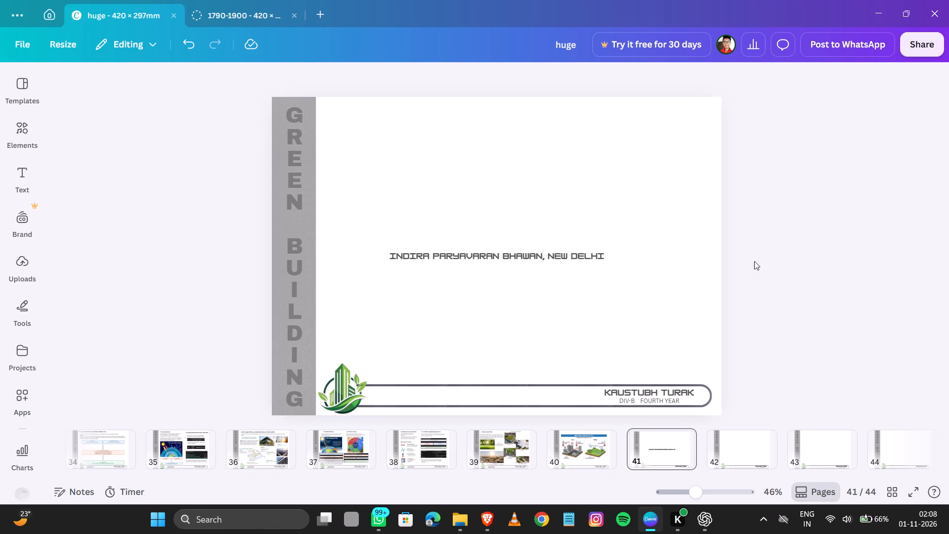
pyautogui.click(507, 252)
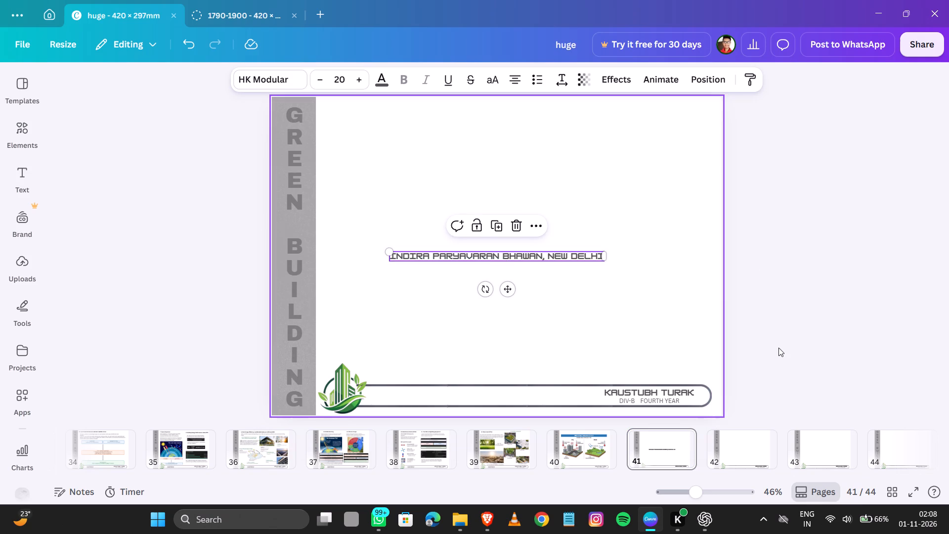
# Undo the pasted building name, the page duplications and the creation of blank page 41, back to the Urban Heat Island Effect page.
pyautogui.hotkey('ctrl', 'z')
pyautogui.hotkey('ctrl', 'z')
pyautogui.hotkey('ctrl', 'z')
pyautogui.hotkey('ctrl', 'z')
pyautogui.hotkey('ctrl', 'z')
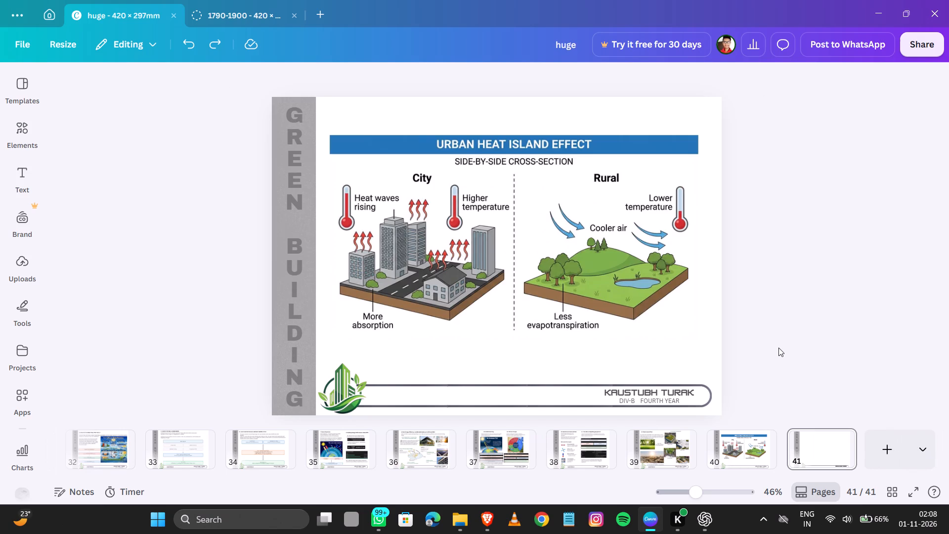
pyautogui.click(803, 317)
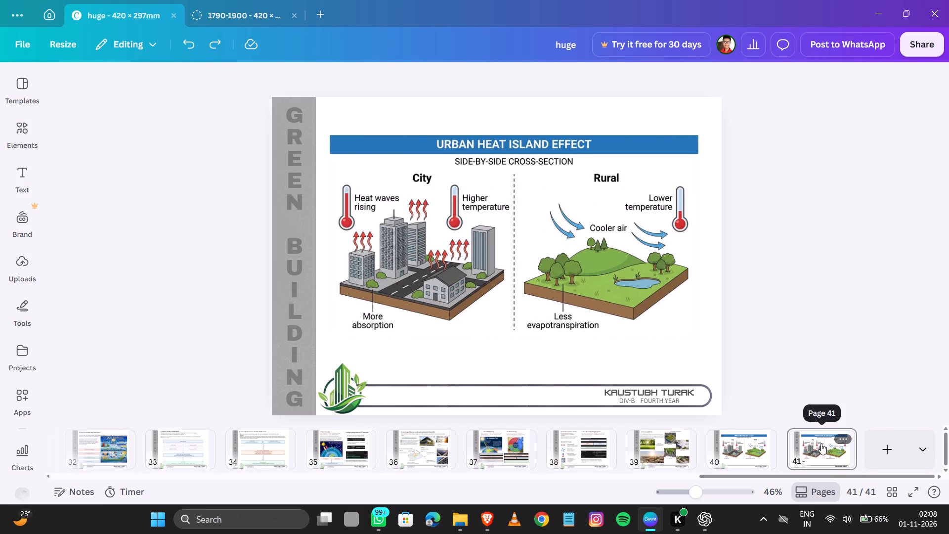
pyautogui.hotkey('ctrl', 'z')
pyautogui.click(850, 300)
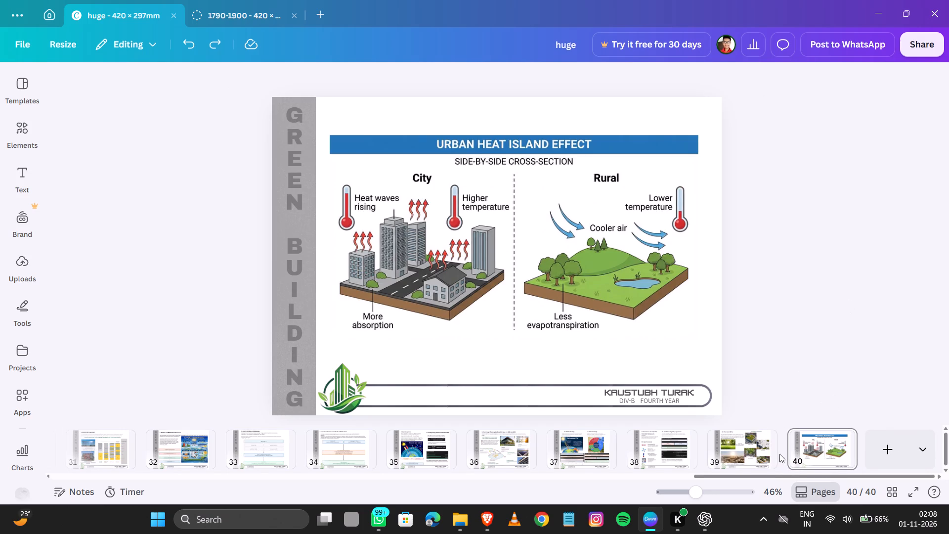
# Find page 17, the last Energy Efficiency Case Study International page, and duplicate it.
pyautogui.moveTo(770, 476); pyautogui.dragTo(103, 422)
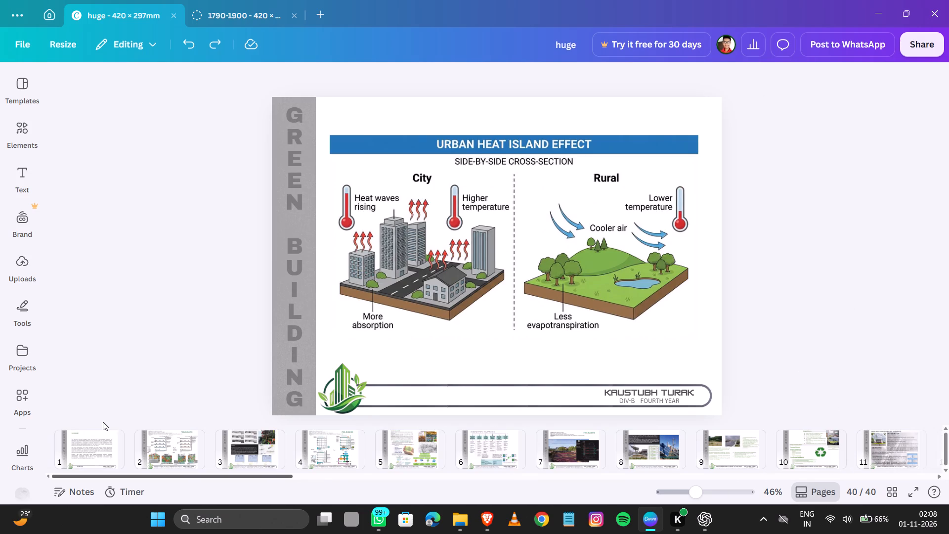
pyautogui.moveTo(103, 422); pyautogui.dragTo(178, 446)
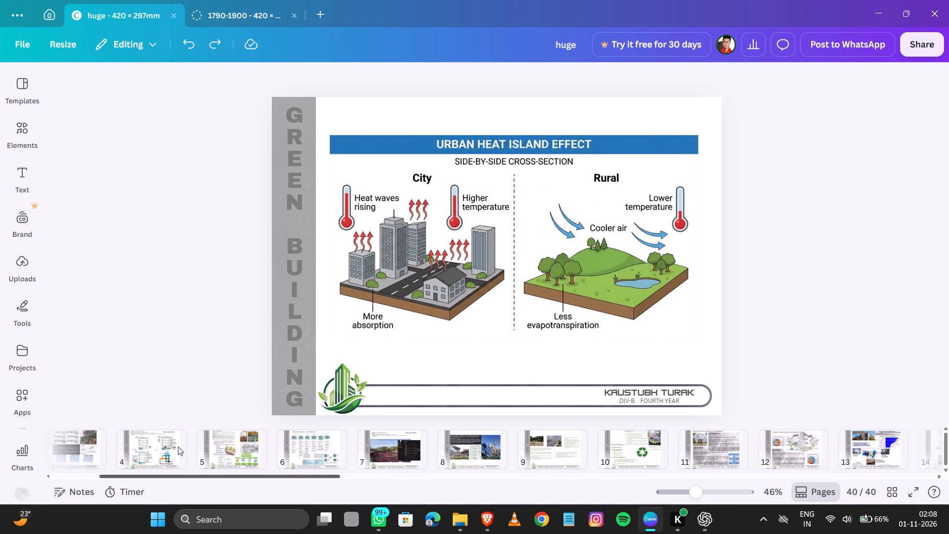
pyautogui.moveTo(178, 446); pyautogui.dragTo(230, 462)
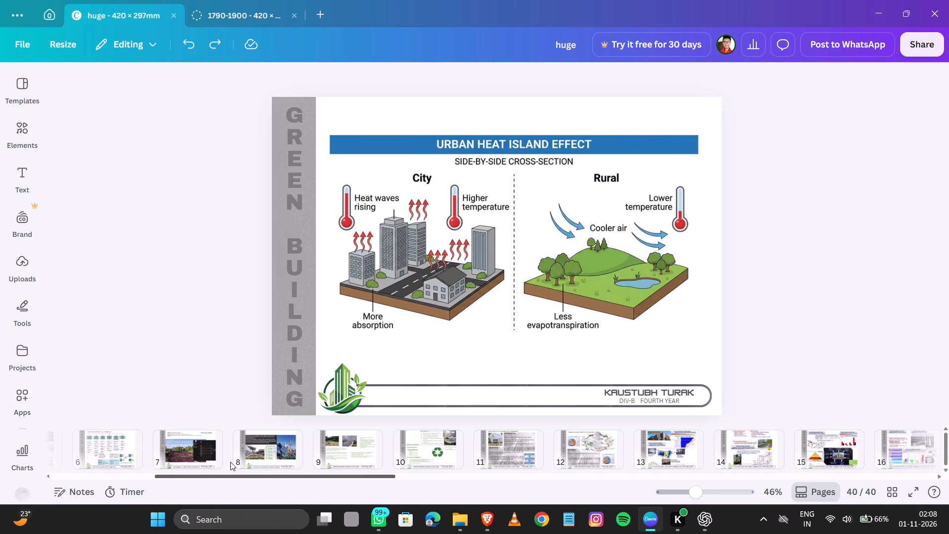
pyautogui.moveTo(230, 462); pyautogui.dragTo(362, 494)
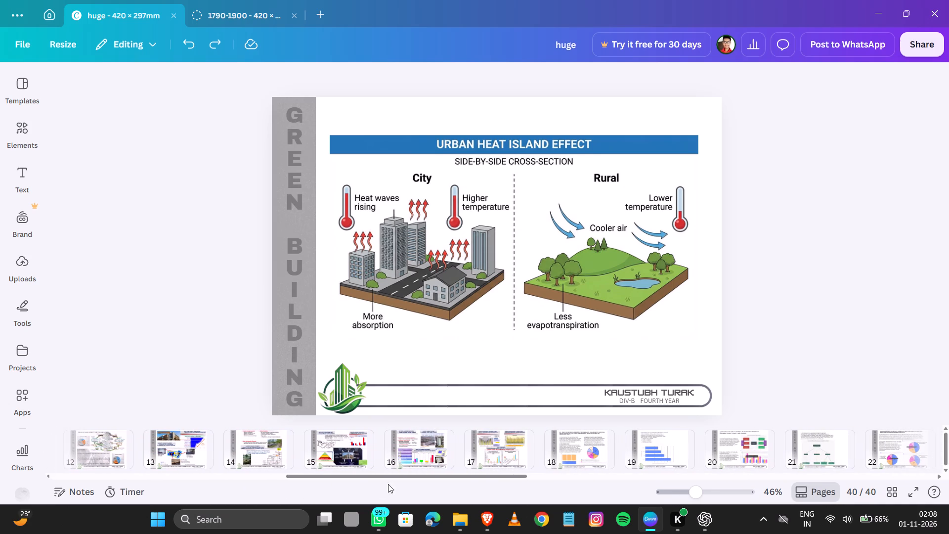
pyautogui.click(496, 440)
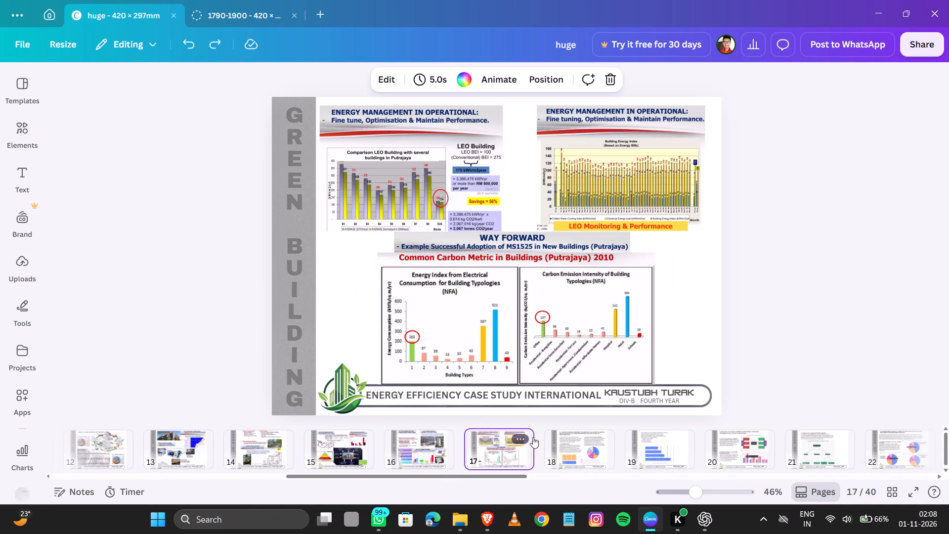
pyautogui.click(523, 437)
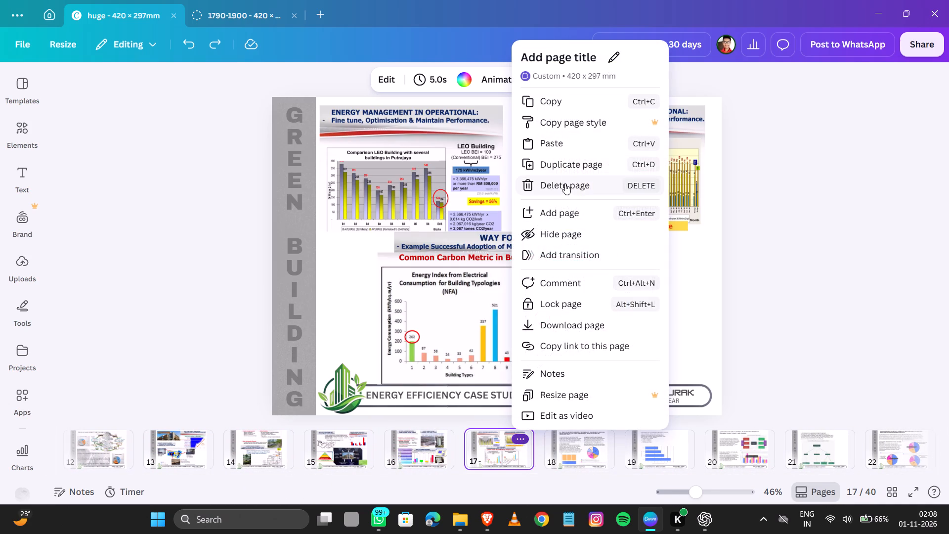
pyautogui.click(565, 165)
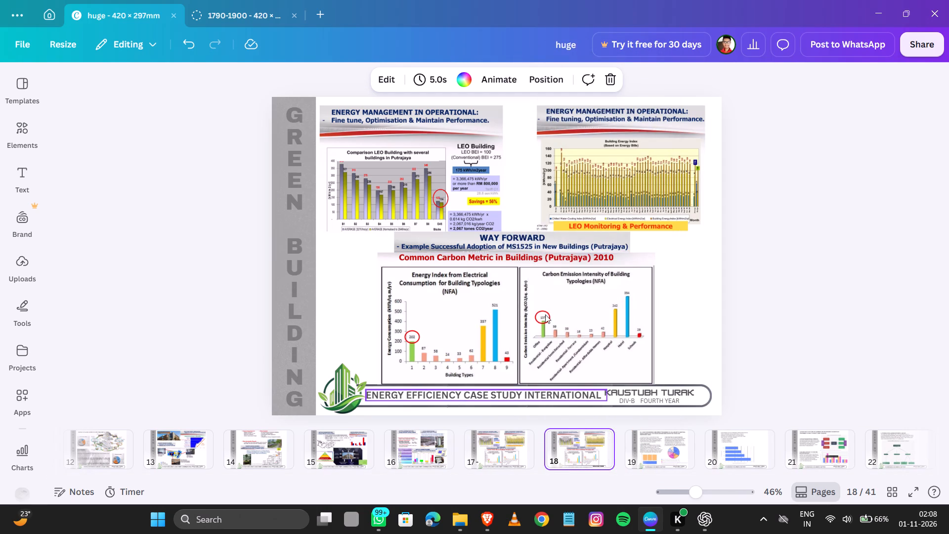
# Delete the carbon metric charts, the Way Forward heading and both Energy Management images from duplicated page 18.
pyautogui.click(534, 293)
pyautogui.press('Delete')
pyautogui.click(525, 240)
pyautogui.press('Delete')
pyautogui.click(472, 186)
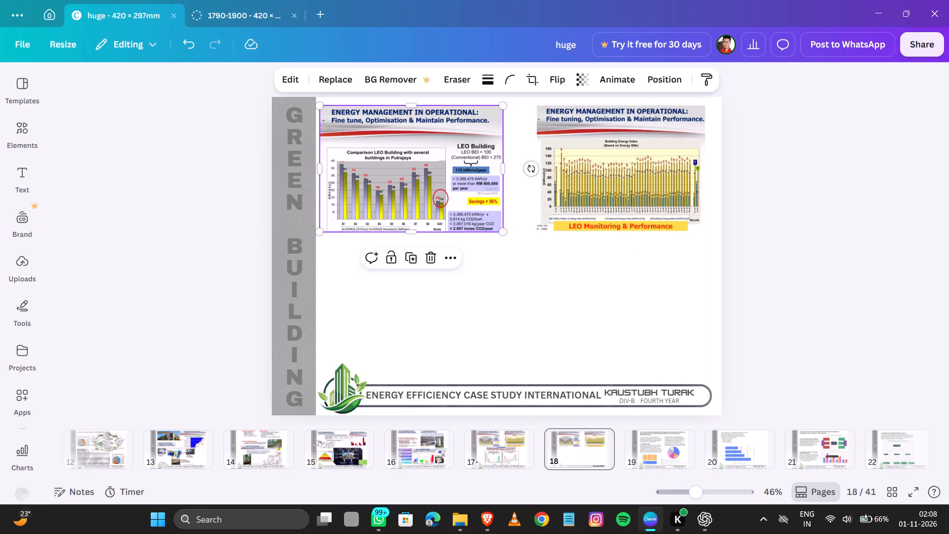
pyautogui.press('Delete')
pyautogui.click(571, 200)
pyautogui.press('Delete')
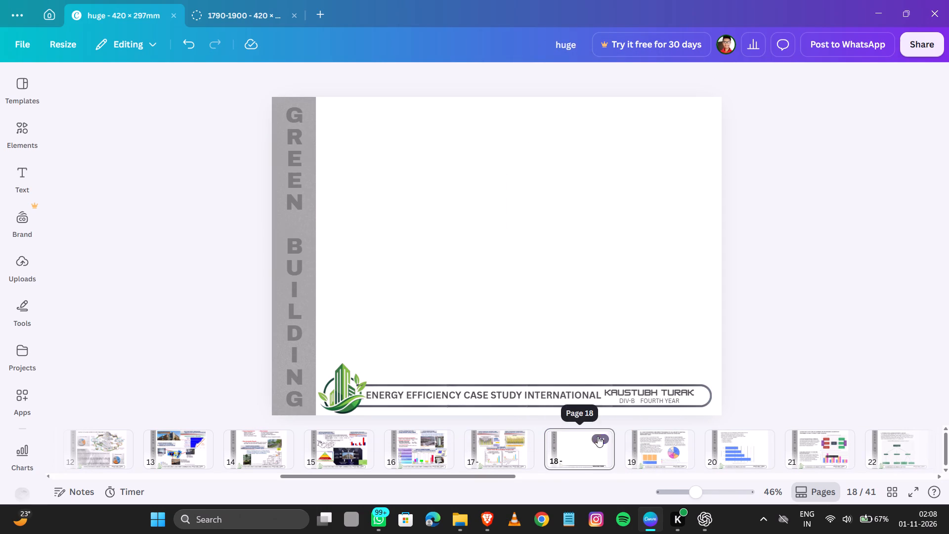
# Duplicate the emptied case-study page three times so that pages 18 to 21 share the same blank layout.
pyautogui.click(599, 436)
pyautogui.click(661, 158)
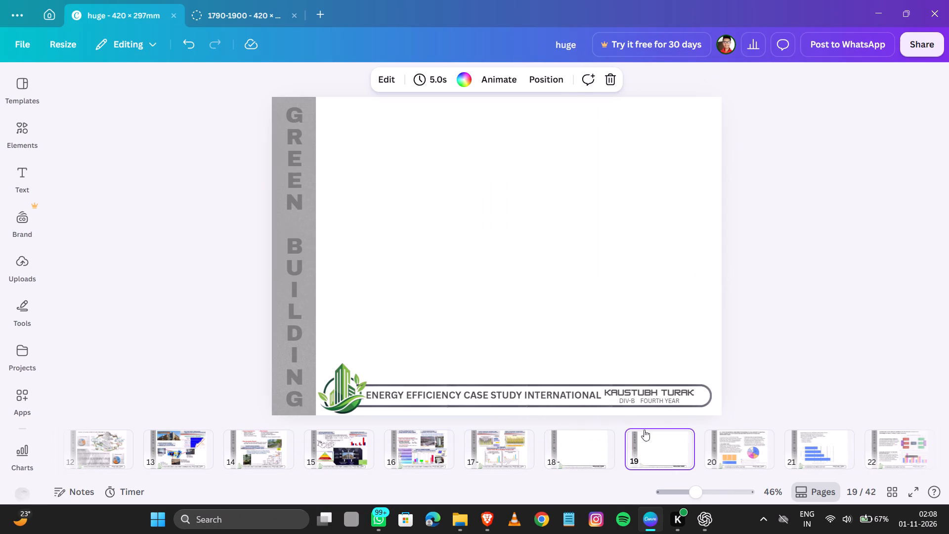
pyautogui.click(679, 440)
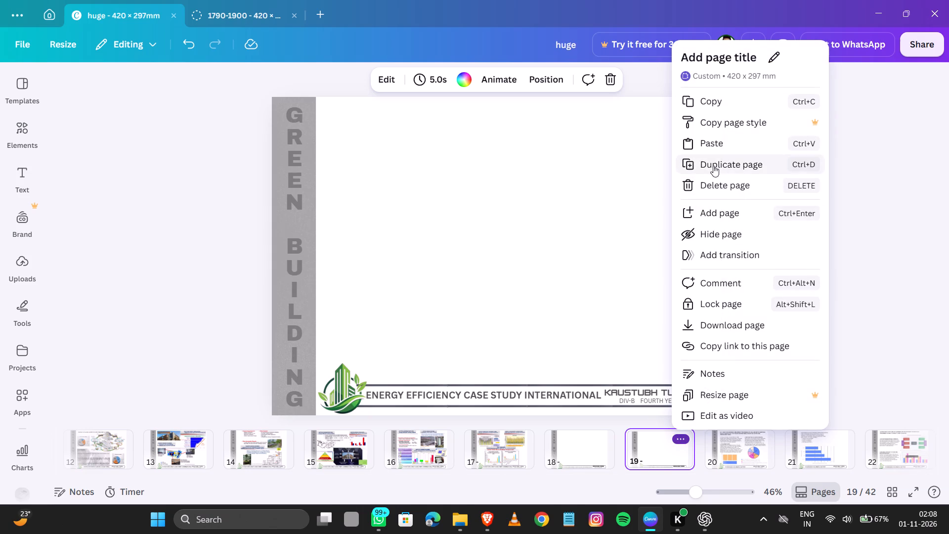
pyautogui.click(713, 166)
pyautogui.click(764, 435)
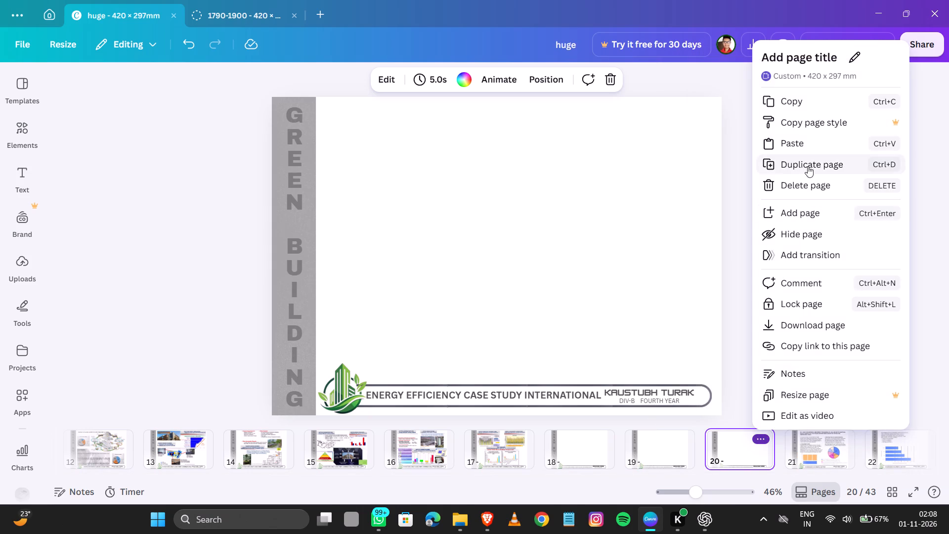
pyautogui.click(808, 166)
# Paste the copied building name "Indira Paryavaran Bhawan, New Delhi" as text on page 18.
pyautogui.click(597, 444)
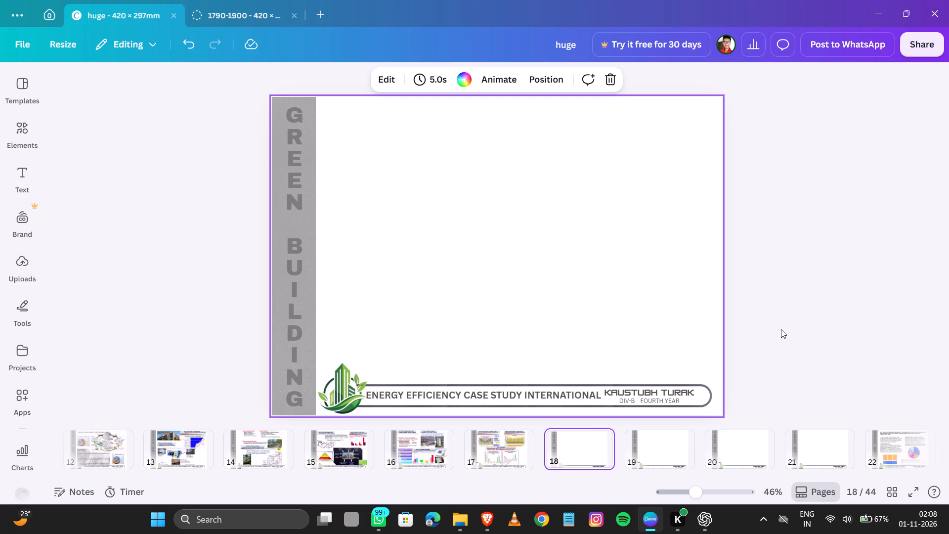
pyautogui.hotkey('ctrl', 'v')
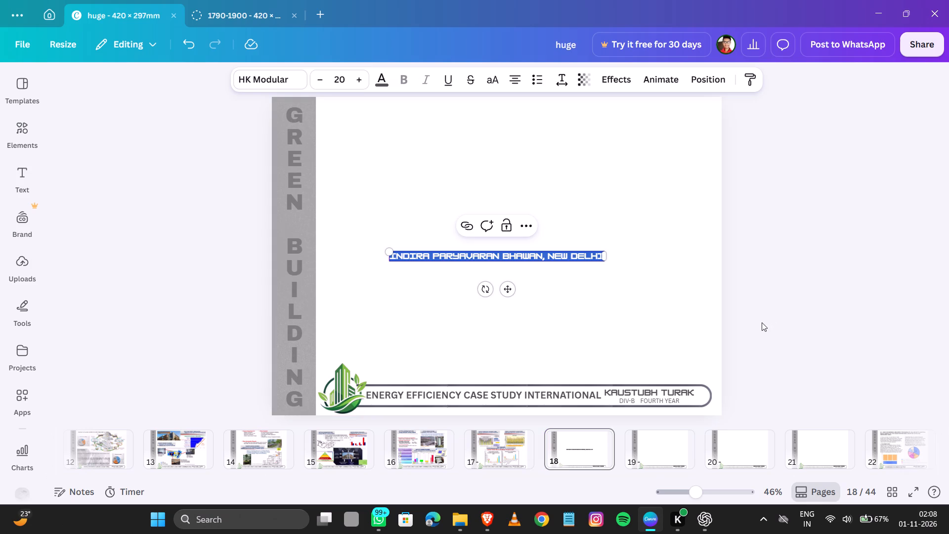
pyautogui.click(857, 245)
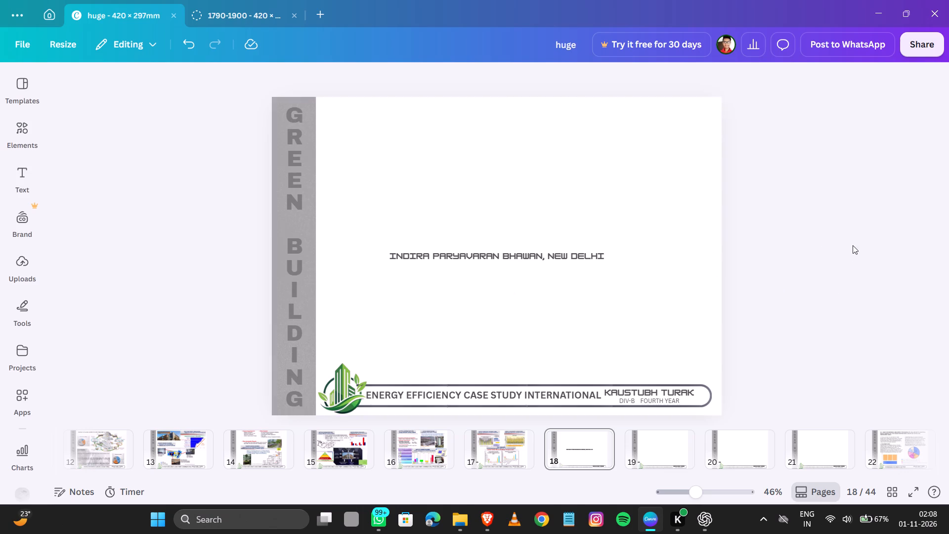
pyautogui.click(430, 398)
pyautogui.click(805, 295)
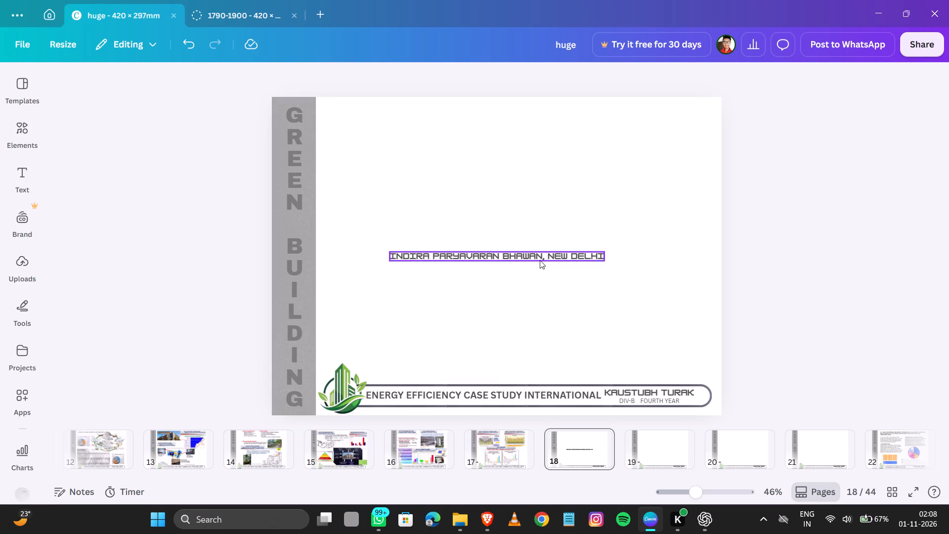
pyautogui.click(540, 260)
pyautogui.click(252, 76)
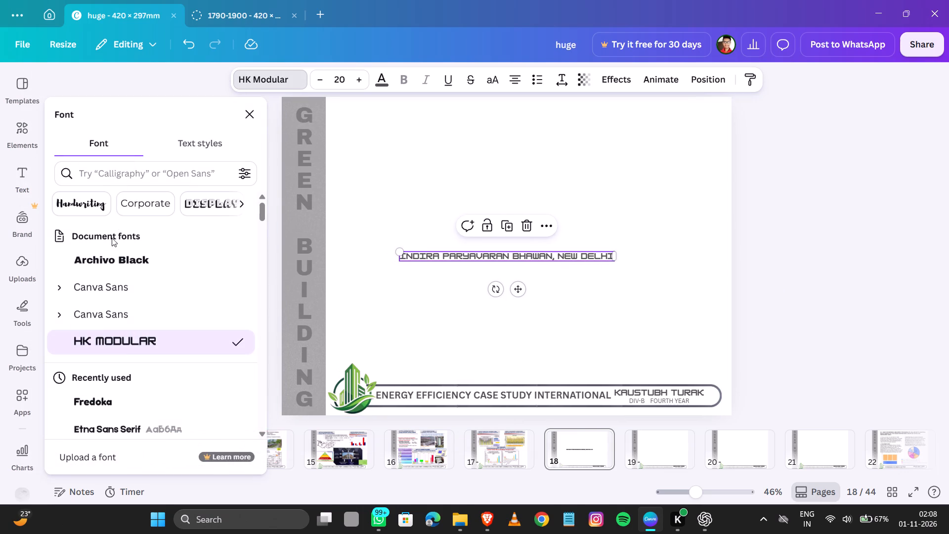
pyautogui.click(145, 282)
pyautogui.click(137, 314)
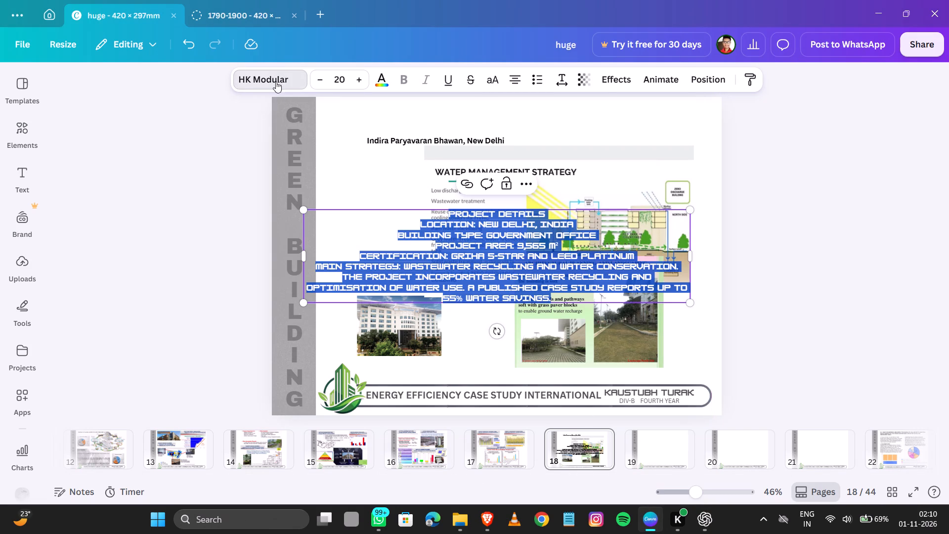
pyautogui.click(102, 292)
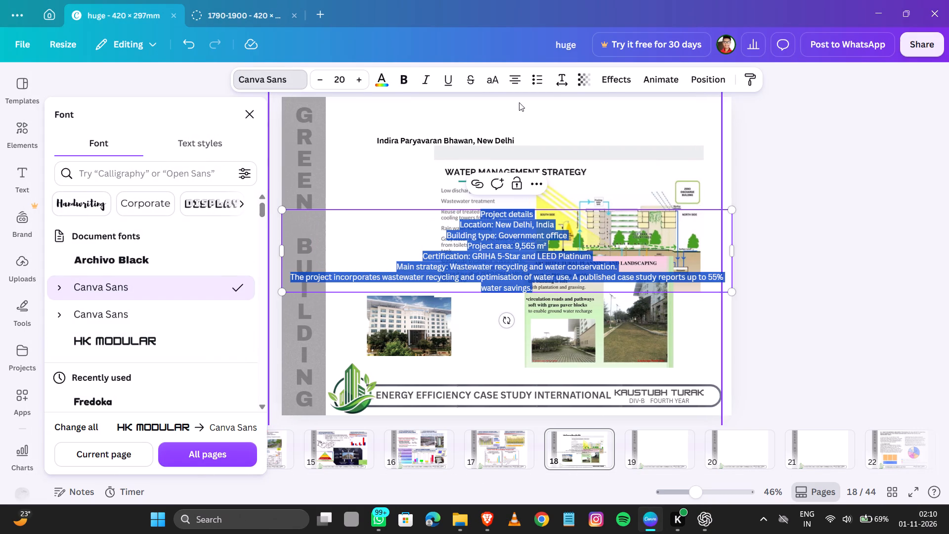
pyautogui.click(519, 76)
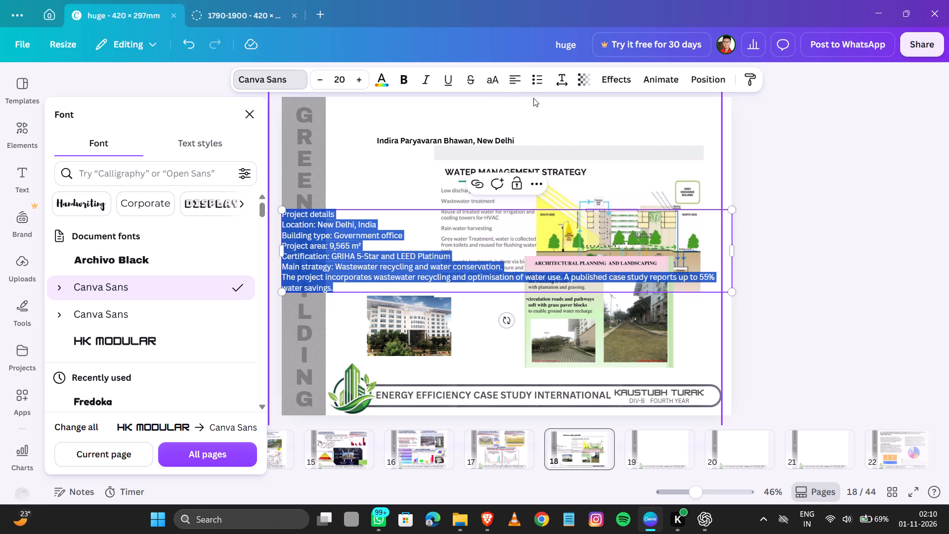
pyautogui.click(809, 208)
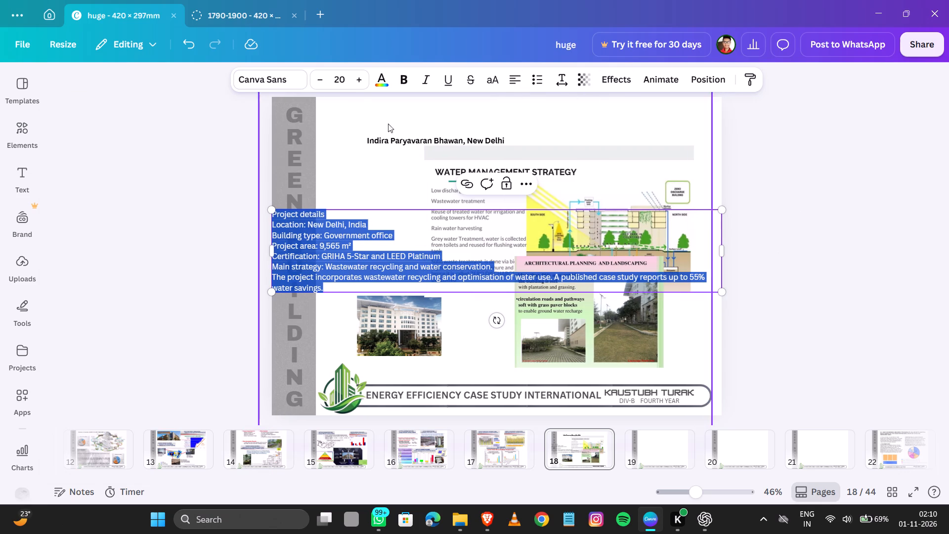
pyautogui.click(786, 227)
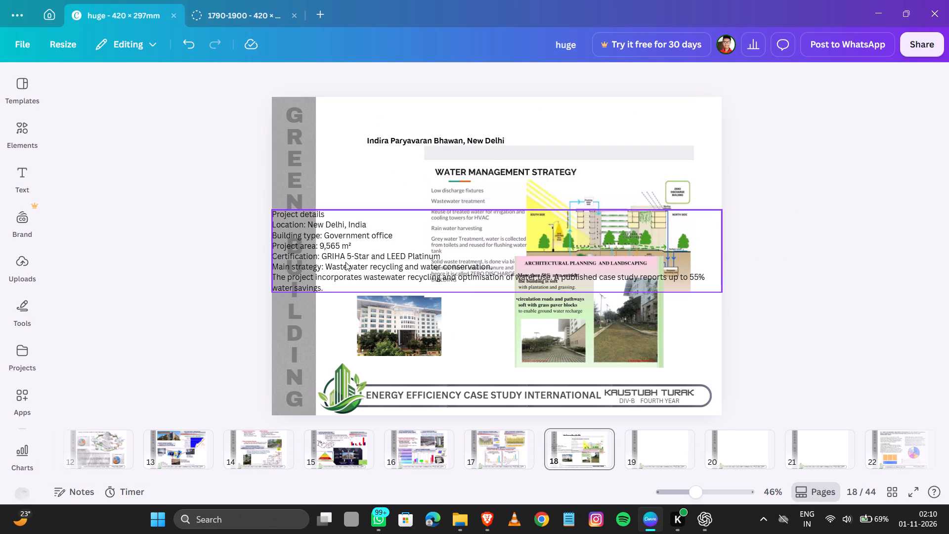
pyautogui.moveTo(345, 262); pyautogui.dragTo(447, 224)
# Move the Indira Paryavaran Bhawan, New Delhi heading to the page's upper-left corner beside the grey band and set its size to 24.
pyautogui.moveTo(380, 139); pyautogui.dragTo(365, 110)
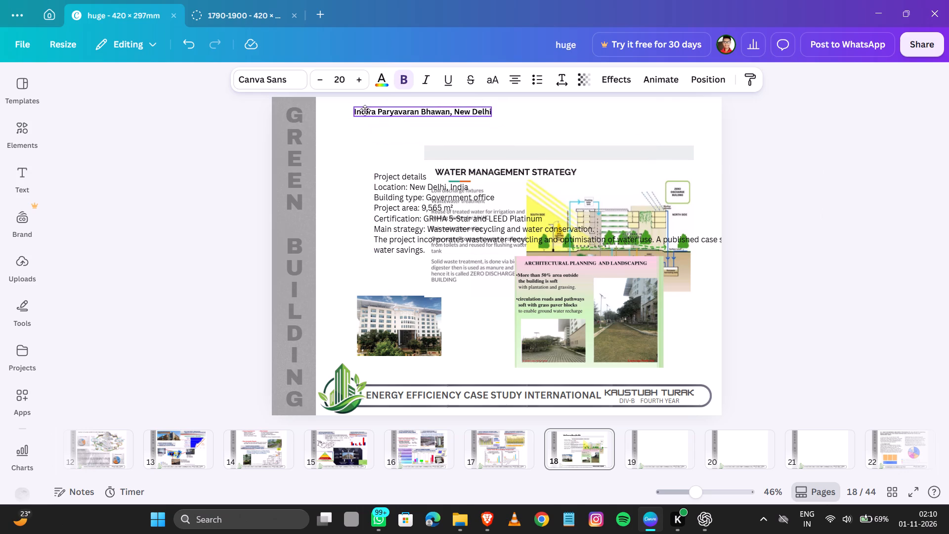
pyautogui.moveTo(365, 110); pyautogui.dragTo(349, 113)
pyautogui.click(349, 113)
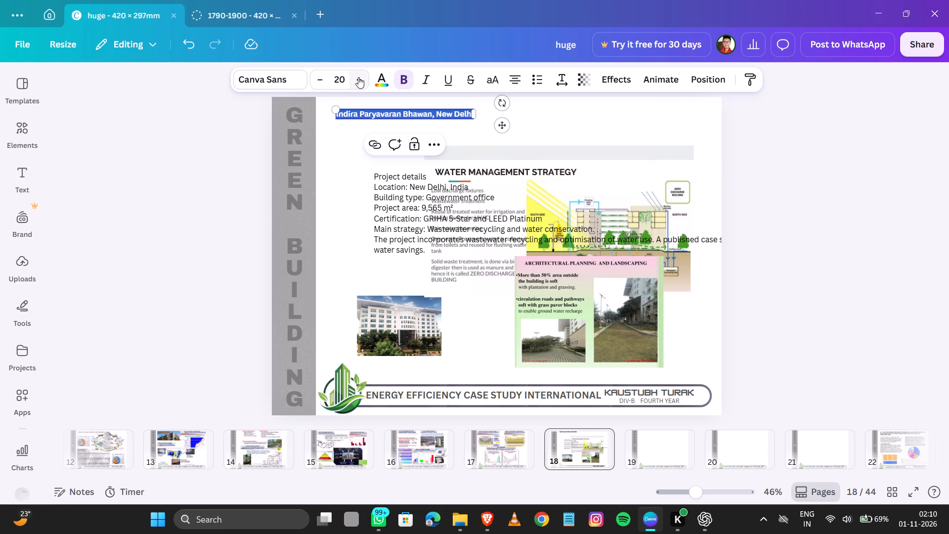
pyautogui.click(358, 77)
pyautogui.tripleClick(358, 77)
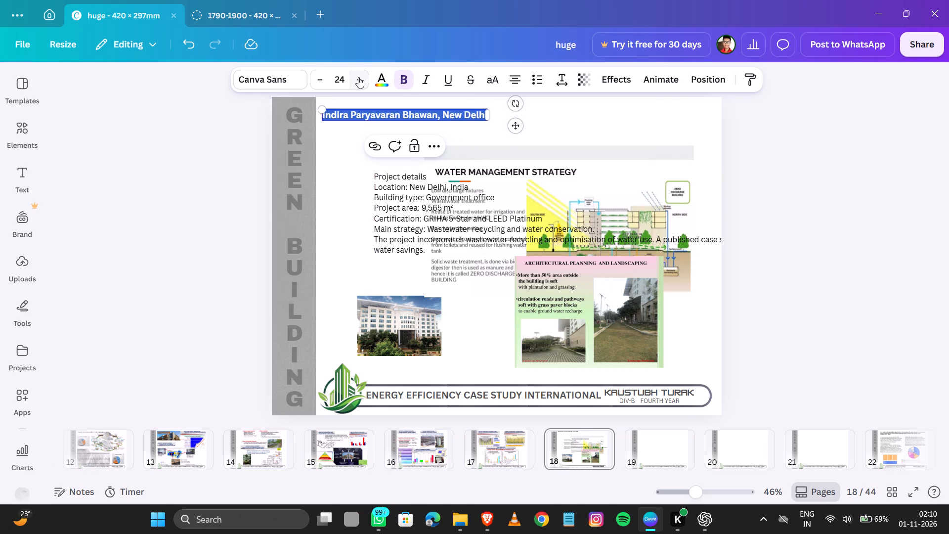
pyautogui.click(221, 185)
pyautogui.click(404, 116)
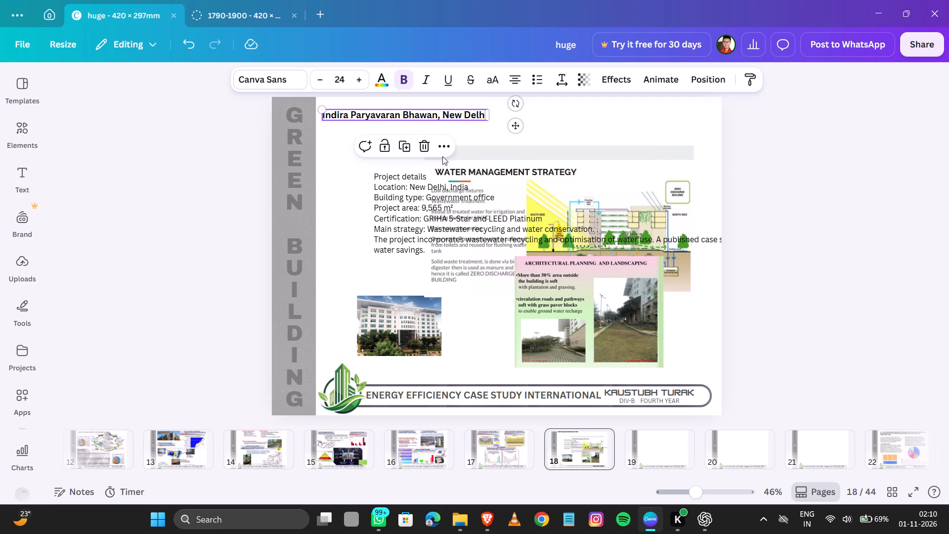
pyautogui.press('Right')
pyautogui.press('Right')
pyautogui.press('Right')
pyautogui.press('Right')
pyautogui.press('Right')
pyautogui.press('Right')
pyautogui.press('Right')
pyautogui.press('Right')
pyautogui.press('Right')
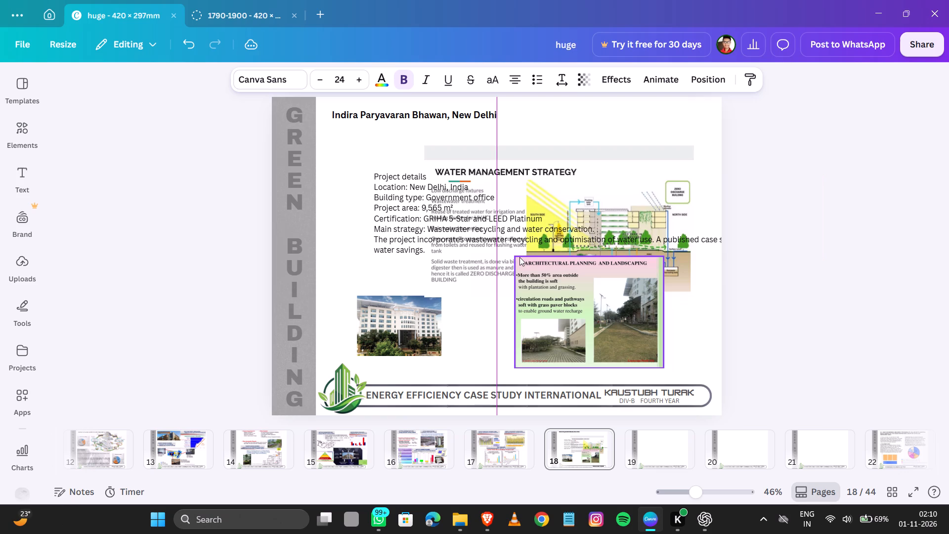
pyautogui.press('Right')
pyautogui.click(806, 342)
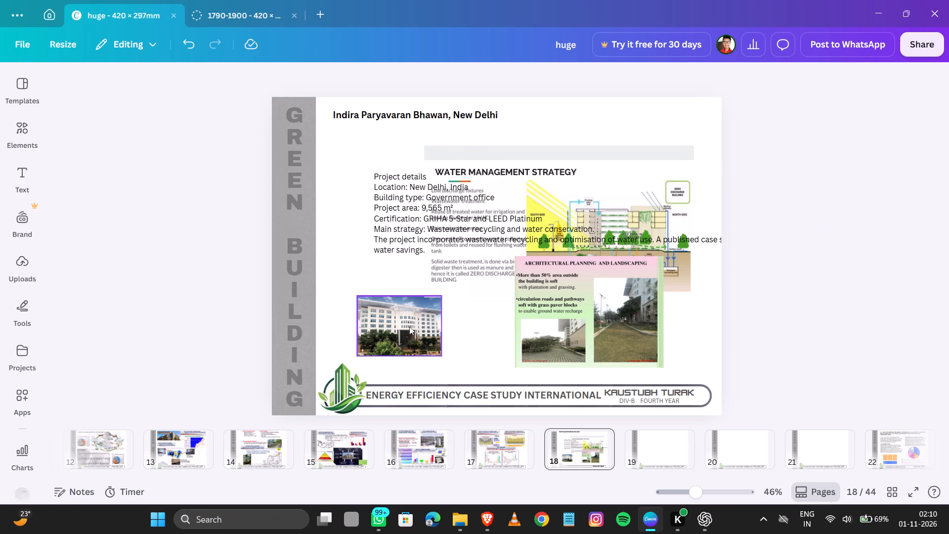
# Lower the Water Management Strategy image to make room and place the project details text under the heading, aligned with its left edge.
pyautogui.moveTo(469, 267); pyautogui.dragTo(463, 311)
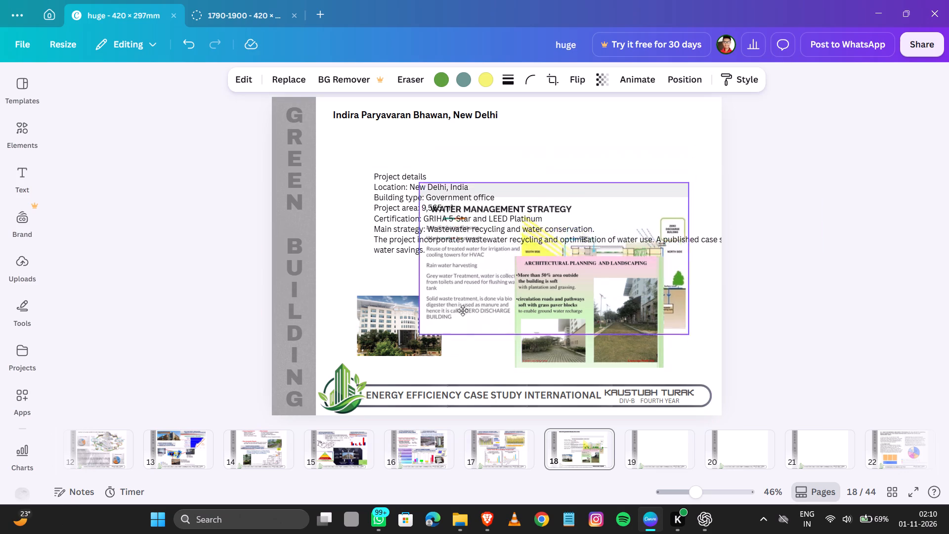
pyautogui.moveTo(463, 311); pyautogui.dragTo(455, 360)
pyautogui.moveTo(405, 200); pyautogui.dragTo(358, 158)
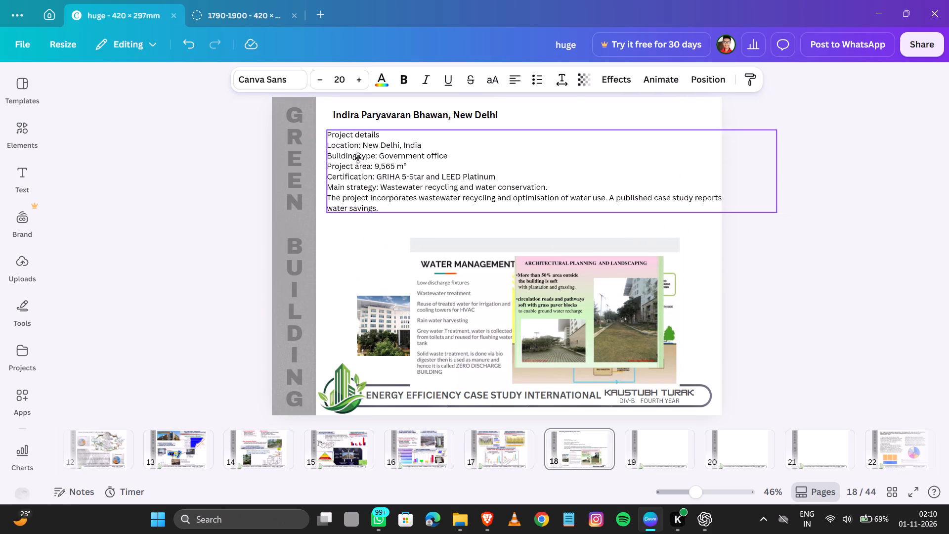
pyautogui.moveTo(358, 158); pyautogui.dragTo(364, 157)
pyautogui.press('Right')
pyautogui.press('Right')
pyautogui.press('Left')
pyautogui.press('Left')
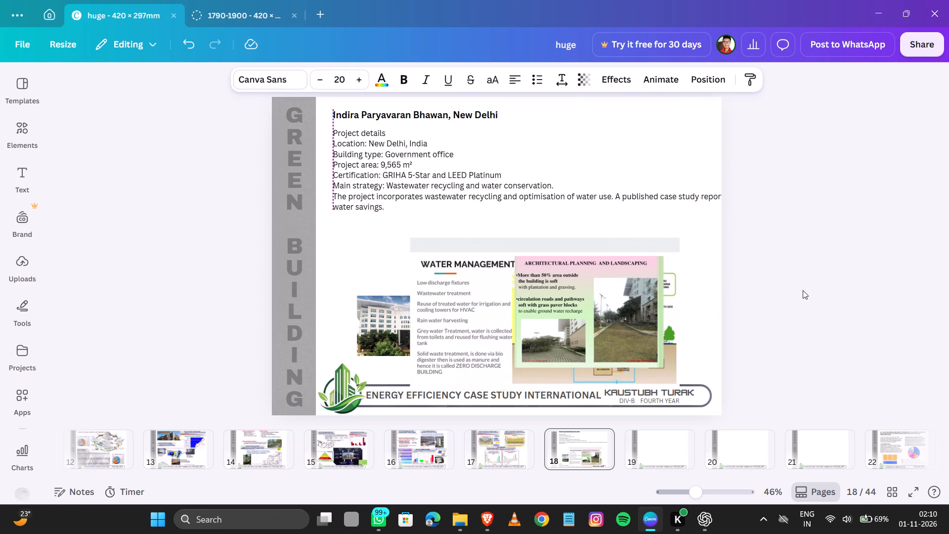
pyautogui.press('Up')
pyautogui.press('Up')
pyautogui.press('Up')
pyautogui.press('Down')
pyautogui.press('Down')
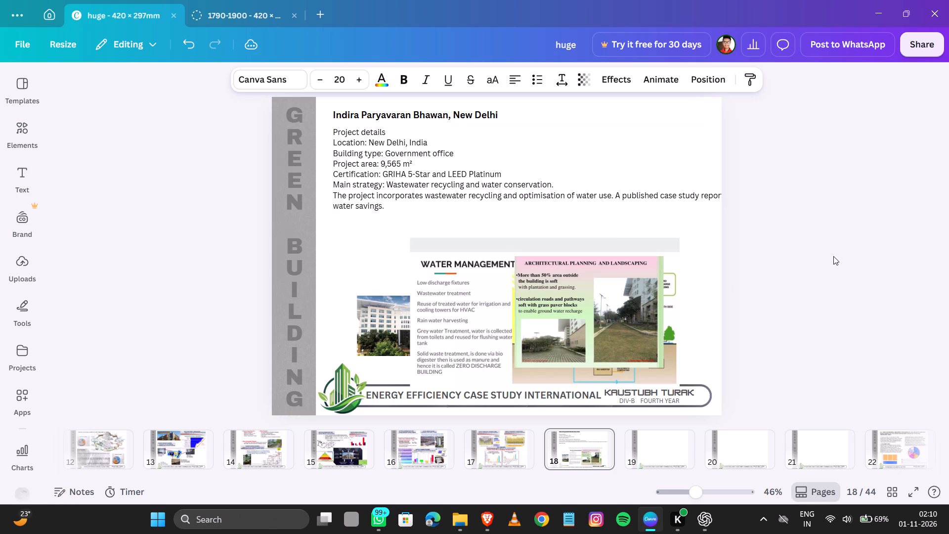
pyautogui.click(833, 247)
# Move the Water Management Strategy image from page 18 onto page 19.
pyautogui.moveTo(504, 340); pyautogui.dragTo(502, 219)
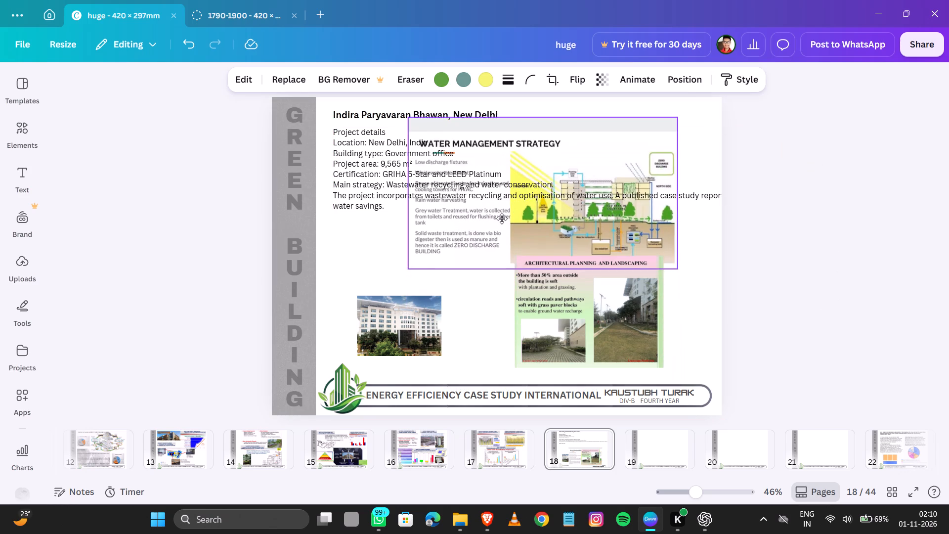
pyautogui.moveTo(502, 219); pyautogui.dragTo(502, 225)
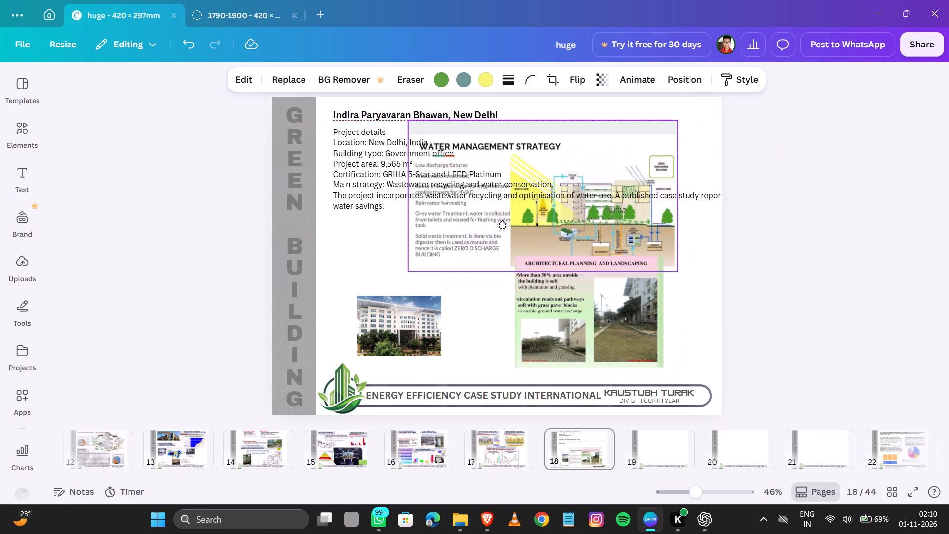
pyautogui.moveTo(502, 225); pyautogui.dragTo(644, 464)
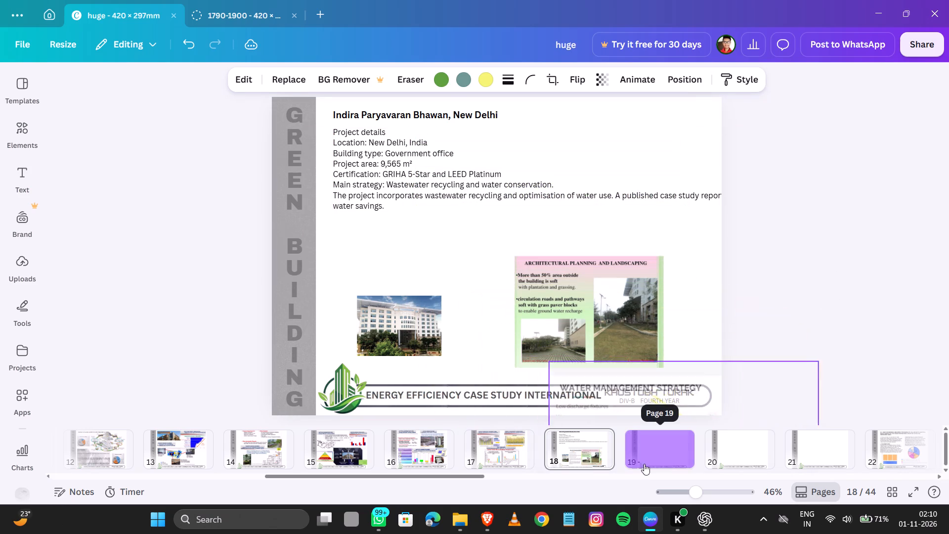
pyautogui.moveTo(644, 464); pyautogui.dragTo(654, 459)
# On page 18, place the building photo under the project details text, aligned with its left edge, and enlarge it.
pyautogui.click(579, 451)
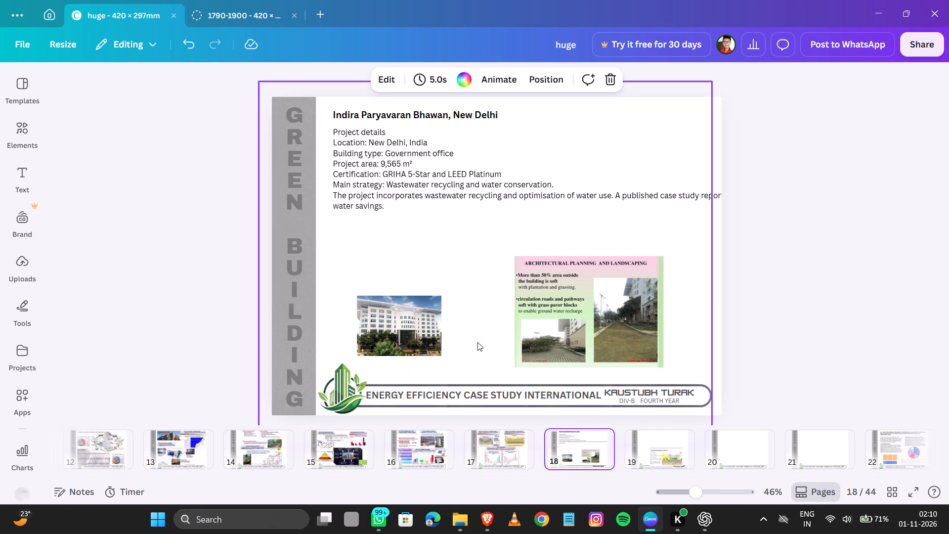
pyautogui.moveTo(390, 332); pyautogui.dragTo(372, 268)
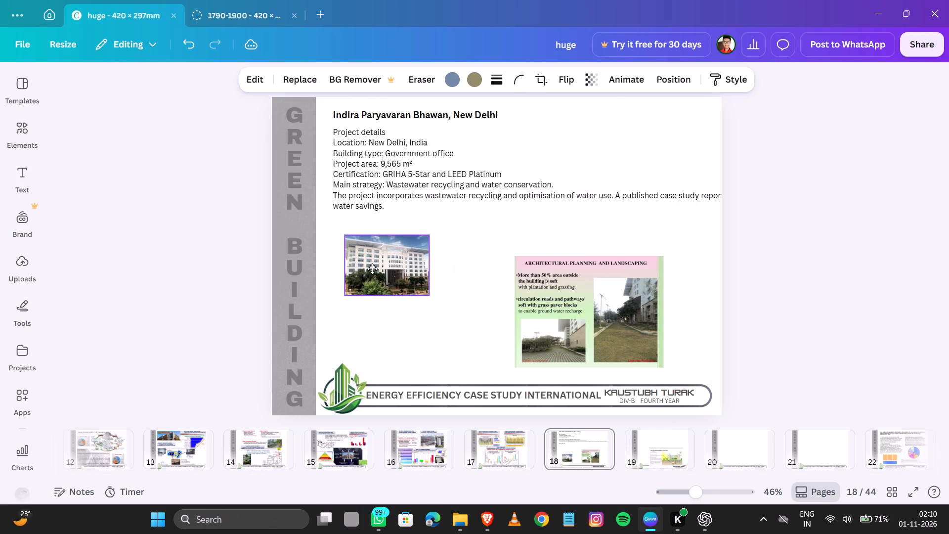
pyautogui.moveTo(372, 268); pyautogui.dragTo(368, 252)
pyautogui.moveTo(418, 277); pyautogui.dragTo(426, 285)
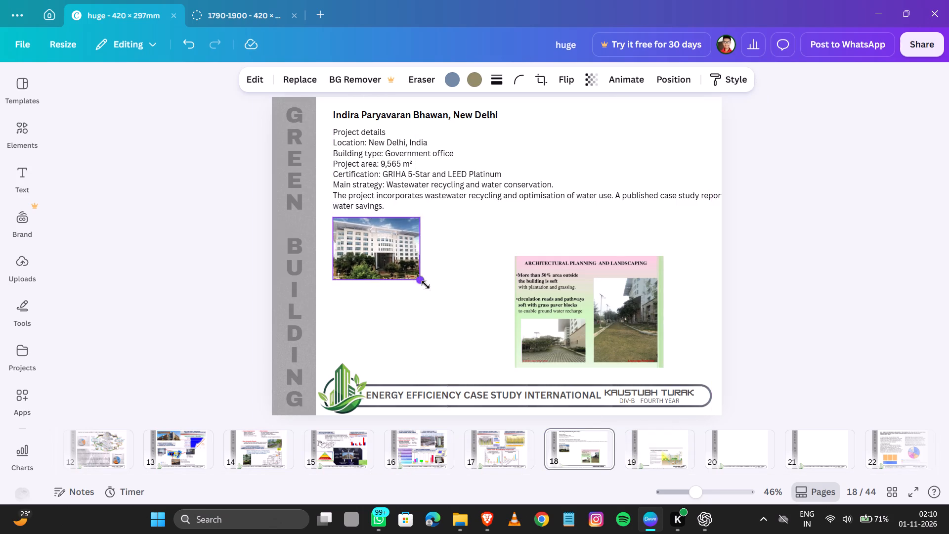
pyautogui.moveTo(426, 285); pyautogui.dragTo(470, 331)
# Place the Architectural Planning and Landscaping image beside the building photo, enlarge it down to the footer and nudge both images into position.
pyautogui.moveTo(595, 326); pyautogui.dragTo(598, 322)
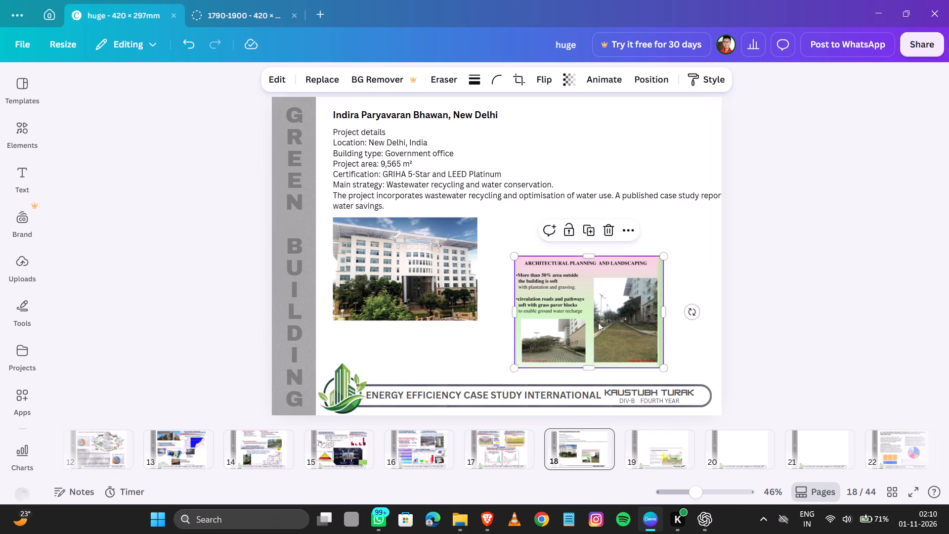
pyautogui.moveTo(598, 322); pyautogui.dragTo(647, 288)
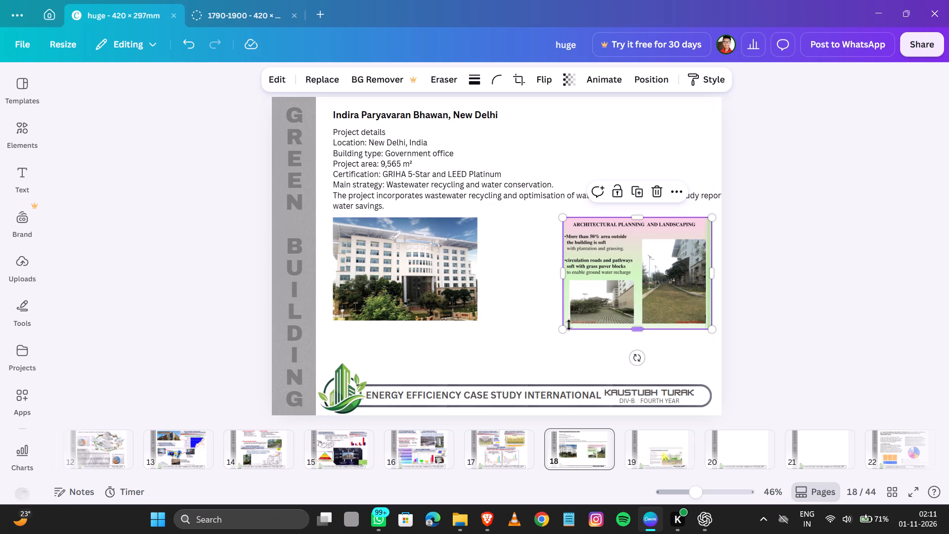
pyautogui.moveTo(566, 326); pyautogui.dragTo(512, 391)
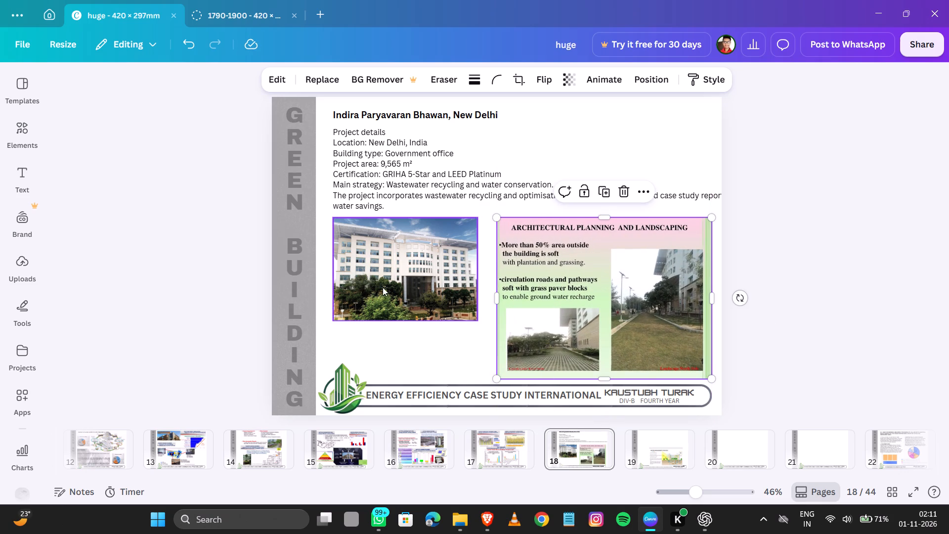
pyautogui.click(403, 287)
pyautogui.press('Down')
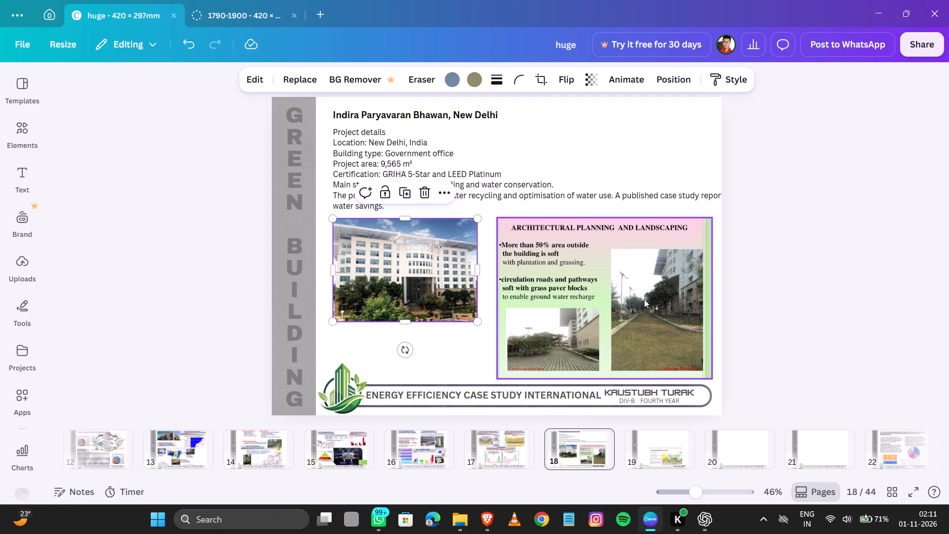
pyautogui.click(643, 300)
pyautogui.press('Left')
pyautogui.press('Left')
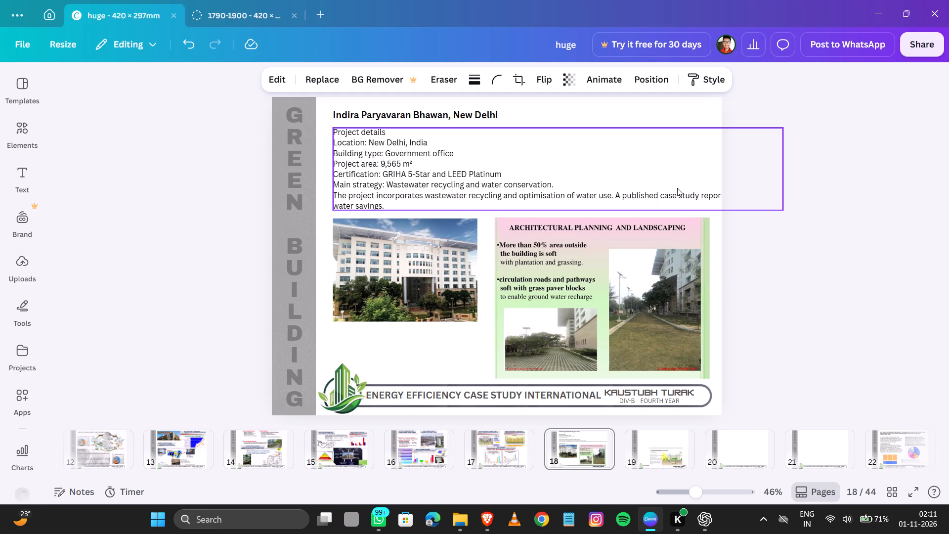
# Narrow the project details text box so its paragraph wraps within the page's right margin.
pyautogui.click(677, 204)
pyautogui.moveTo(789, 172); pyautogui.dragTo(788, 172)
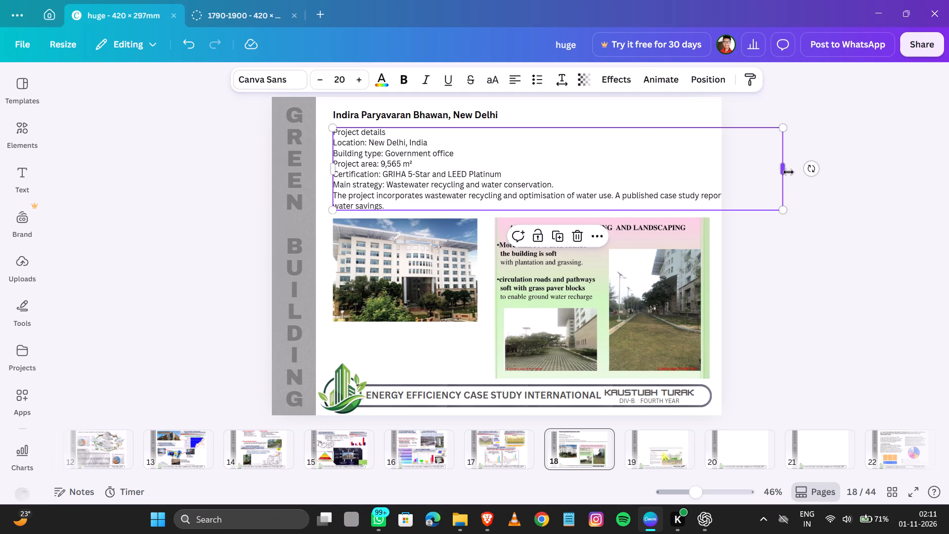
pyautogui.moveTo(788, 172); pyautogui.dragTo(712, 169)
pyautogui.click(831, 267)
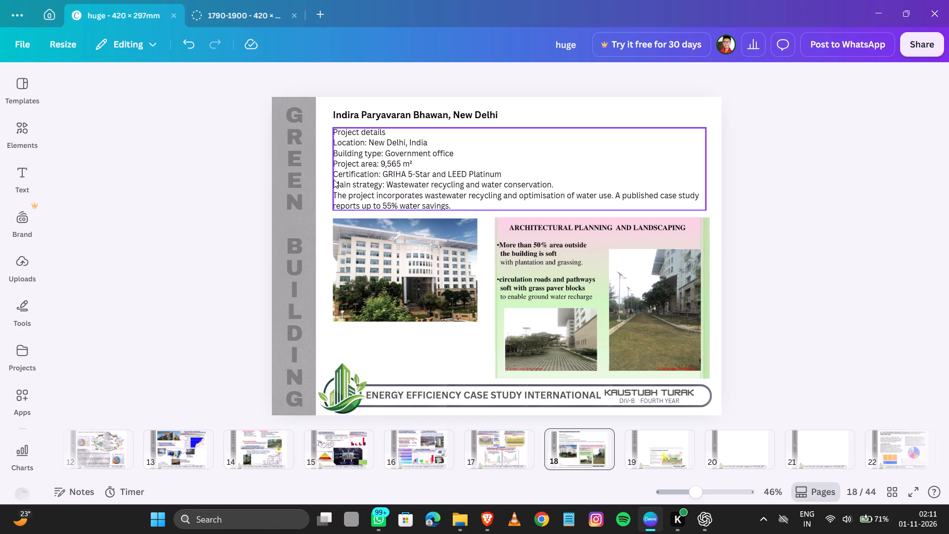
# Make the "Project details" line of the text bold.
pyautogui.keyDown('ctrl'); pyautogui.scroll(4, 330, 126); pyautogui.keyUp('ctrl')
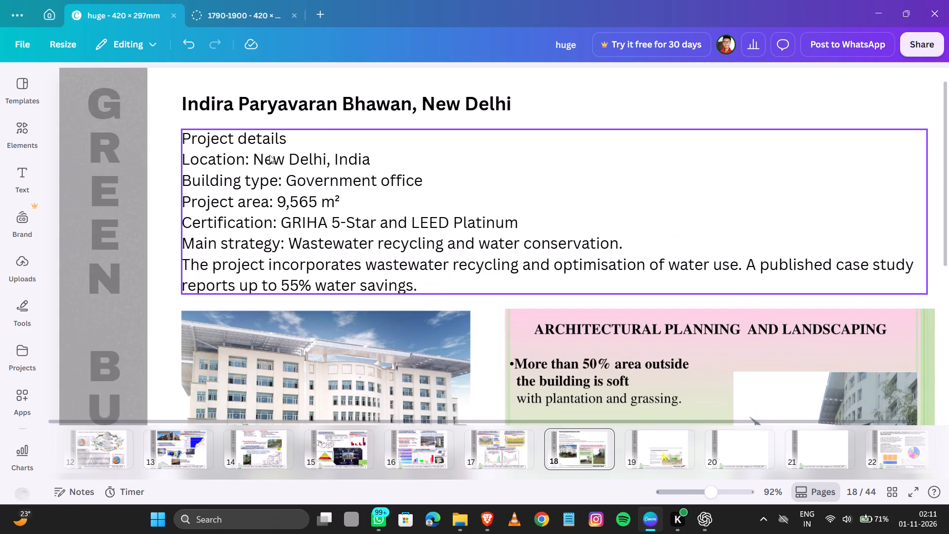
pyautogui.keyDown('ctrl'); pyautogui.scroll(3, 170, 134); pyautogui.keyUp('ctrl')
pyautogui.click(199, 146)
pyautogui.click(200, 146)
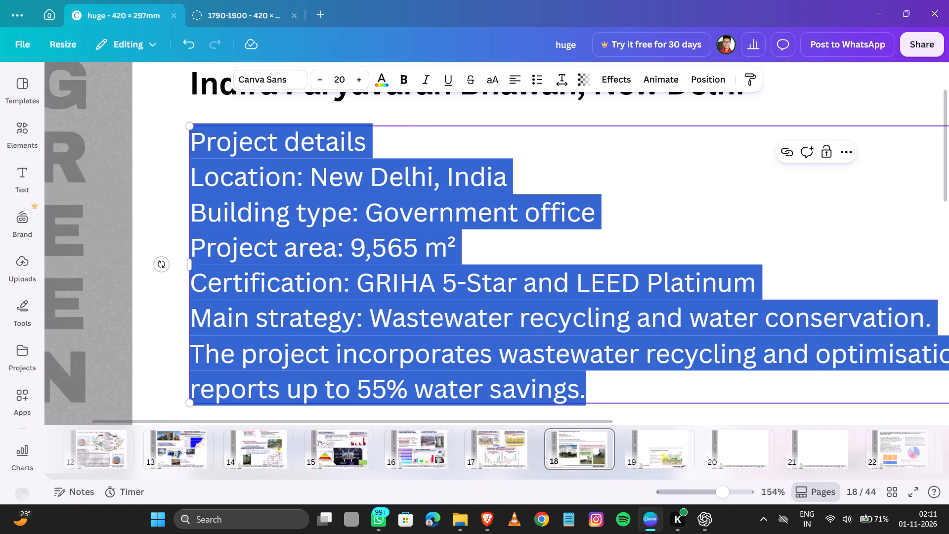
pyautogui.click(206, 146)
pyautogui.moveTo(380, 141); pyautogui.dragTo(191, 146)
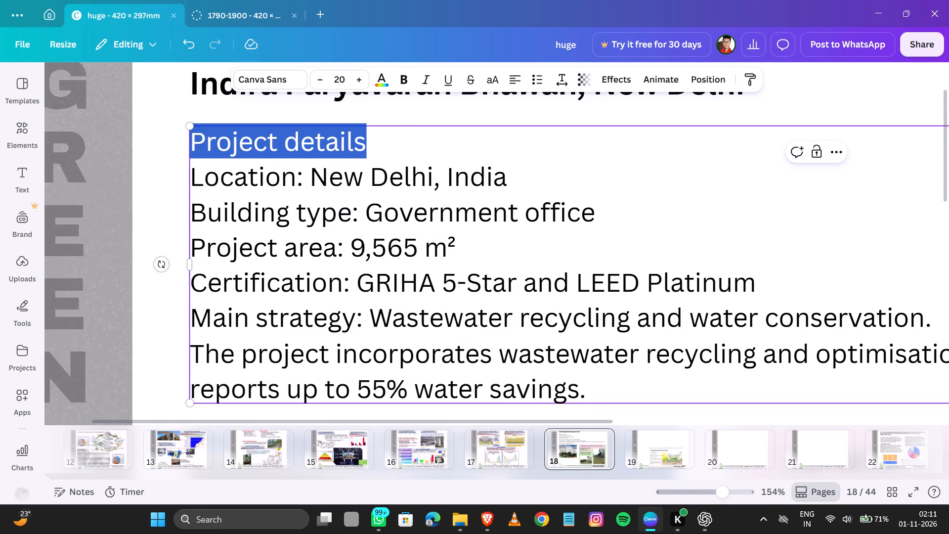
pyautogui.moveTo(191, 146); pyautogui.dragTo(185, 144)
pyautogui.click(406, 77)
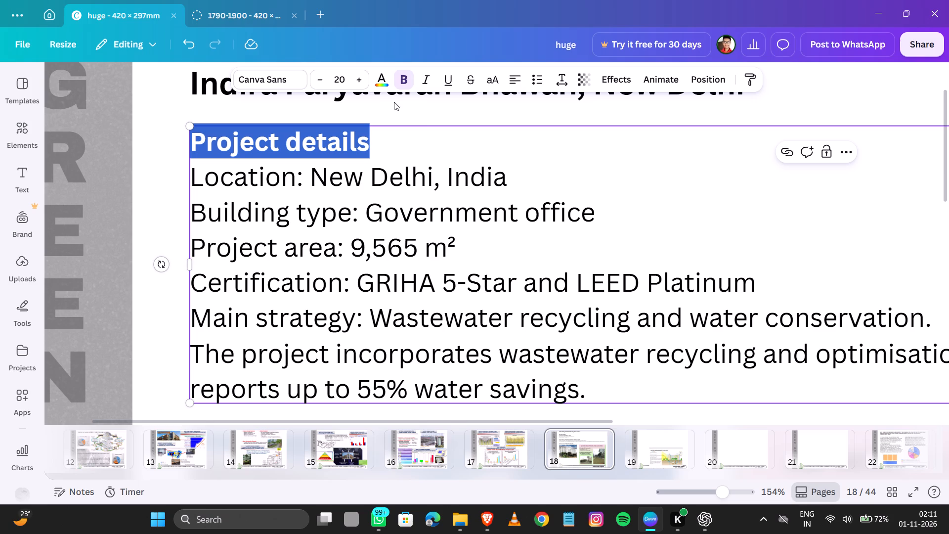
# Make the labels Location, Building type, Project area, Certification and Main strategy bold in the project details text.
pyautogui.moveTo(302, 180); pyautogui.dragTo(211, 166)
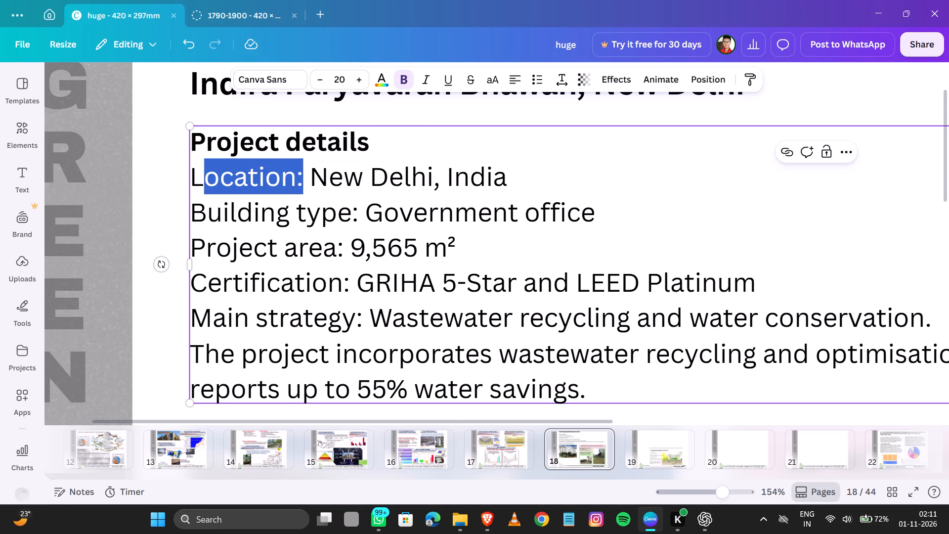
pyautogui.moveTo(211, 166); pyautogui.dragTo(198, 166)
pyautogui.click(397, 83)
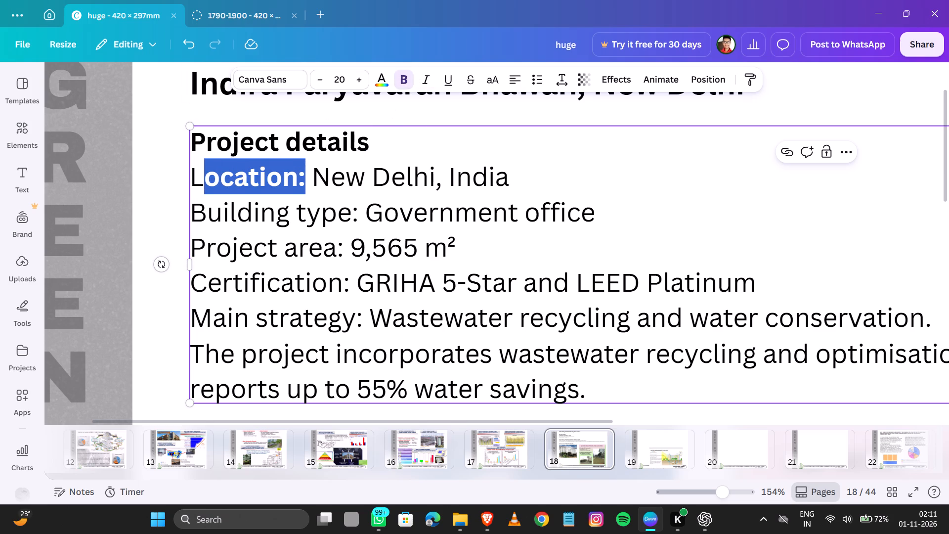
pyautogui.moveTo(360, 215); pyautogui.dragTo(198, 203)
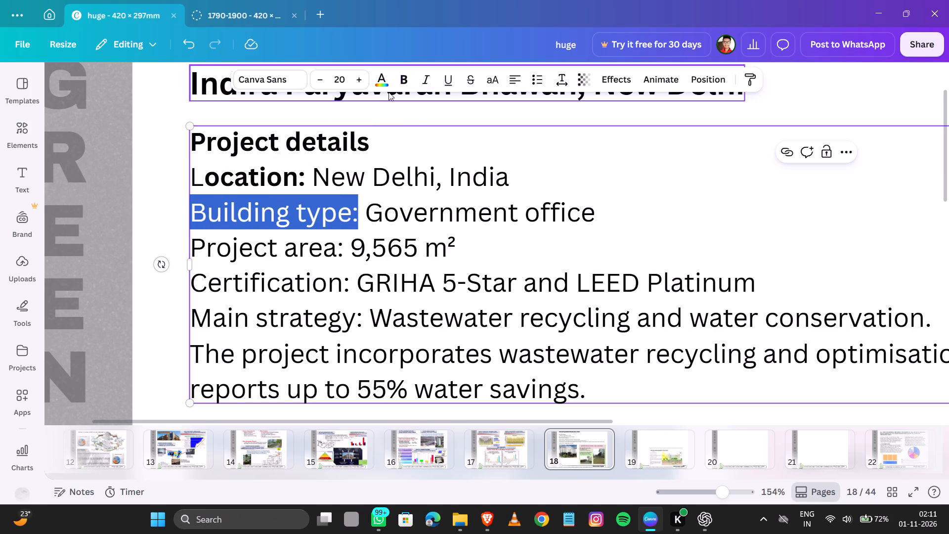
pyautogui.click(403, 79)
pyautogui.moveTo(345, 251); pyautogui.dragTo(205, 242)
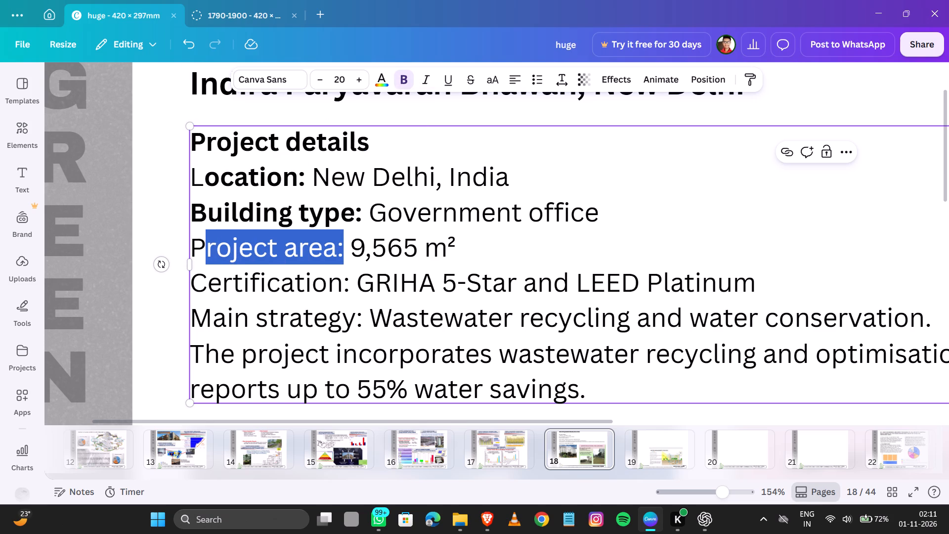
pyautogui.moveTo(205, 242); pyautogui.dragTo(190, 243)
pyautogui.click(412, 84)
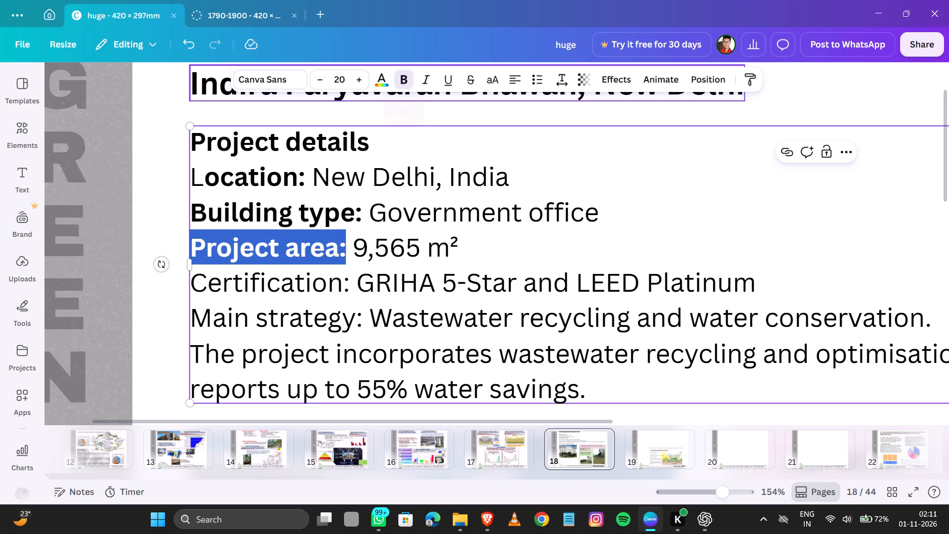
pyautogui.moveTo(351, 285); pyautogui.dragTo(196, 277)
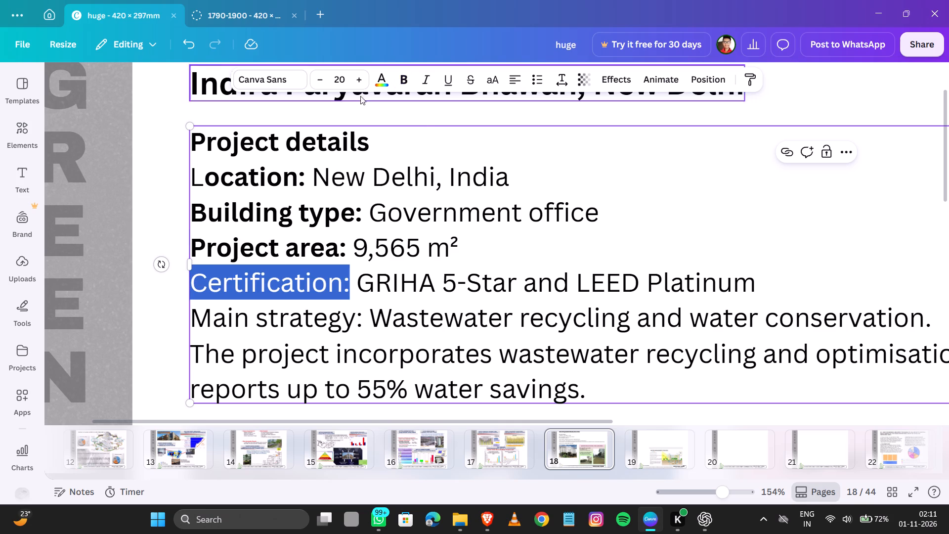
pyautogui.click(403, 74)
pyautogui.moveTo(365, 320); pyautogui.dragTo(217, 307)
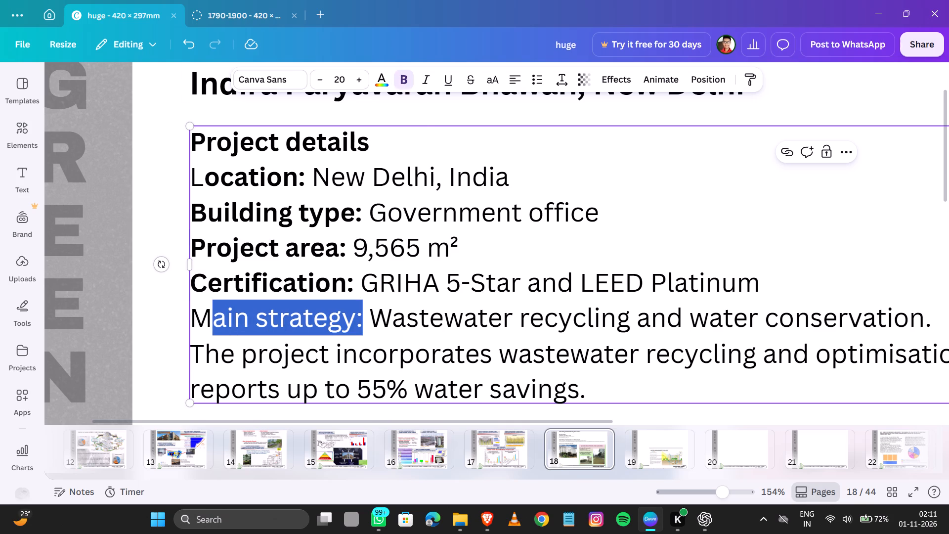
pyautogui.moveTo(217, 307); pyautogui.dragTo(196, 309)
pyautogui.click(398, 76)
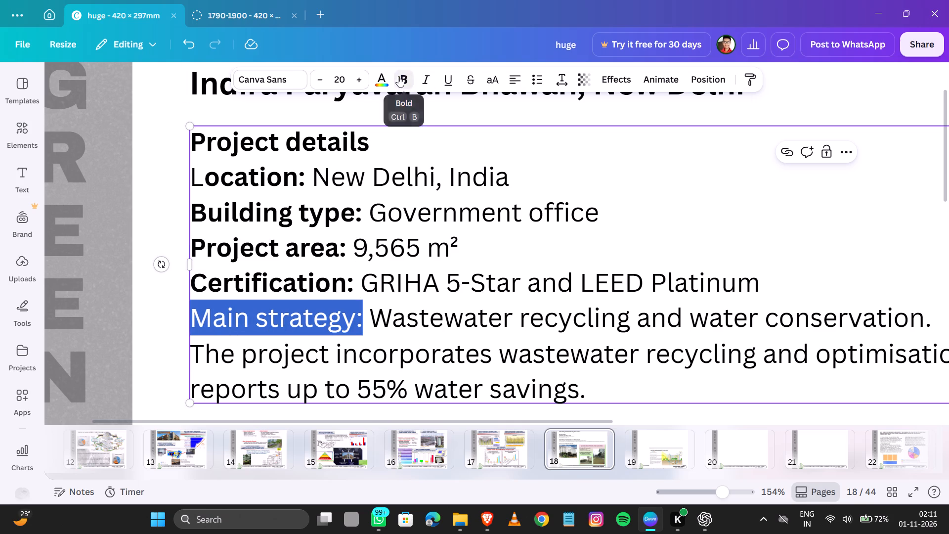
# Insert a blank line between the Main strategy line and the closing paragraph about wastewater recycling.
pyautogui.keyDown('ctrl'); pyautogui.scroll(-2, 405, 310); pyautogui.keyUp('ctrl')
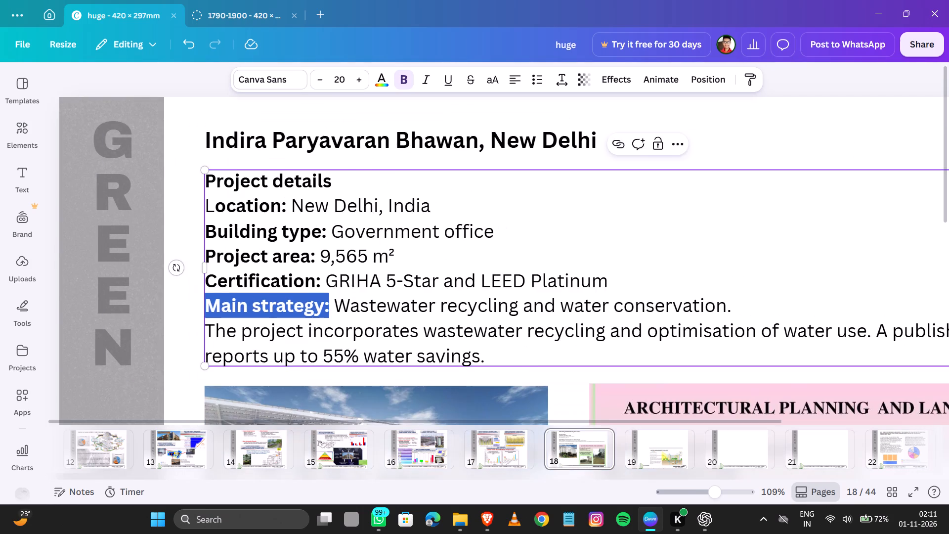
pyautogui.keyDown('ctrl'); pyautogui.scroll(-3, 404, 310); pyautogui.keyUp('ctrl')
pyautogui.keyDown('ctrl'); pyautogui.scroll(1, 404, 310); pyautogui.keyUp('ctrl')
pyautogui.keyDown('ctrl'); pyautogui.scroll(-2, 388, 383); pyautogui.keyUp('ctrl')
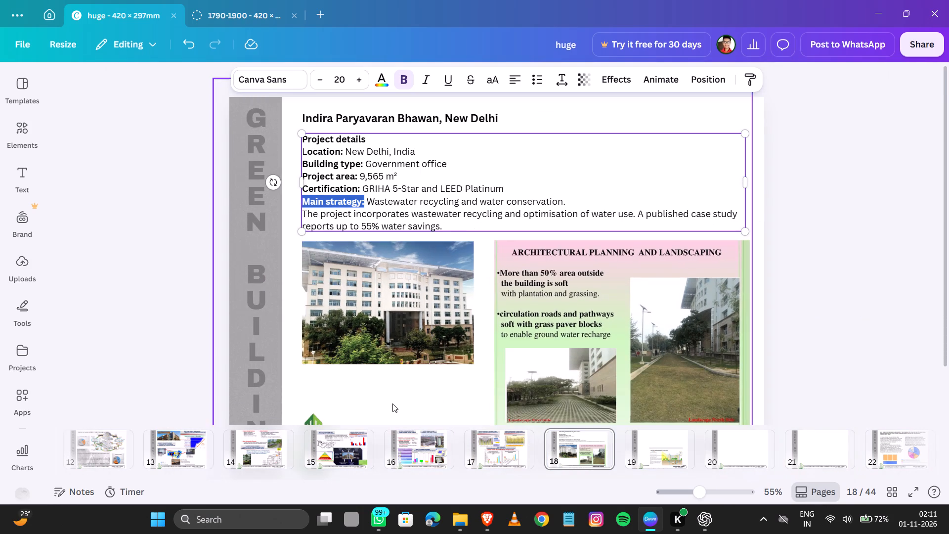
pyautogui.click(573, 203)
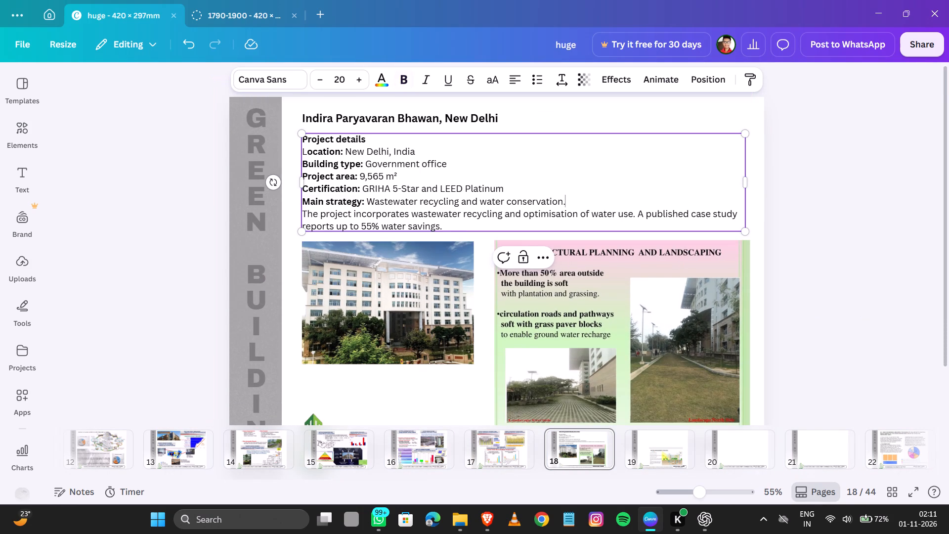
pyautogui.press('Return')
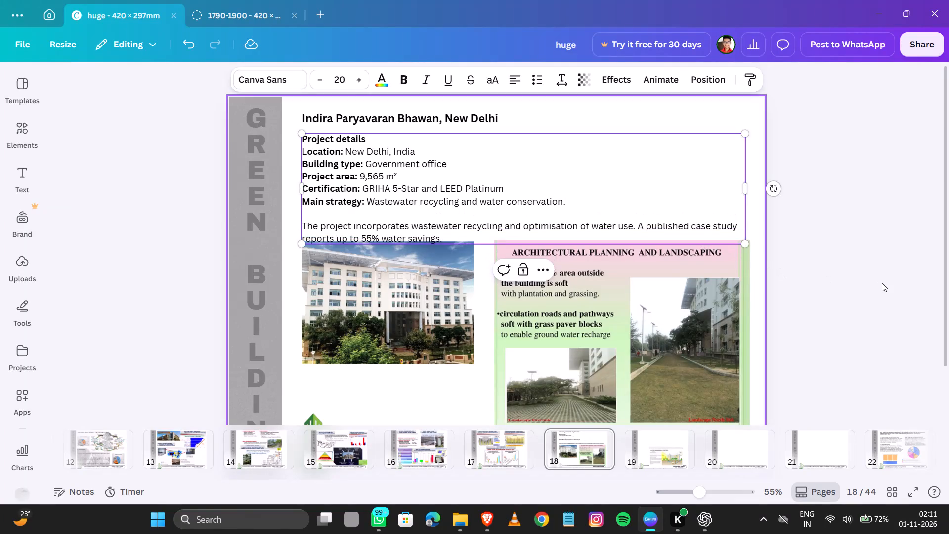
pyautogui.click(882, 283)
# Nudge the building photo down on page 18 so it clears the closing paragraph with a gap beneath the text.
pyautogui.scroll(-5, 867, 283)
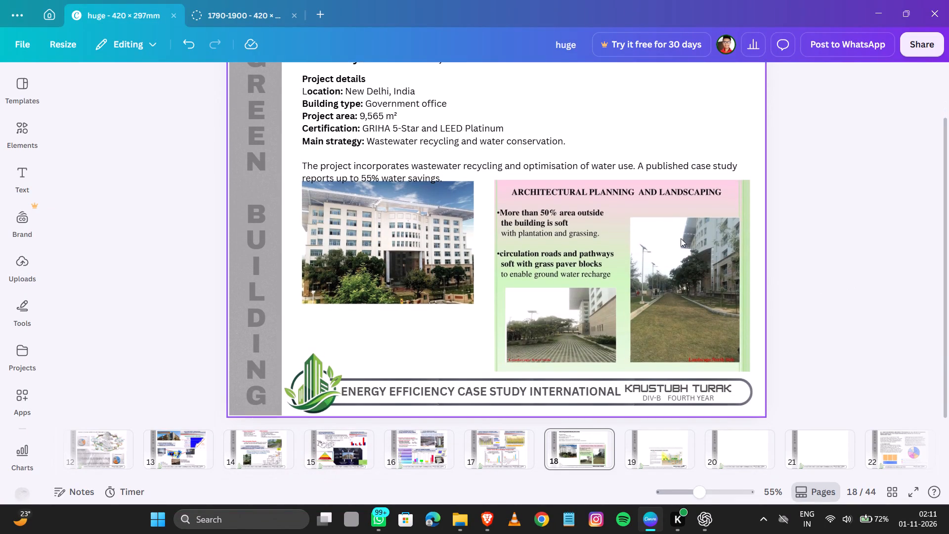
pyautogui.click(447, 253)
pyautogui.press('Down')
pyautogui.press('Down')
pyautogui.press('Down')
pyautogui.press('Down')
pyautogui.press('Down')
pyautogui.press('Down')
pyautogui.press('Down')
pyautogui.press('Down')
pyautogui.press('Down')
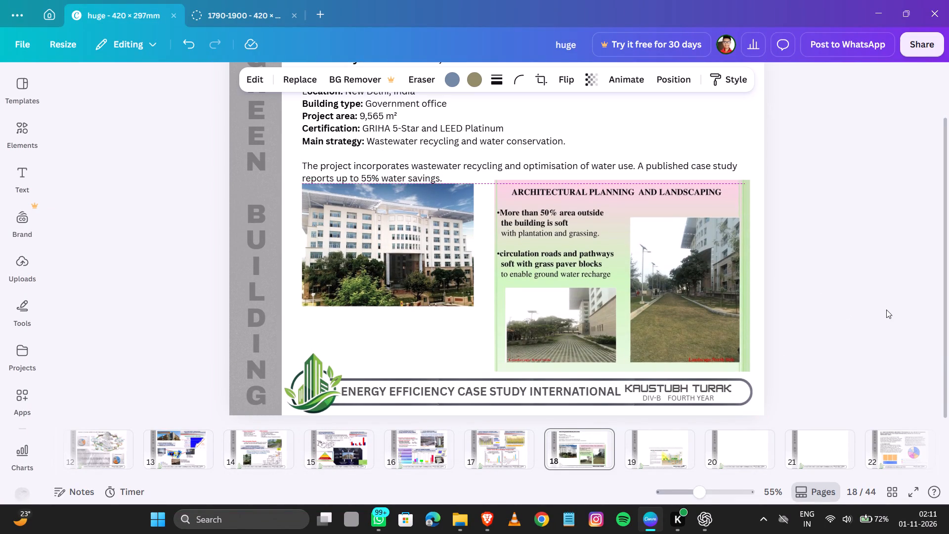
pyautogui.press('Down')
pyautogui.press('Down')
pyautogui.press('Down')
pyautogui.press('Down')
pyautogui.press('Down')
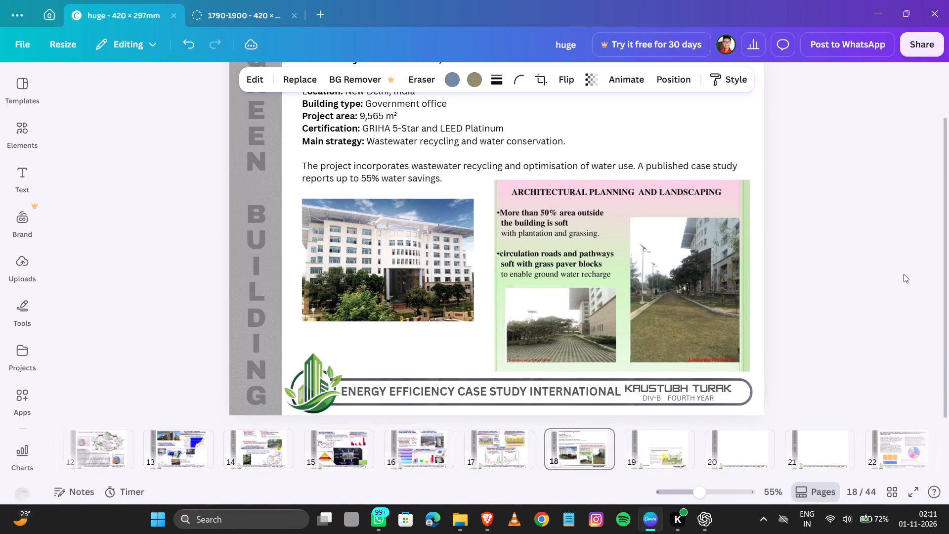
pyautogui.click(851, 222)
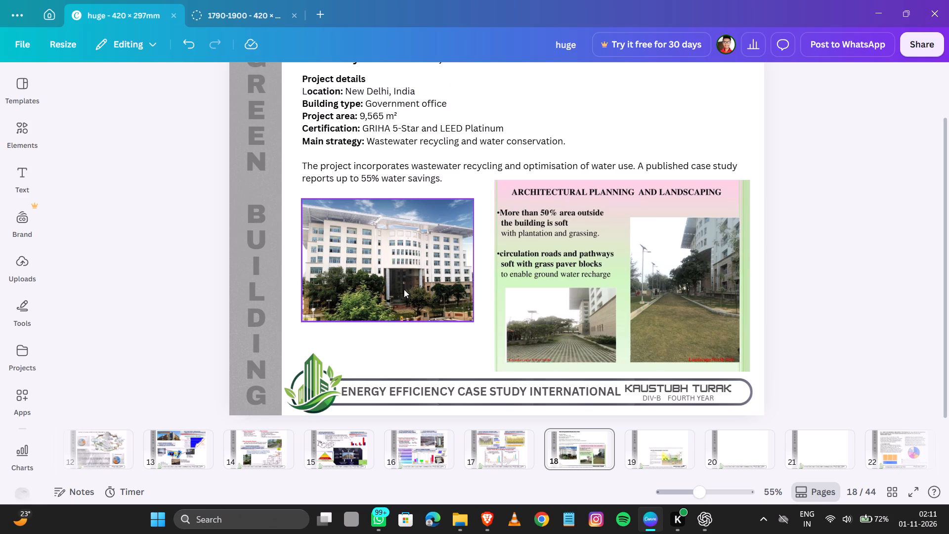
pyautogui.keyDown('ctrl'); pyautogui.scroll(-2, 461, 352); pyautogui.keyUp('ctrl')
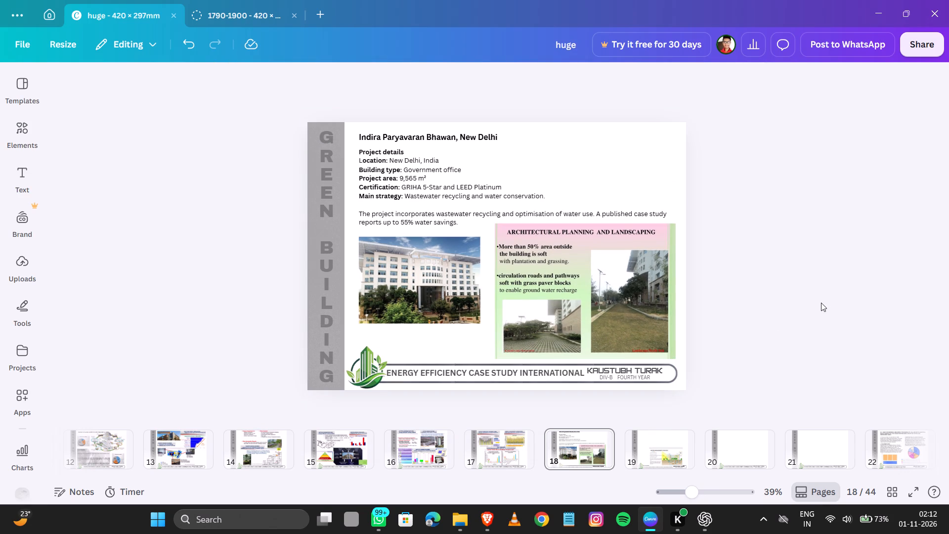
pyautogui.click(818, 304)
pyautogui.click(706, 523)
pyautogui.click(795, 267)
pyautogui.scroll(-9, 801, 277)
pyautogui.scroll(-3, 815, 324)
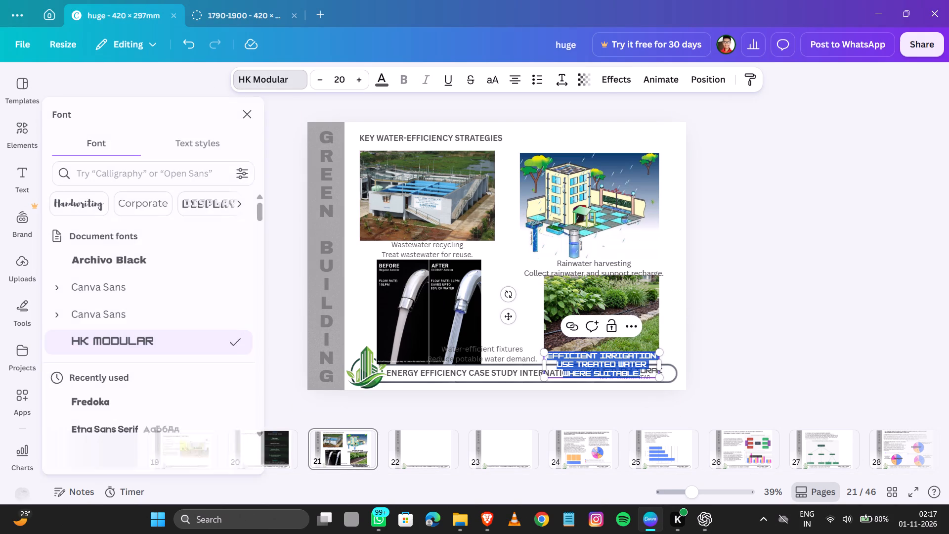
pyautogui.click(137, 303)
pyautogui.click(785, 296)
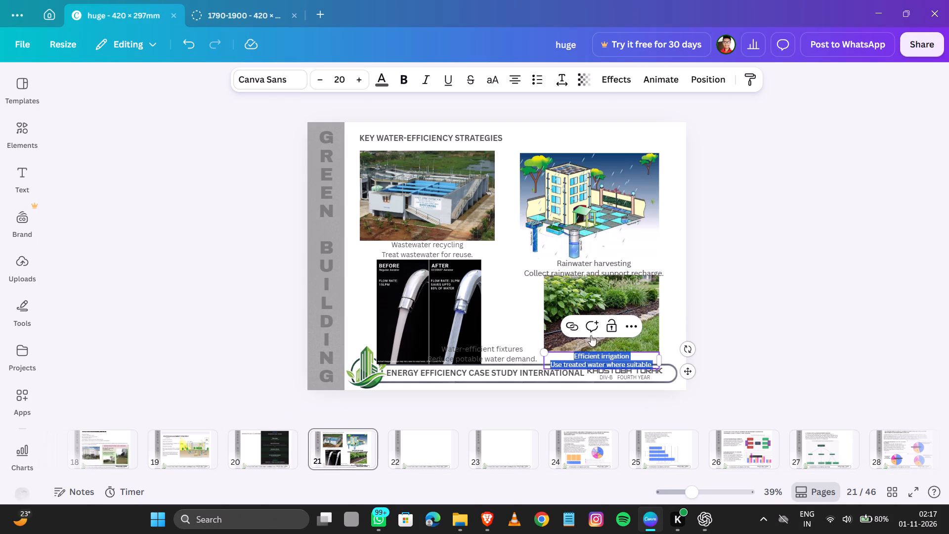
pyautogui.tripleClick(356, 86)
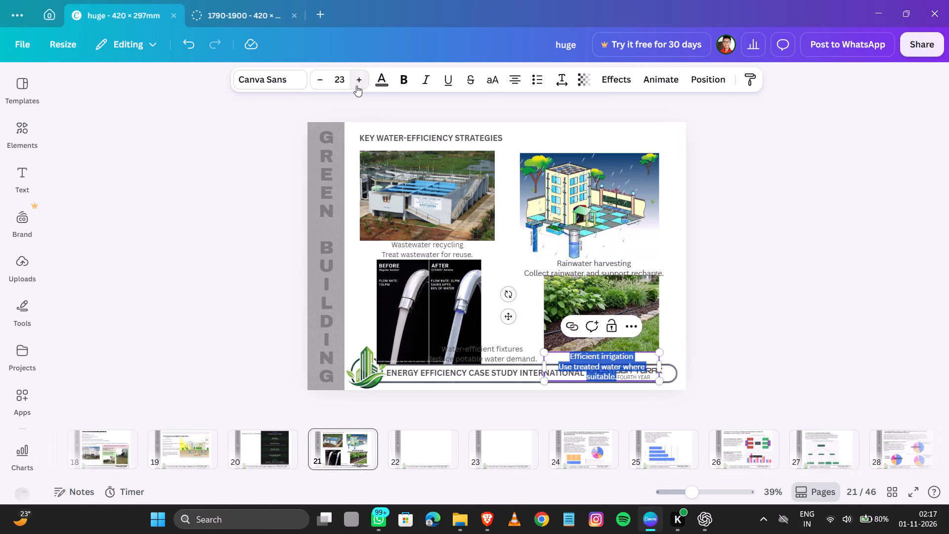
pyautogui.click(779, 346)
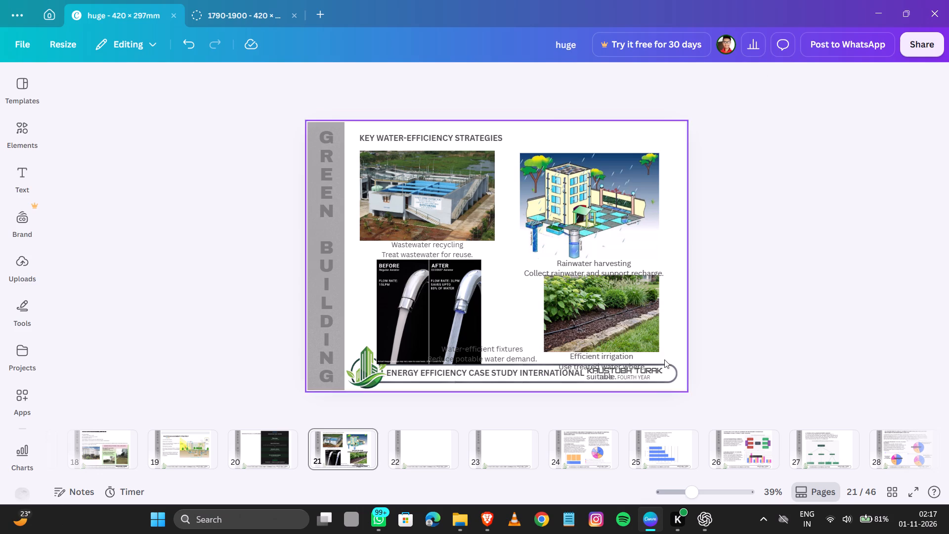
pyautogui.click(612, 353)
pyautogui.moveTo(661, 366); pyautogui.dragTo(679, 369)
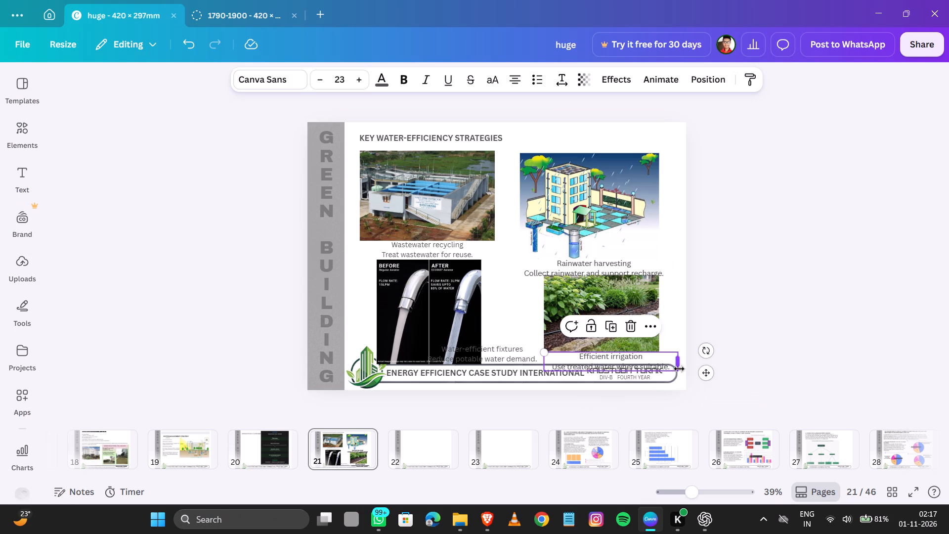
pyautogui.click(763, 295)
# Scale down the wastewater recycling and rainwater harvesting images slightly to free space above their captions.
pyautogui.click(462, 205)
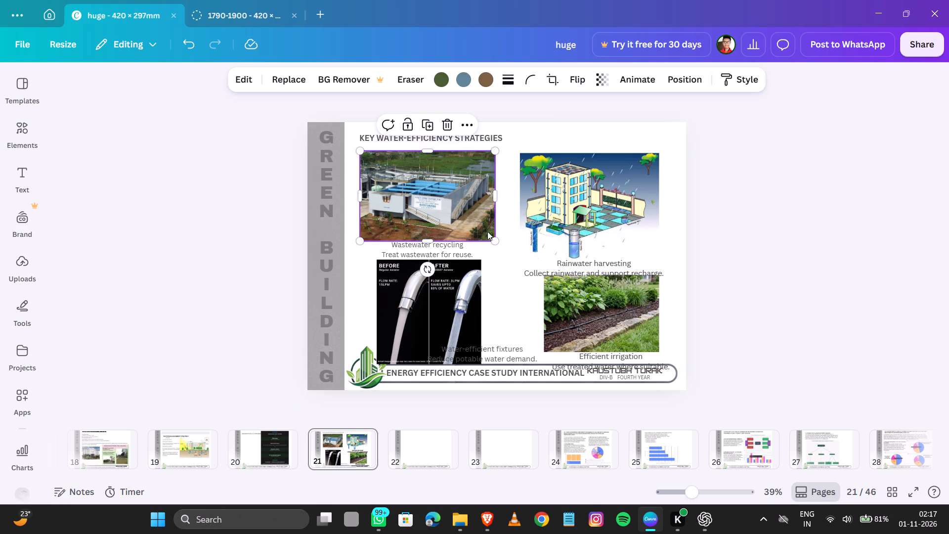
pyautogui.moveTo(493, 242); pyautogui.dragTo(488, 236)
pyautogui.click(626, 204)
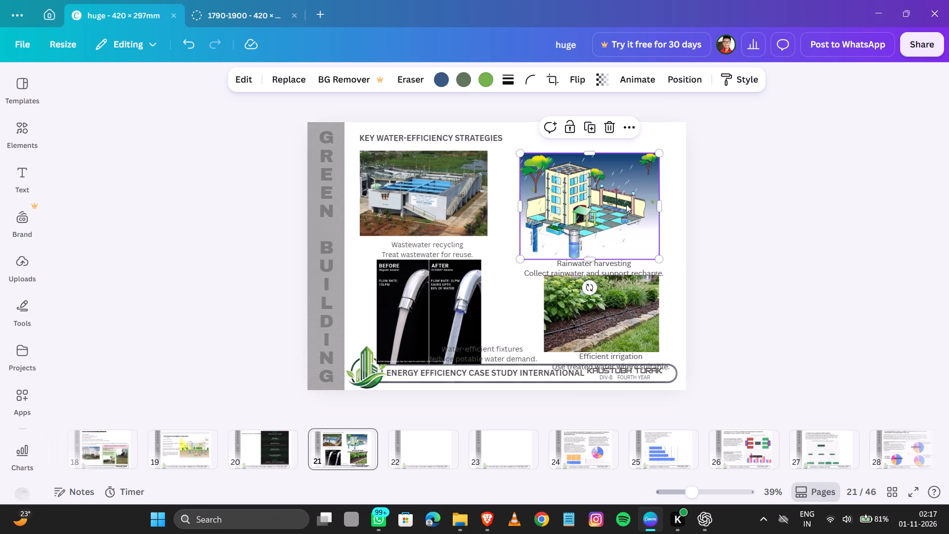
pyautogui.moveTo(656, 256); pyautogui.dragTo(645, 238)
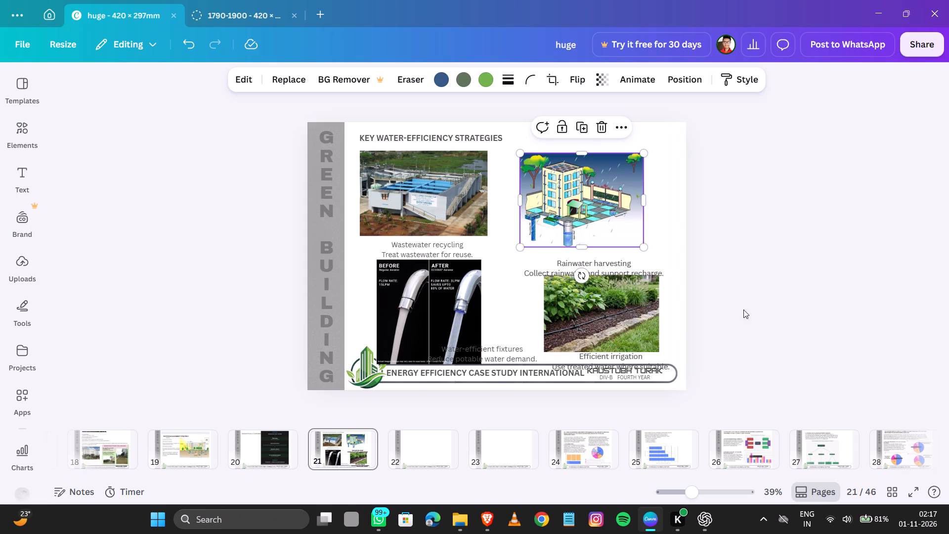
# Shift the rainwater harvesting image slightly right and raise it toward the top edge of page 21.
pyautogui.press('Up')
pyautogui.press('Up')
pyautogui.press('Up')
pyautogui.press('Right')
pyautogui.press('Right')
pyautogui.press('Right')
pyautogui.press('Right')
pyautogui.press('Right')
pyautogui.press('Right')
pyautogui.press('Right')
pyautogui.press('Right')
pyautogui.press('Right')
pyautogui.press('Right')
pyautogui.press('Right')
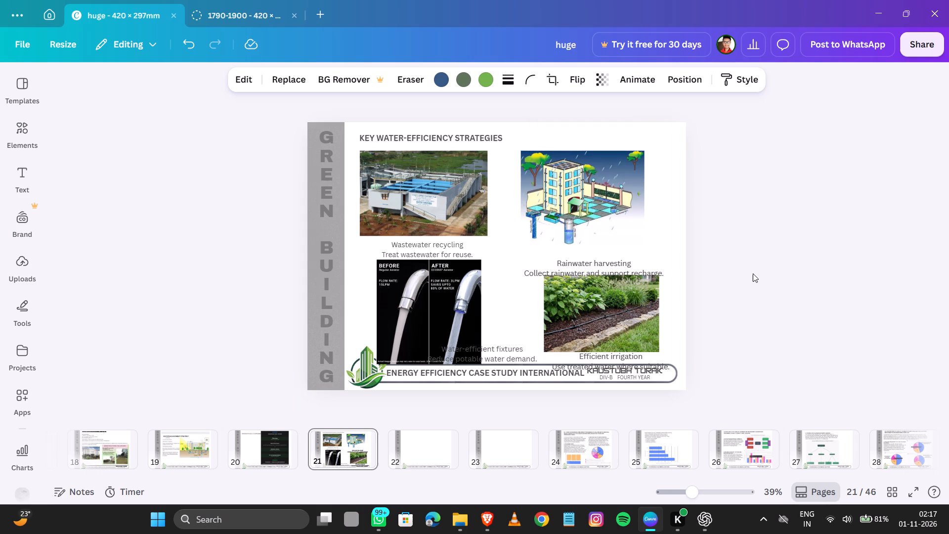
pyautogui.press('Up')
pyautogui.press('Up')
pyautogui.press('Up')
pyautogui.press('Up')
pyautogui.press('Up')
pyautogui.press('Up')
pyautogui.press('Up')
pyautogui.press('Up')
pyautogui.press('Up')
pyautogui.press('Up')
pyautogui.press('Up')
pyautogui.press('Up')
pyautogui.press('Up')
pyautogui.press('Up')
pyautogui.press('Up')
pyautogui.press('Up')
pyautogui.press('Up')
pyautogui.press('Up')
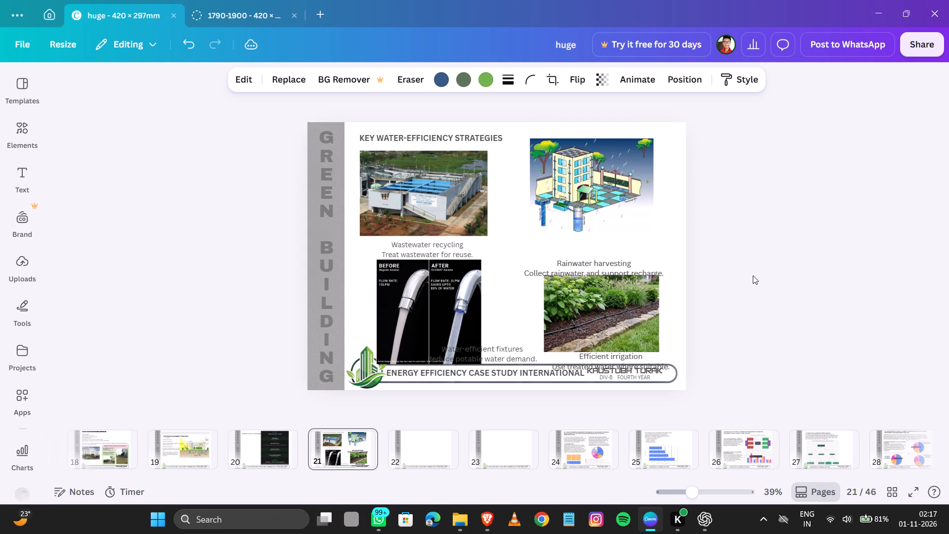
# Raise the "Rainwater harvesting" caption so it sits directly beneath its image, clear of the irrigation image.
pyautogui.click(601, 269)
pyautogui.press('Up')
pyautogui.press('Up')
pyautogui.press('Up')
pyautogui.press('Up')
pyautogui.press('Up')
pyautogui.press('Up')
pyautogui.press('Up')
pyautogui.press('Up')
pyautogui.press('Up')
pyautogui.press('Up')
pyautogui.press('Up')
pyautogui.press('Up')
pyautogui.press('Up')
pyautogui.press('Up')
pyautogui.press('Up')
pyautogui.press('Up')
pyautogui.press('Up')
pyautogui.press('Up')
pyautogui.press('Up')
pyautogui.press('Up')
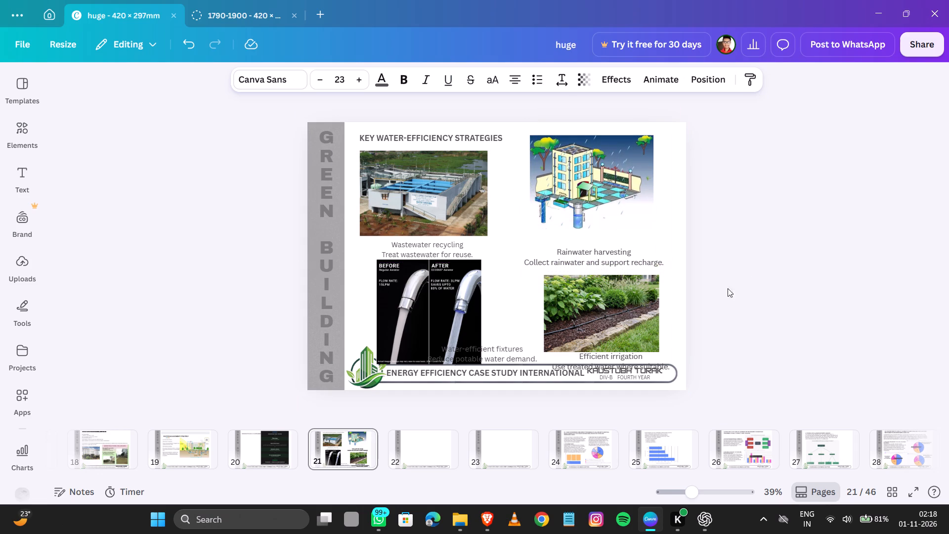
# Raise the irrigation image to just below the rainwater harvesting caption and shift it slightly left.
pyautogui.click(607, 305)
pyautogui.press('Up')
pyautogui.press('Up')
pyautogui.press('Up')
pyautogui.press('Up')
pyautogui.press('Up')
pyautogui.press('Up')
pyautogui.press('Up')
pyautogui.press('Up')
pyautogui.press('Up')
pyautogui.press('Up')
pyautogui.press('Up')
pyautogui.press('Up')
pyautogui.press('Up')
pyautogui.press('Up')
pyautogui.press('Up')
pyautogui.press('Up')
pyautogui.press('Up')
pyautogui.press('Up')
pyautogui.press('Up')
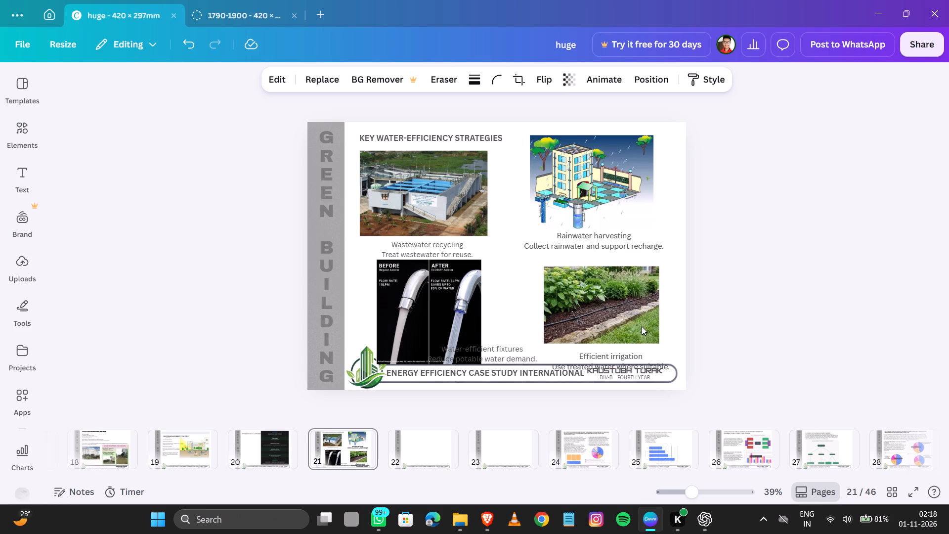
pyautogui.press('Left')
pyautogui.press('Left')
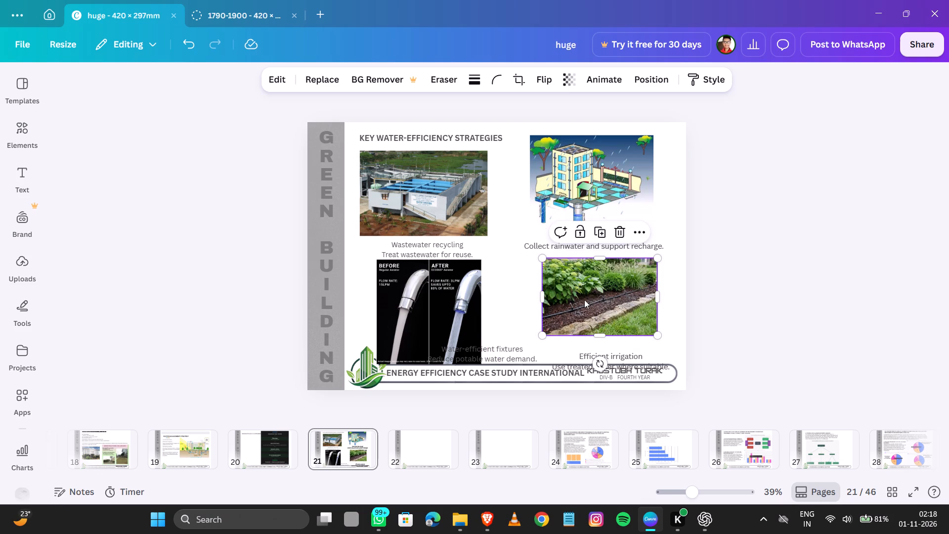
# Enlarge the irrigation image from its lower-left corner to about the width of the wastewater recycling image, and nudge it slightly right and up.
pyautogui.click(584, 300)
pyautogui.click(561, 316)
pyautogui.moveTo(540, 337); pyautogui.dragTo(535, 341)
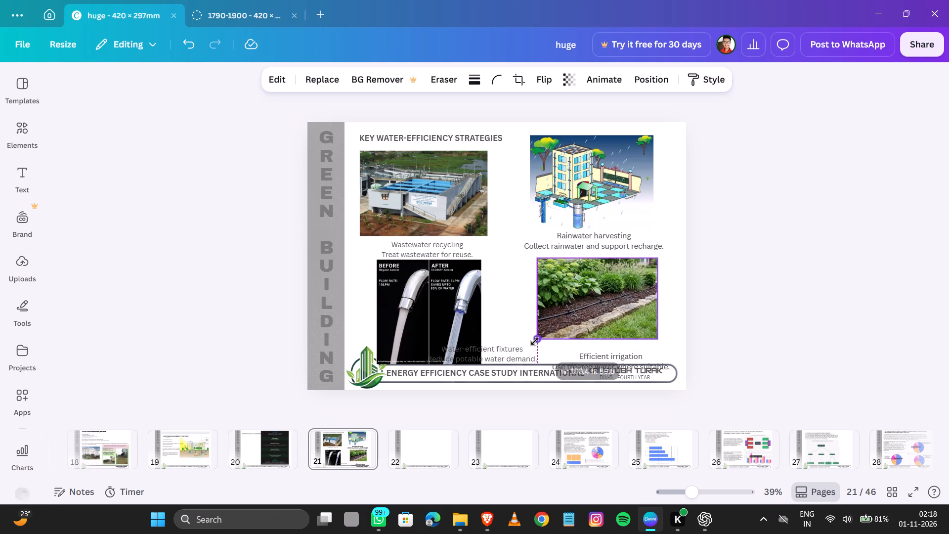
pyautogui.moveTo(535, 341); pyautogui.dragTo(529, 349)
pyautogui.press('Right')
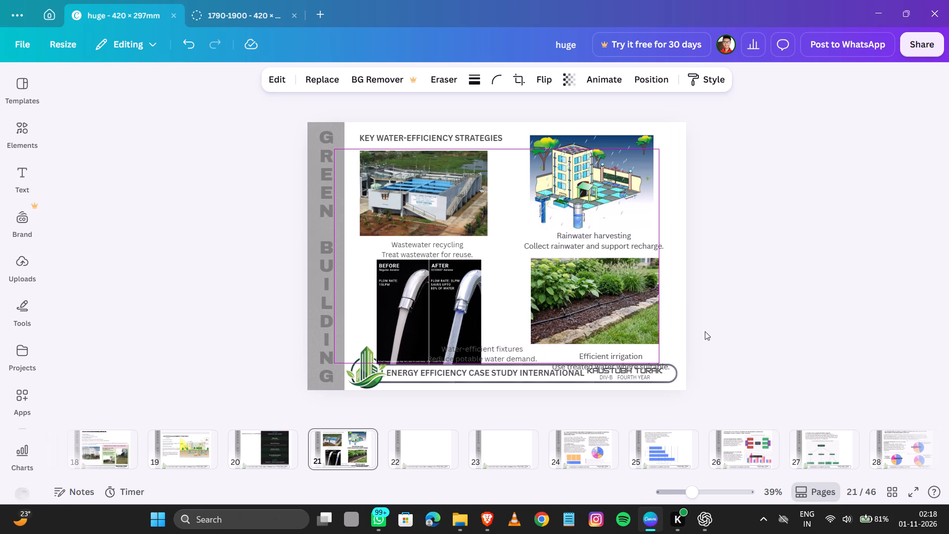
pyautogui.press('Right')
pyautogui.press('Up')
# Move the "Efficient irrigation" caption up above the footer banner and left so it sits closely under the irrigation image.
pyautogui.click(610, 356)
pyautogui.press('Up')
pyautogui.press('Up')
pyautogui.press('Up')
pyautogui.press('Up')
pyautogui.press('Up')
pyautogui.press('Up')
pyautogui.press('Up')
pyautogui.press('Up')
pyautogui.press('Up')
pyautogui.press('Up')
pyautogui.press('Up')
pyautogui.press('Up')
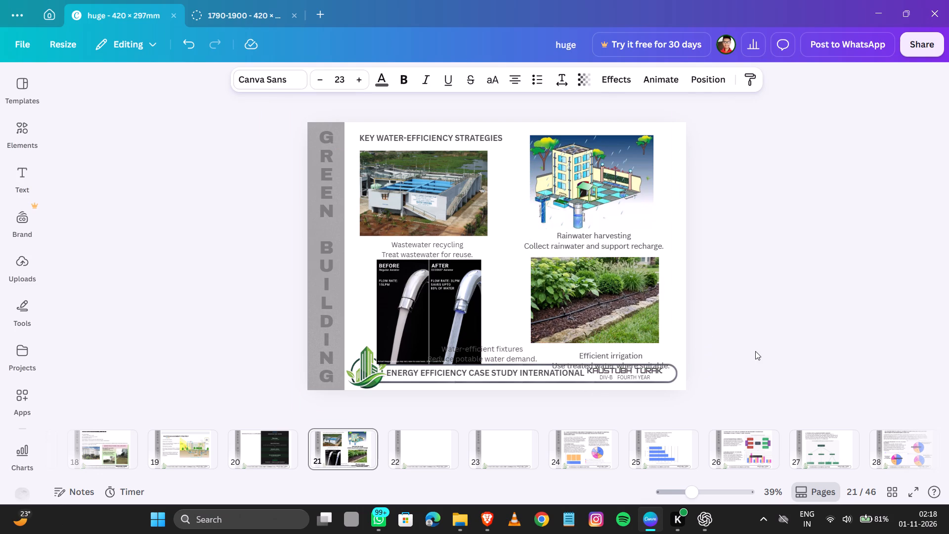
pyautogui.press('Down')
pyautogui.press('Down')
pyautogui.press('Down')
pyautogui.press('Down')
pyautogui.press('Left')
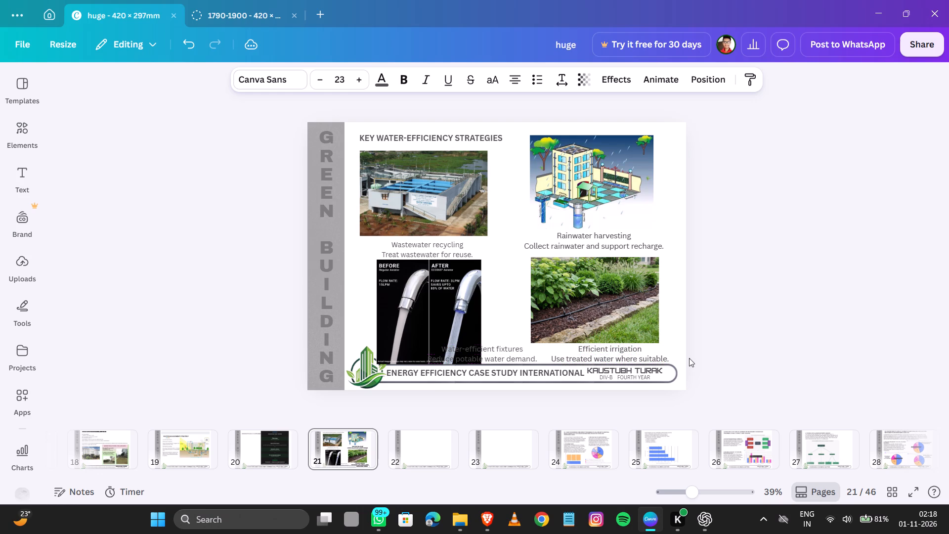
pyautogui.press('Left')
pyautogui.press('Left')
pyautogui.press('Left')
pyautogui.press('Left')
pyautogui.press('Left')
pyautogui.press('Left')
pyautogui.press('Left')
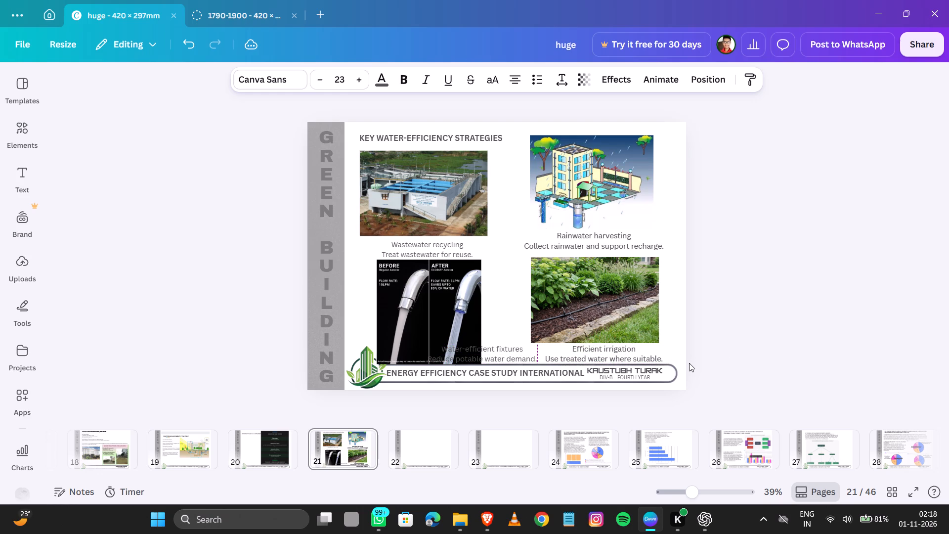
pyautogui.press('Left')
pyautogui.press('Left')
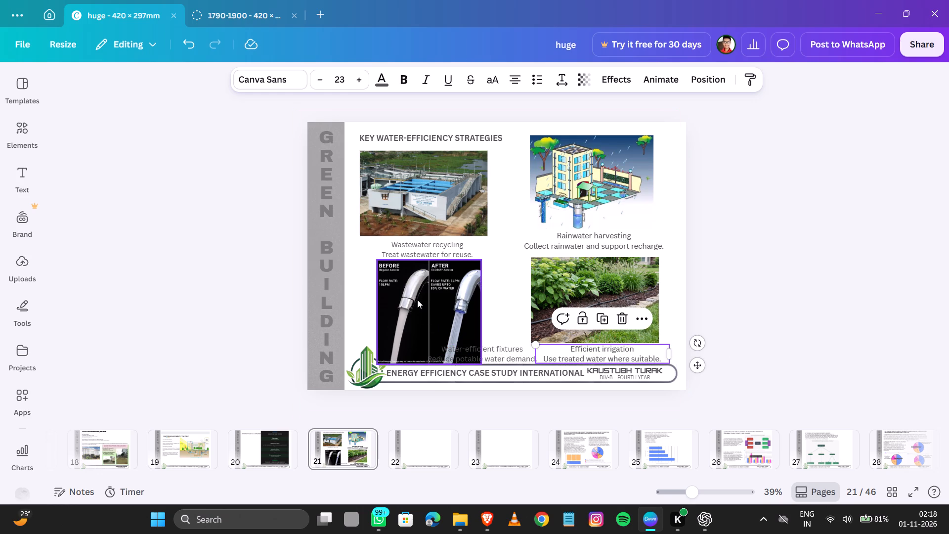
# Raise the "KEY WATER-EFFICIENCY STRATEGIES" heading and the wastewater recycling image below it closer to the page's top edge.
pyautogui.click(423, 205)
pyautogui.press('Up')
pyautogui.press('Up')
pyautogui.press('Up')
pyautogui.press('Up')
pyautogui.press('Up')
pyautogui.press('Up')
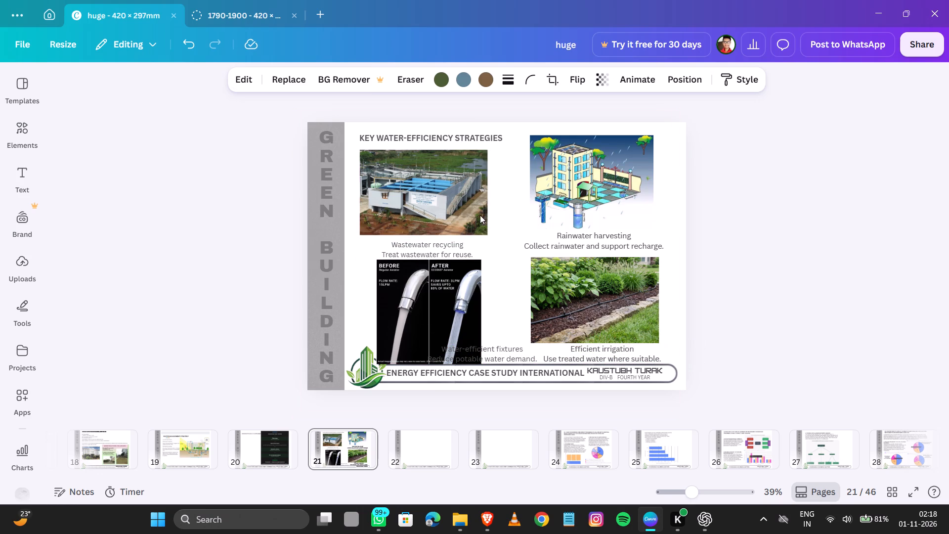
pyautogui.click(433, 141)
pyautogui.press('Up')
pyautogui.press('Up')
pyautogui.press('Up')
pyautogui.press('Up')
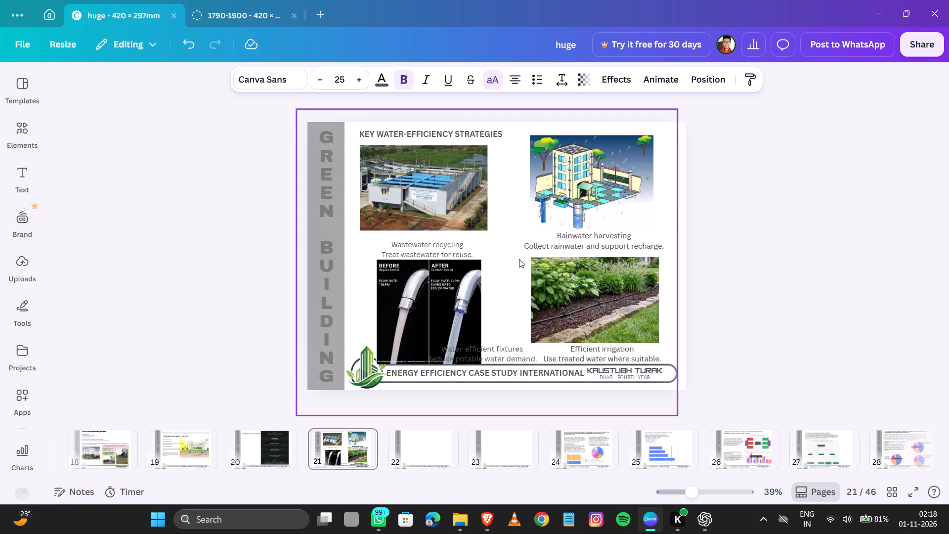
pyautogui.press('Up')
pyautogui.click(455, 204)
pyautogui.press('Up')
pyautogui.press('Up')
pyautogui.press('Up')
pyautogui.press('Up')
pyautogui.press('Up')
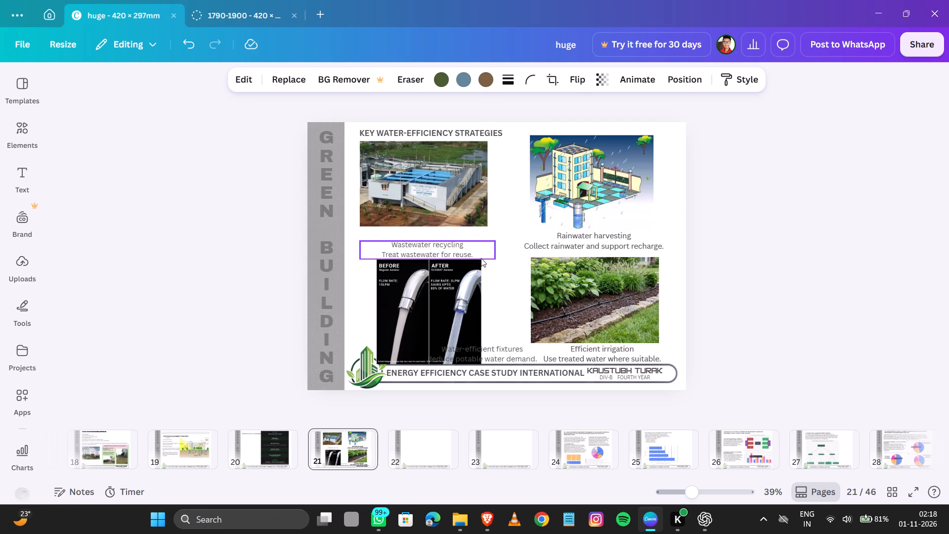
pyautogui.press('Up')
# Raise the "Wastewater recycling" caption to just below its image, matching the gap between the heading and image.
pyautogui.click(433, 250)
pyautogui.press('Up')
pyautogui.press('Up')
pyautogui.press('Up')
pyautogui.press('Up')
pyautogui.press('Up')
pyautogui.press('Up')
pyautogui.press('Up')
pyautogui.press('Up')
pyautogui.press('Up')
pyautogui.press('Up')
pyautogui.press('Up')
pyautogui.press('Up')
pyautogui.press('Up')
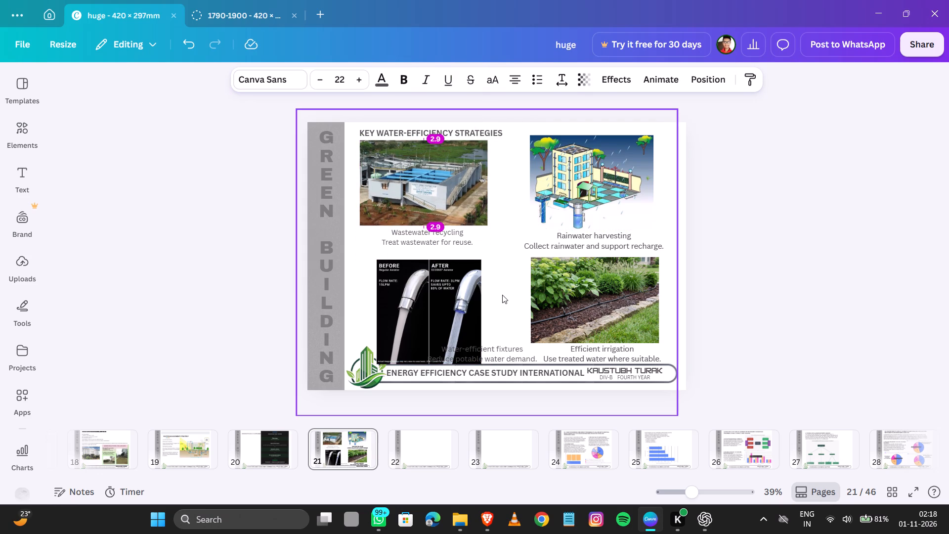
# Raise the before-and-after aerator image to just below the wastewater recycling caption, matching the spacing used above.
pyautogui.click(427, 314)
pyautogui.press('Up')
pyautogui.press('Up')
pyautogui.press('Up')
pyautogui.press('Up')
pyautogui.press('Up')
pyautogui.press('Up')
pyautogui.press('Up')
pyautogui.press('Up')
pyautogui.press('Up')
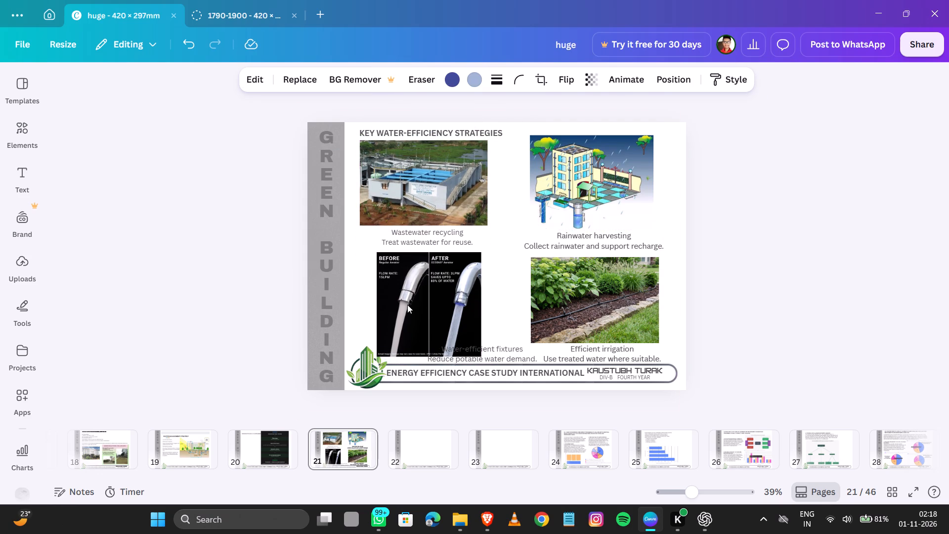
pyautogui.press('Up')
pyautogui.press('Up')
pyautogui.press('Up')
pyautogui.press('Up')
pyautogui.press('Down')
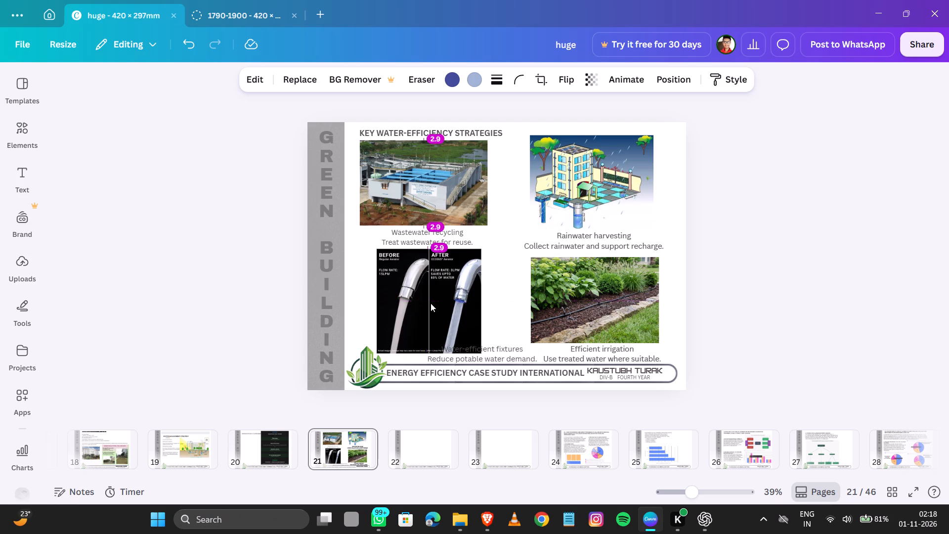
# Recolour all four image captions on page 21 to black (#000000), from wastewater recycling through efficient irrigation.
pyautogui.press('Down')
pyautogui.click(426, 232)
pyautogui.click(384, 75)
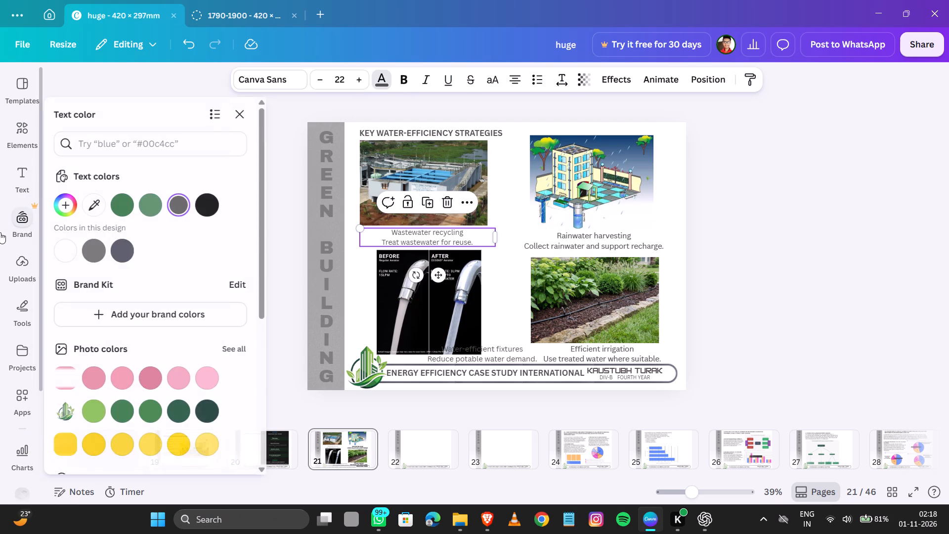
pyautogui.click(212, 203)
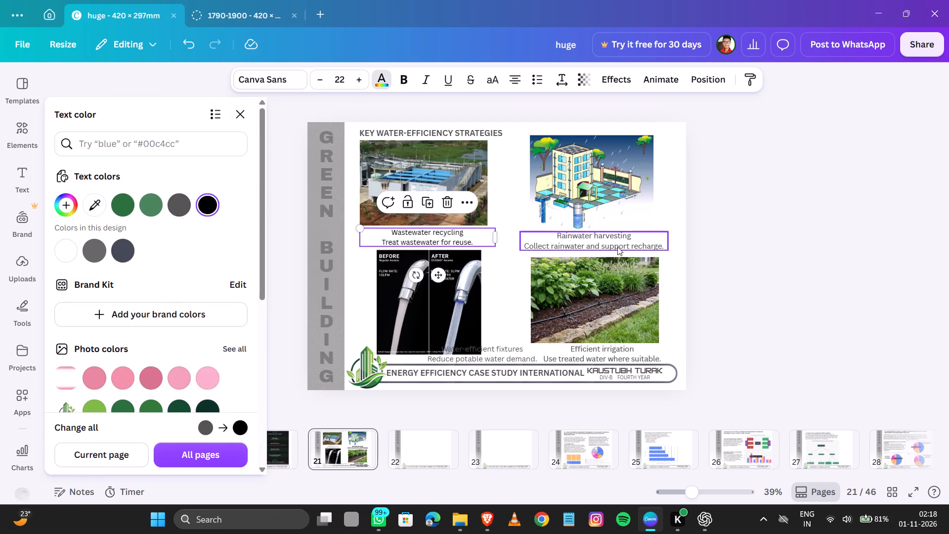
pyautogui.click(617, 247)
pyautogui.click(206, 205)
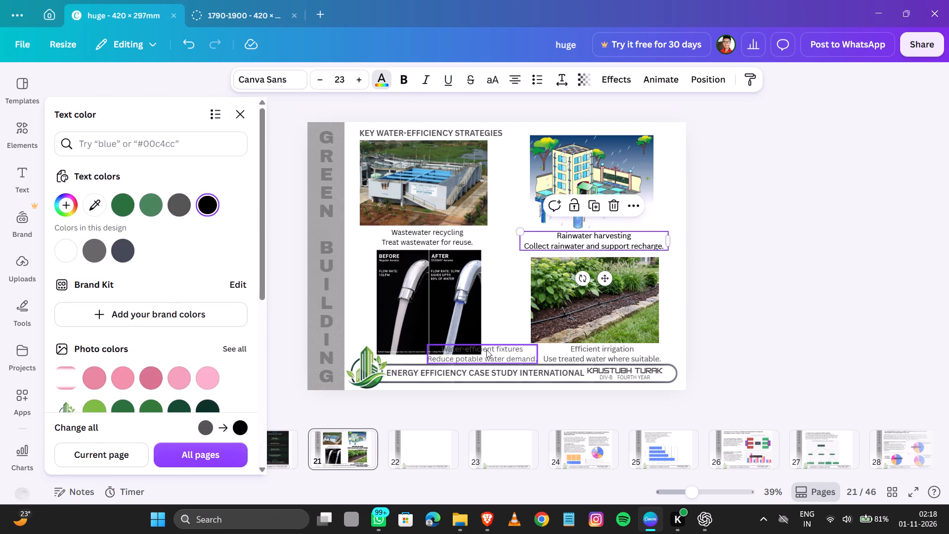
pyautogui.click(500, 352)
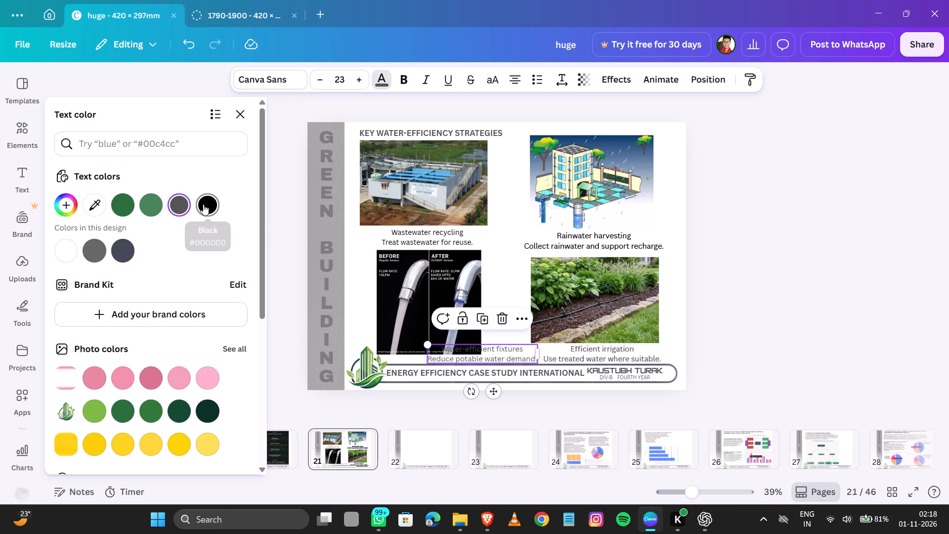
pyautogui.click(203, 204)
pyautogui.click(604, 356)
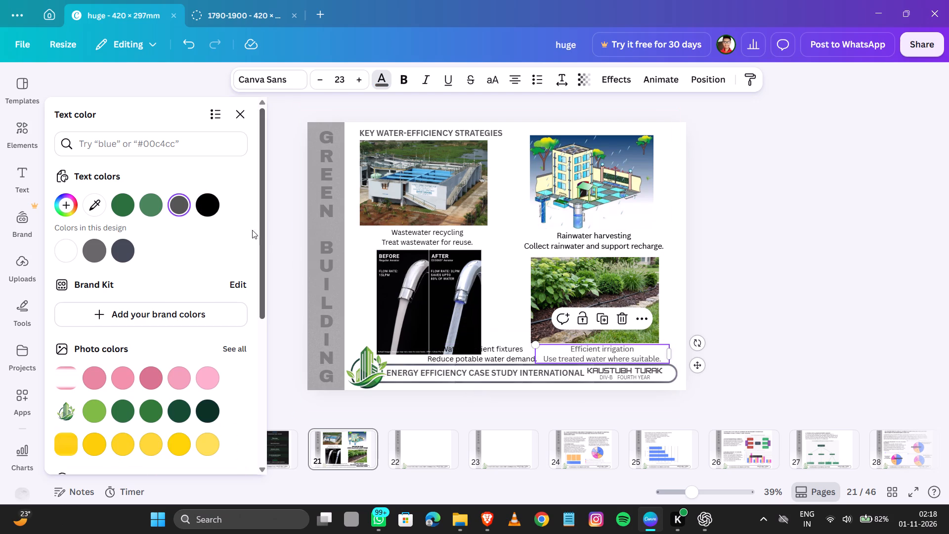
pyautogui.click(216, 206)
pyautogui.click(822, 269)
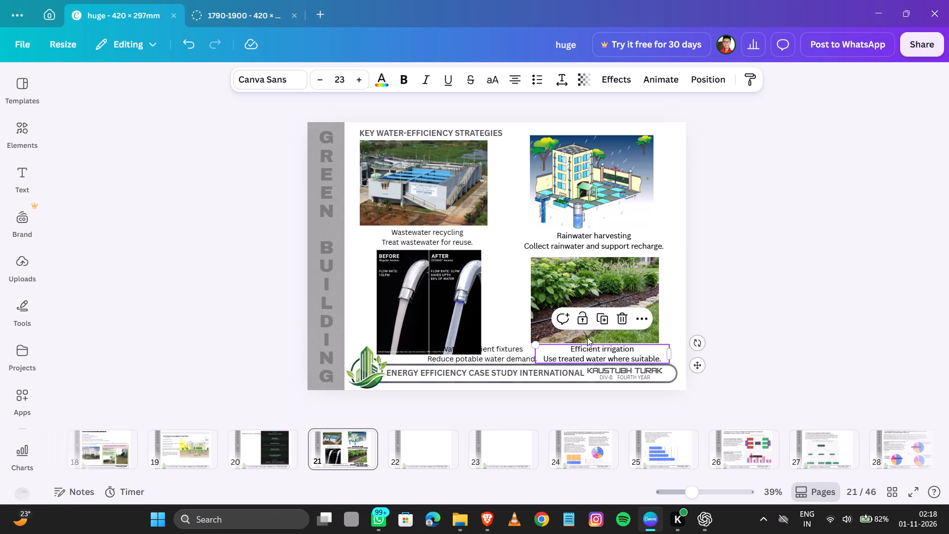
pyautogui.click(766, 275)
# On page 20, raise the "WATER-EFFICIENCY FLOWCHART" heading close to the page's top edge.
pyautogui.press('Left')
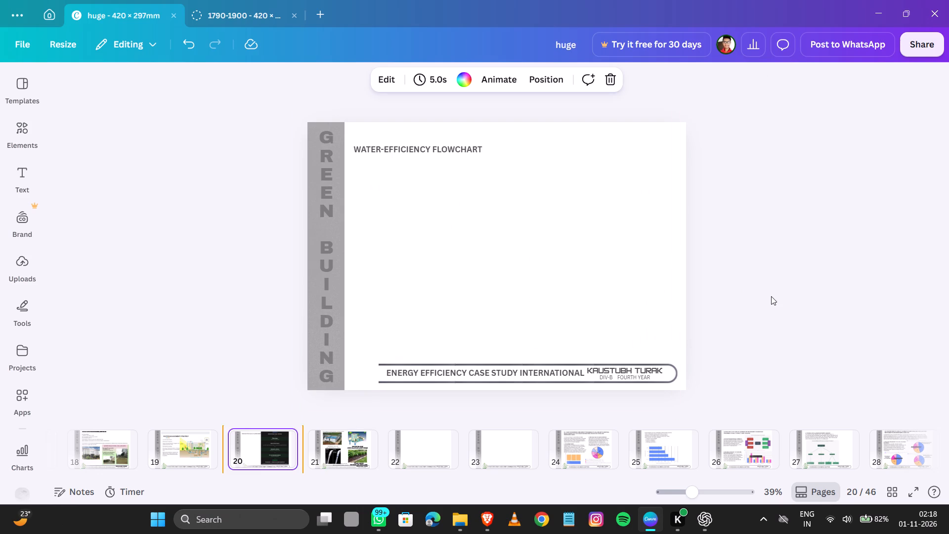
pyautogui.press('Right')
pyautogui.press('Left')
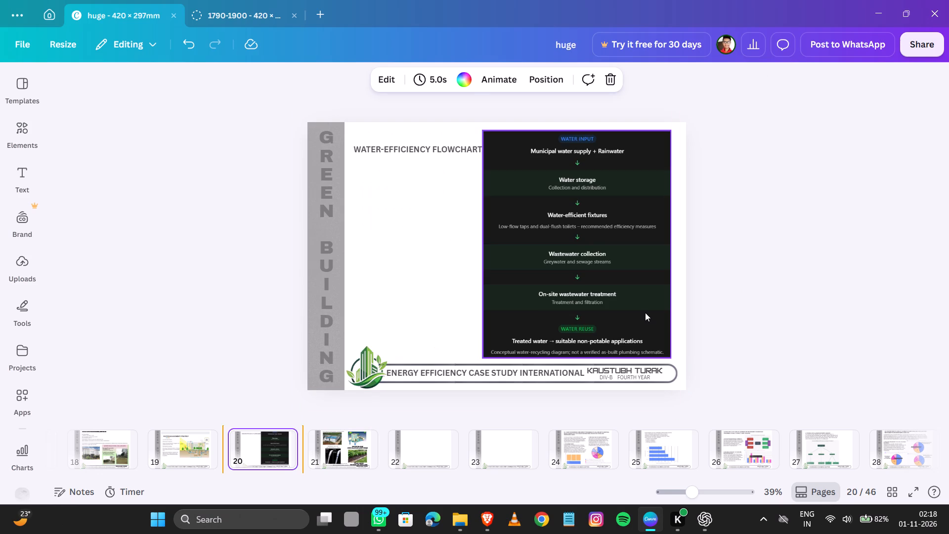
pyautogui.click(410, 148)
pyautogui.press('Up')
pyautogui.press('Up')
pyautogui.press('Up')
pyautogui.press('Up')
pyautogui.press('Up')
pyautogui.press('Up')
pyautogui.press('Up')
pyautogui.press('Up')
pyautogui.press('Up')
pyautogui.press('Up')
pyautogui.press('Up')
pyautogui.press('Up')
pyautogui.press('Up')
pyautogui.press('Up')
pyautogui.press('Up')
pyautogui.press('Up')
pyautogui.press('Up')
pyautogui.press('Up')
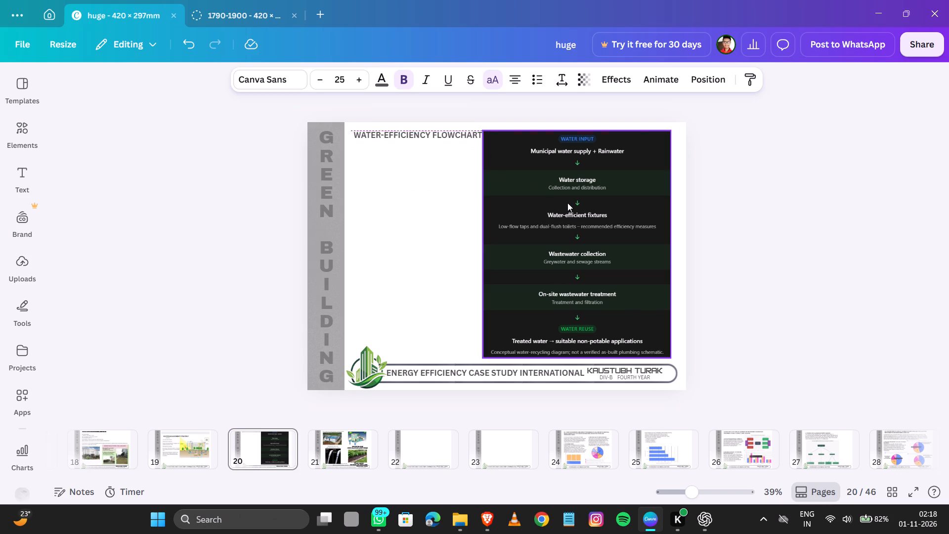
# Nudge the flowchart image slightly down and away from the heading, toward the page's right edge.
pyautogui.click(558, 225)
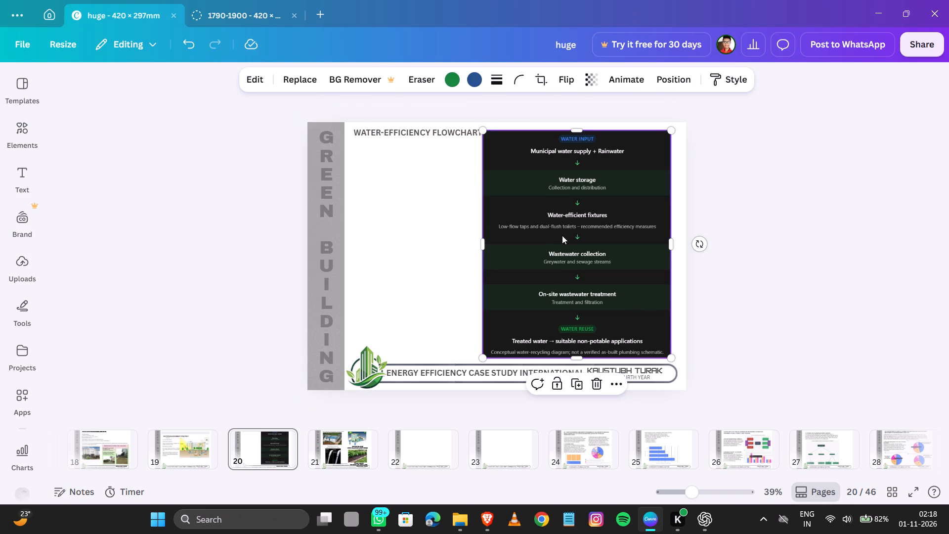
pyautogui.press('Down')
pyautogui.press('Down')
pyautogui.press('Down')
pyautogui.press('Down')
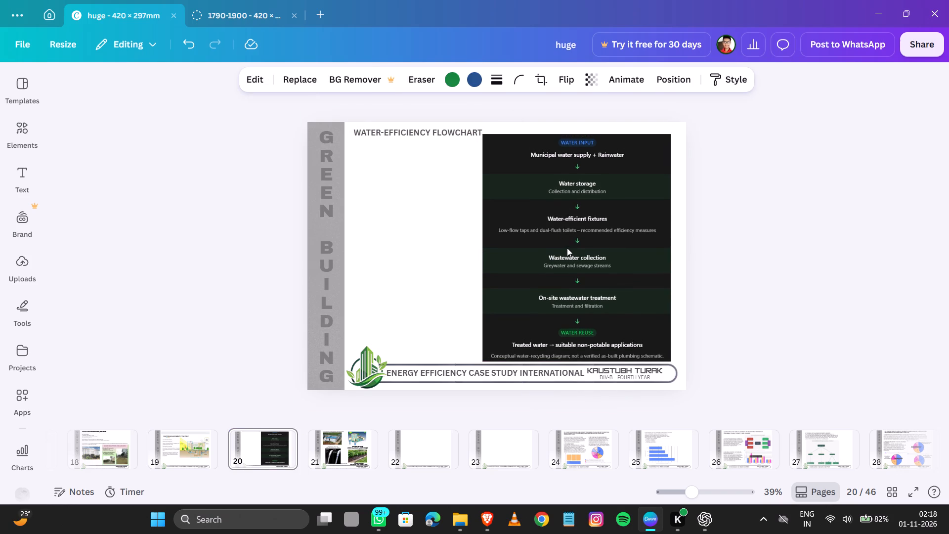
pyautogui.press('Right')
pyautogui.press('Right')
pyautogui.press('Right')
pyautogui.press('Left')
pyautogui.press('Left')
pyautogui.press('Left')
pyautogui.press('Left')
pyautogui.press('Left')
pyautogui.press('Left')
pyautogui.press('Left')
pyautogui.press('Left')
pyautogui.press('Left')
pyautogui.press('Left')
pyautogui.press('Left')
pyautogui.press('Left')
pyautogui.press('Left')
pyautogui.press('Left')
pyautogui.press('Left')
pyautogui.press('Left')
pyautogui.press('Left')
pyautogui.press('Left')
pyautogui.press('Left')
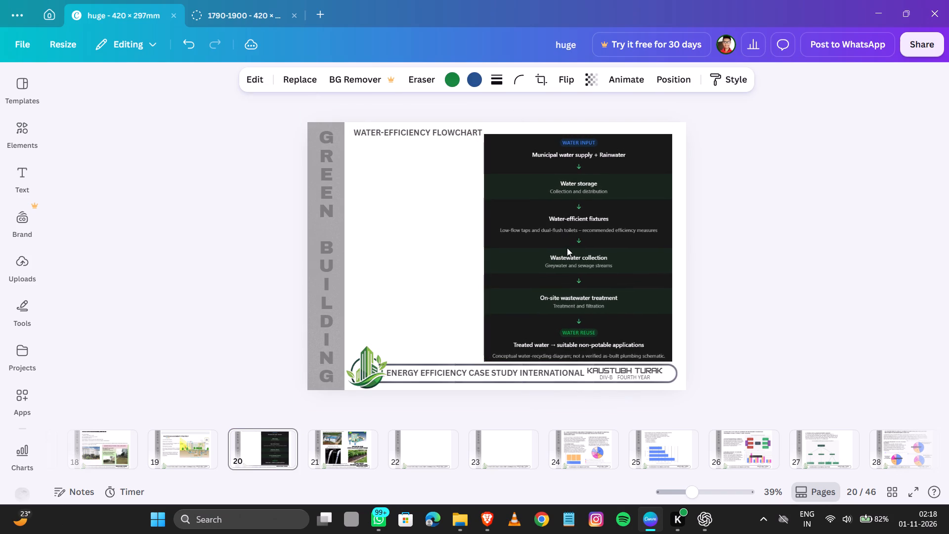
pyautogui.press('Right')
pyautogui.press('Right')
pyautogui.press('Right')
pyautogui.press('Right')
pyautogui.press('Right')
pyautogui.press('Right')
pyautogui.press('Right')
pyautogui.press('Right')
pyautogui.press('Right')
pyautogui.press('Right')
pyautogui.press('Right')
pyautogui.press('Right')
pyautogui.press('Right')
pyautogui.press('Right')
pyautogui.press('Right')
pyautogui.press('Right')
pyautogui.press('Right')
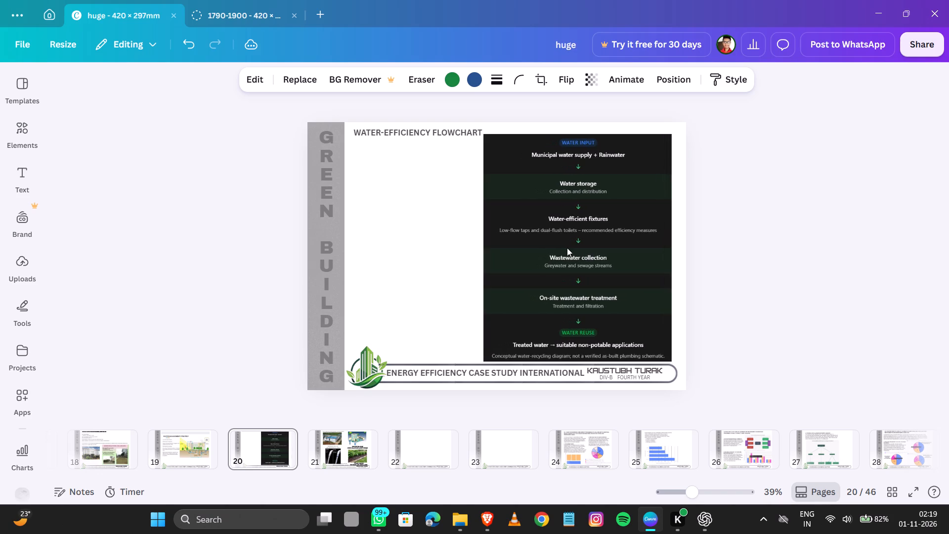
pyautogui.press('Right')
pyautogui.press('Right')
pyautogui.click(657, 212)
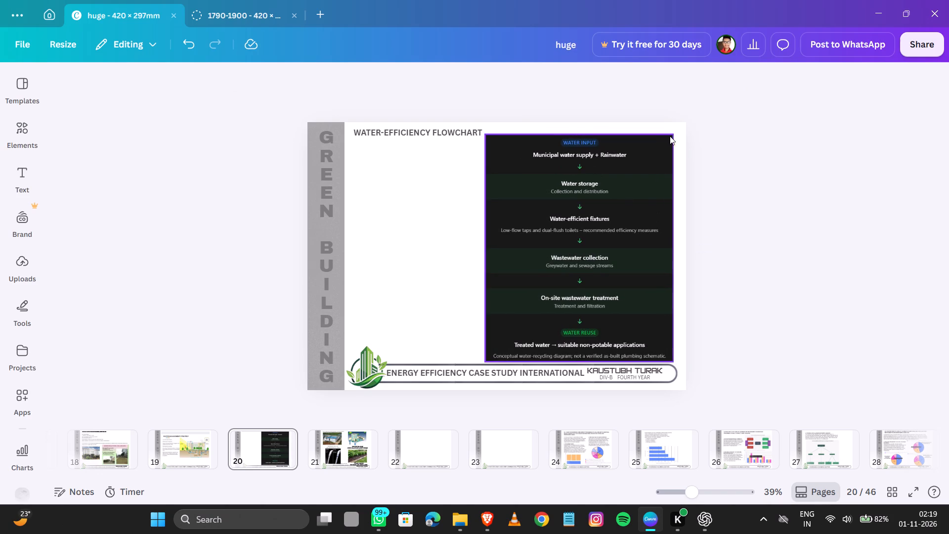
# Shrink the flowchart image proportionally to about 195 mm wide, keeping its lower-left corner fixed above the footer banner.
pyautogui.click(663, 173)
pyautogui.moveTo(675, 133); pyautogui.dragTo(670, 149)
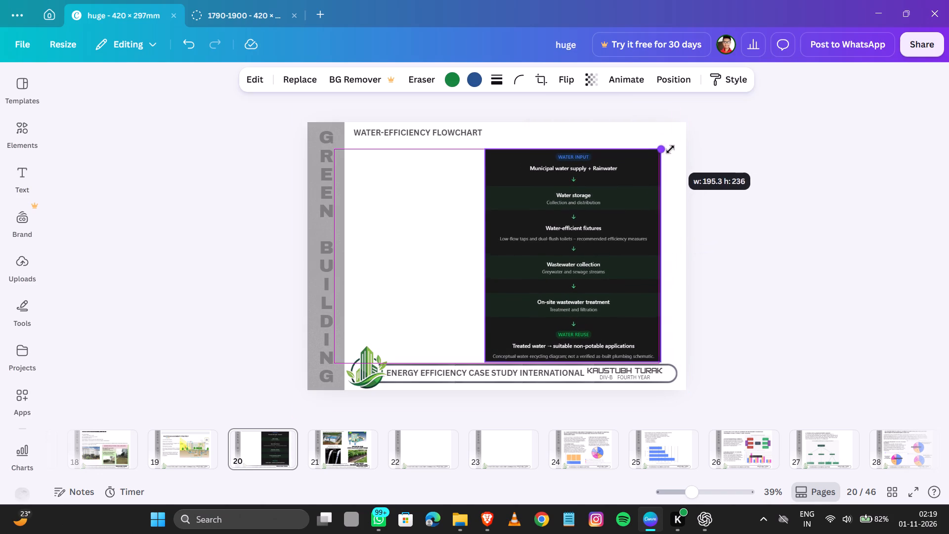
pyautogui.moveTo(670, 149); pyautogui.dragTo(670, 158)
# Move the flowchart image left and up so it sits just below the heading beside the "GREEN BUILDING" strip.
pyautogui.press('Right')
pyautogui.press('Right')
pyautogui.press('Right')
pyautogui.press('Right')
pyautogui.press('Right')
pyautogui.press('Right')
pyautogui.press('Right')
pyautogui.press('Right')
pyautogui.press('Right')
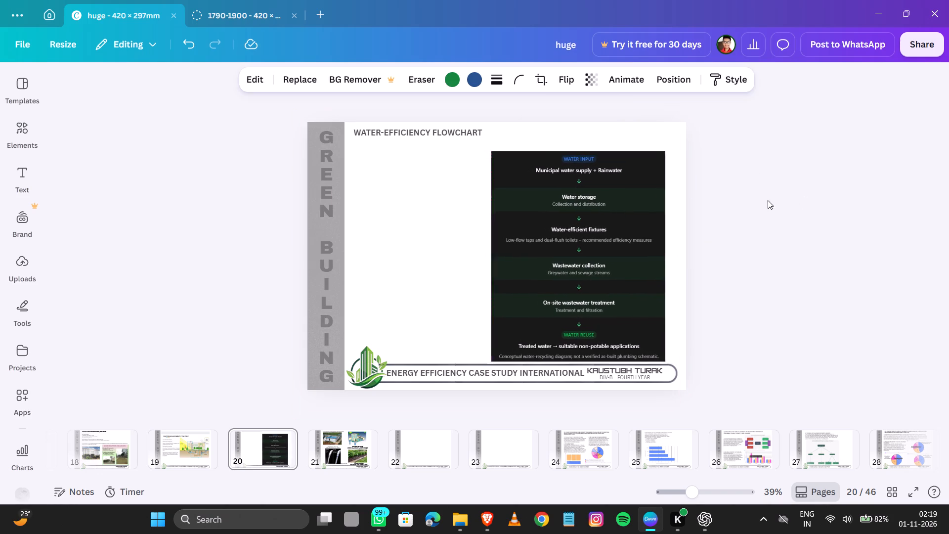
pyautogui.press('Left')
pyautogui.press('Left')
pyautogui.press('Left')
pyautogui.press('Left')
pyautogui.press('Left')
pyautogui.press('Left')
pyautogui.press('Left')
pyautogui.press('Left')
pyautogui.press('Left')
pyautogui.press('Left')
pyautogui.press('Left')
pyautogui.press('Left')
pyautogui.press('Left')
pyautogui.press('Left')
pyautogui.press('Left')
pyautogui.press('Left')
pyautogui.press('Left')
pyautogui.press('Left')
pyautogui.press('Left')
pyautogui.press('Left')
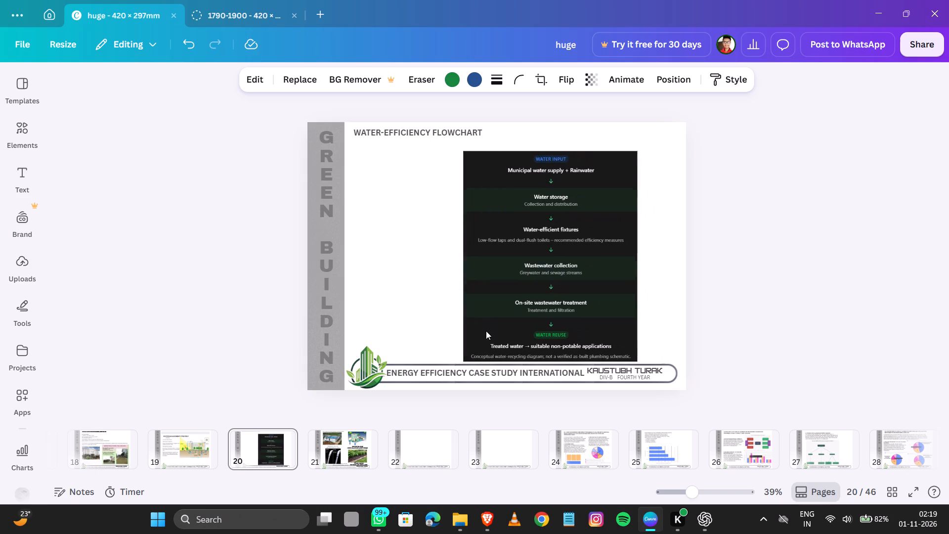
pyautogui.press('Up')
pyautogui.press('Up')
pyautogui.press('Up')
pyautogui.press('Up')
pyautogui.press('Up')
pyautogui.press('Up')
pyautogui.press('Up')
pyautogui.press('Up')
pyautogui.press('Up')
pyautogui.press('Up')
pyautogui.press('Up')
pyautogui.press('Up')
pyautogui.press('Left')
pyautogui.press('Left')
pyautogui.press('Left')
pyautogui.press('Left')
pyautogui.press('Left')
pyautogui.press('Left')
pyautogui.press('Left')
pyautogui.press('Left')
pyautogui.press('Left')
pyautogui.press('Left')
pyautogui.press('Left')
pyautogui.press('Left')
pyautogui.press('Left')
pyautogui.press('Left')
pyautogui.press('Left')
pyautogui.press('Left')
pyautogui.press('Left')
pyautogui.press('Left')
pyautogui.press('Left')
pyautogui.press('Left')
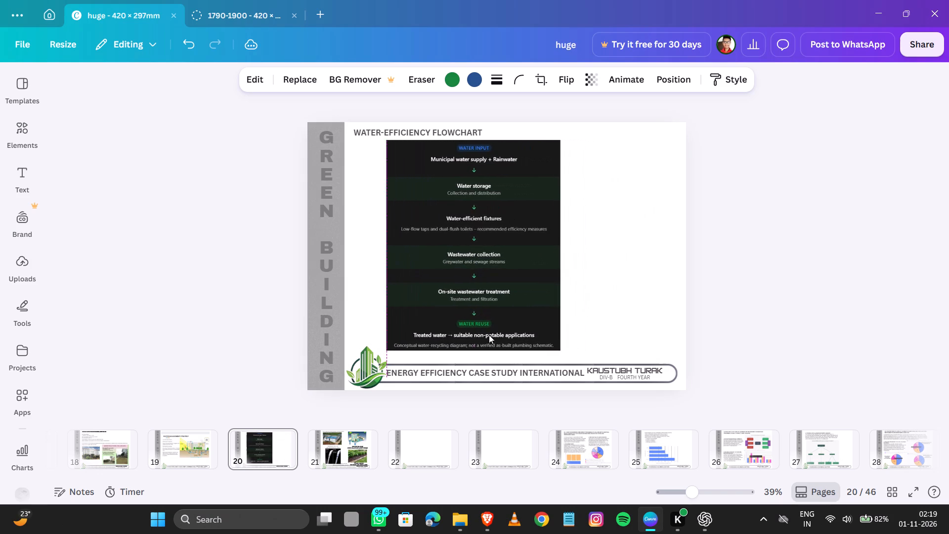
pyautogui.press('Down')
pyautogui.press('Down')
pyautogui.press('Down')
pyautogui.press('Down')
pyautogui.press('Down')
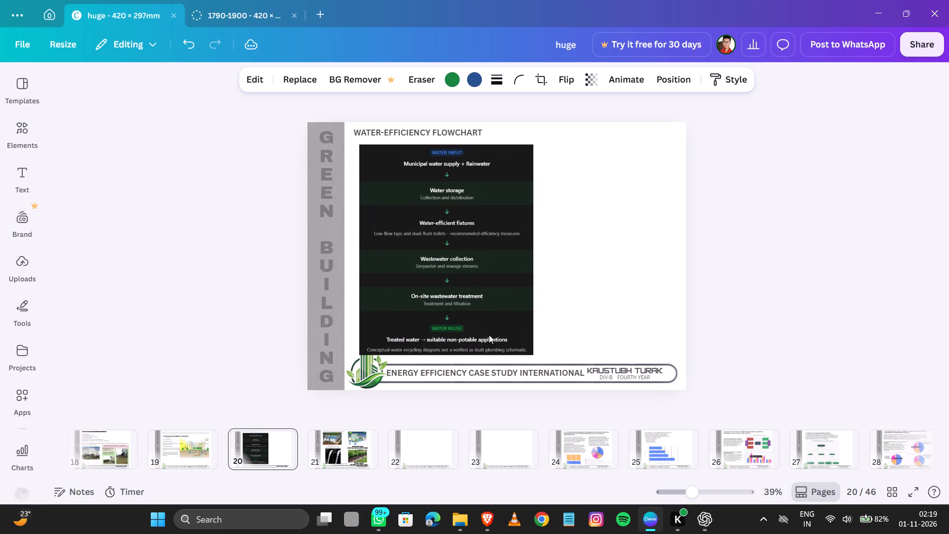
pyautogui.press('Left')
pyautogui.press('Left')
pyautogui.press('Down')
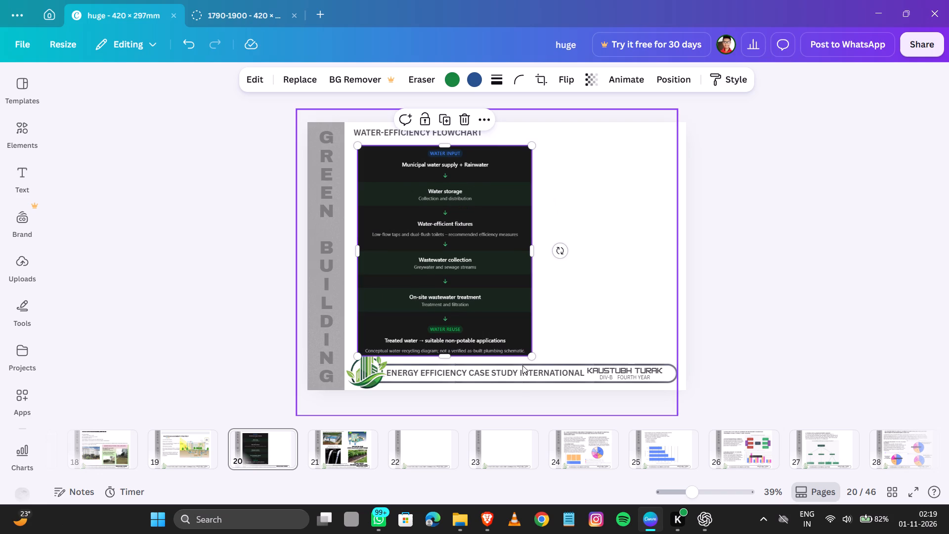
# Reorder the layers on page 20 so the flowchart image lies behind the footer logo and side-strip group.
pyautogui.hotkey('alt', '1')
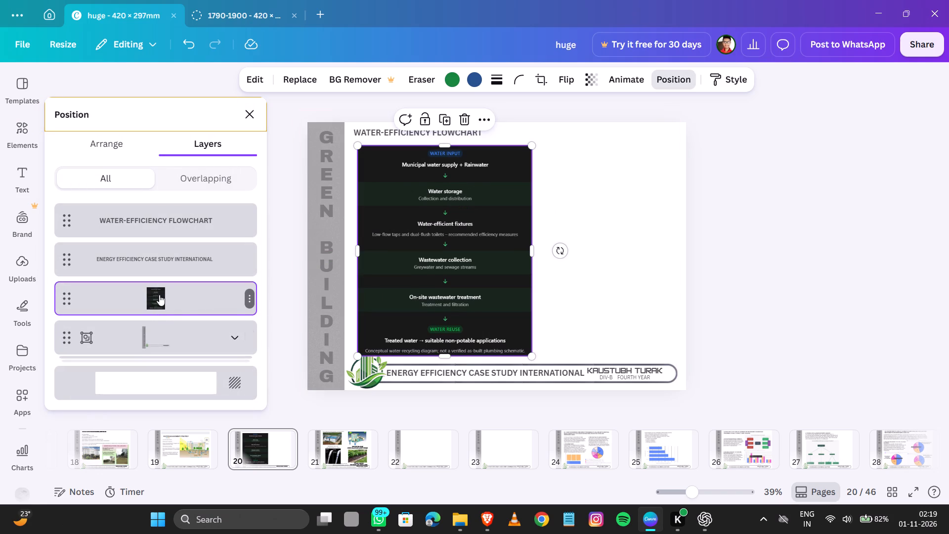
pyautogui.moveTo(180, 304); pyautogui.dragTo(181, 359)
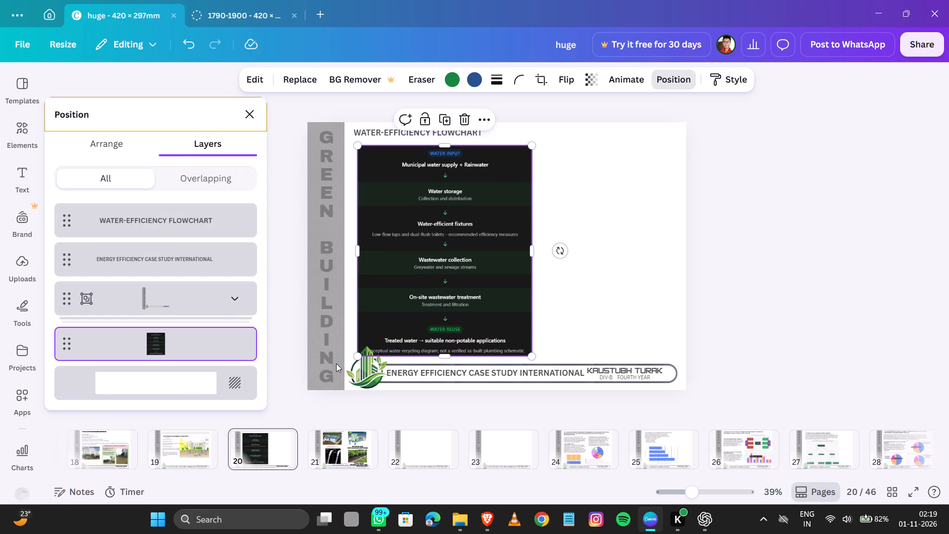
pyautogui.click(820, 281)
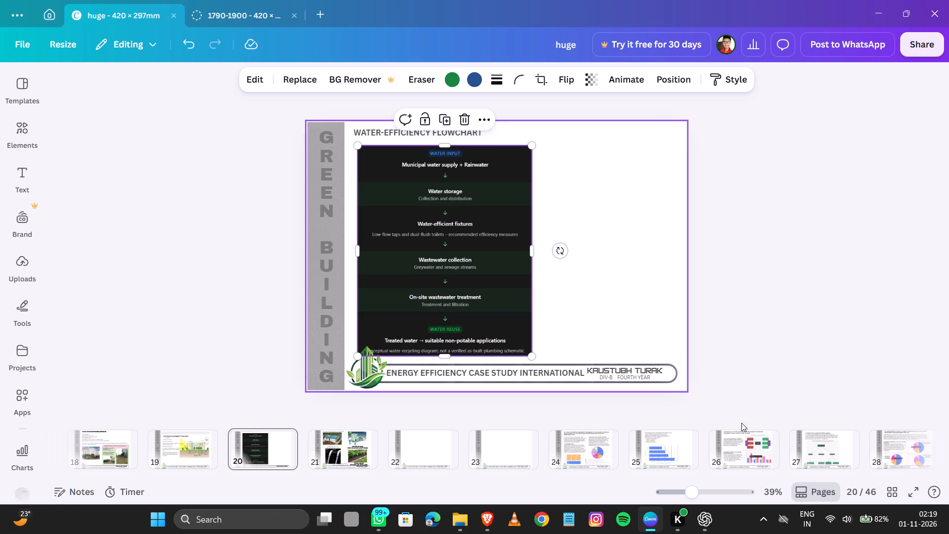
# Move the wastewater recycling image from page 21 onto page 20, the water-efficiency flowchart page.
pyautogui.click(337, 447)
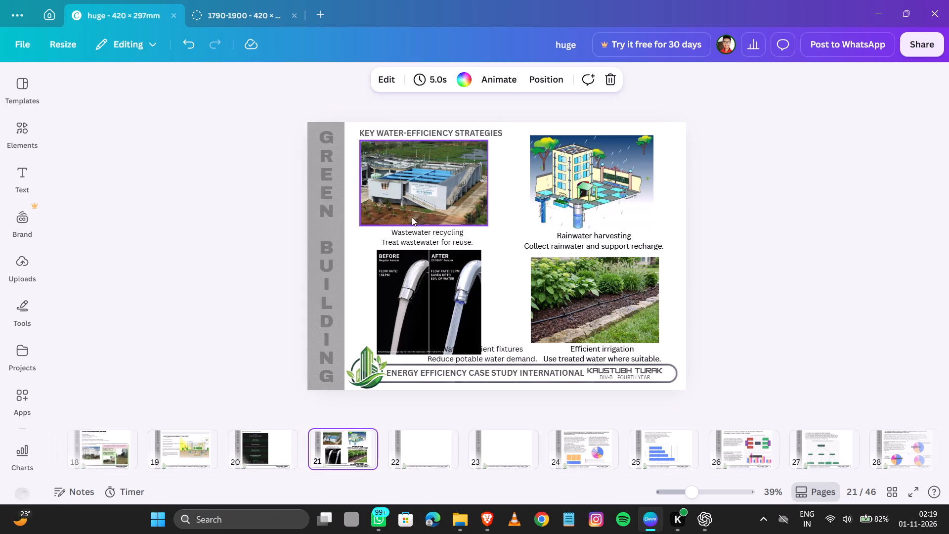
pyautogui.moveTo(412, 190); pyautogui.dragTo(320, 383)
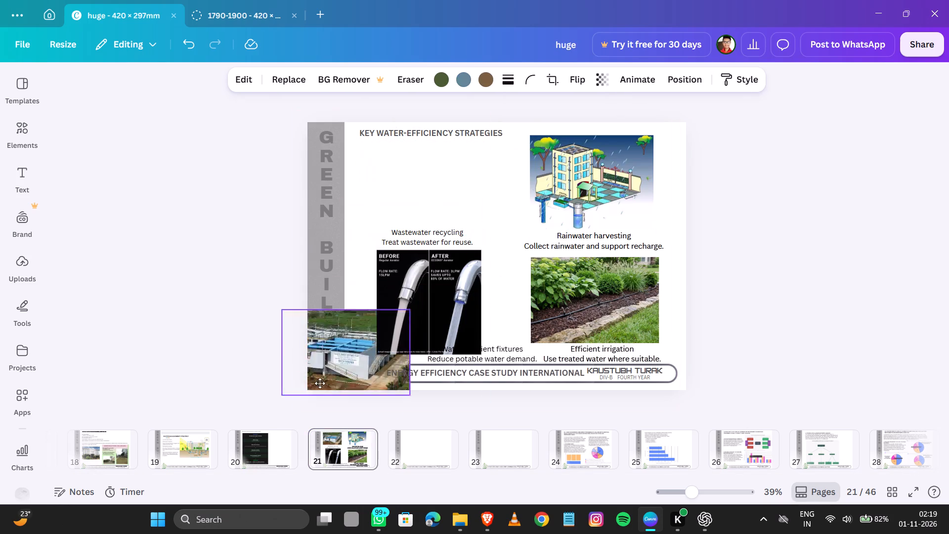
pyautogui.moveTo(320, 383); pyautogui.dragTo(282, 445)
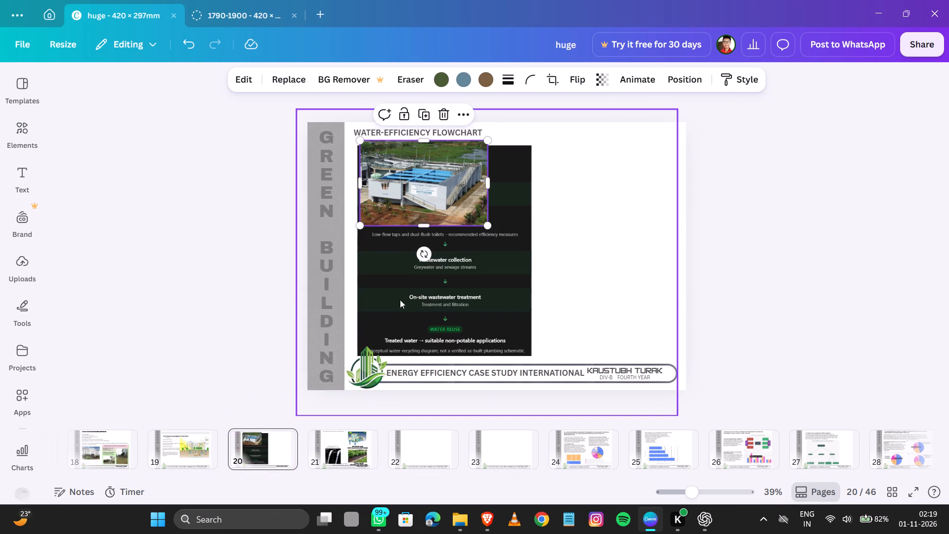
# Place the wastewater recycling image in the blank area to the right of the flowchart on page 20.
pyautogui.moveTo(432, 186); pyautogui.dragTo(614, 200)
# Move the "Wastewater recycling" caption from page 21 to page 20, directly below the treatment plant image.
pyautogui.click(326, 447)
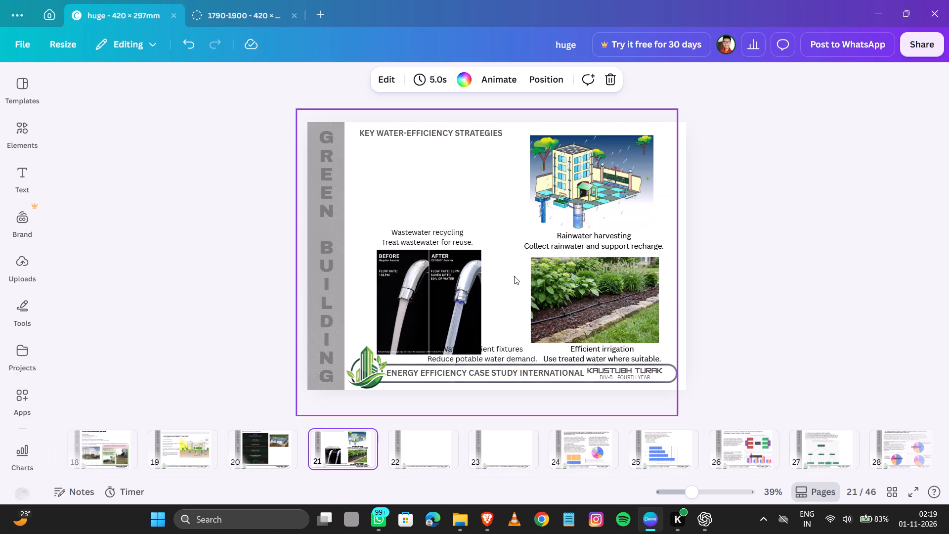
pyautogui.moveTo(427, 238); pyautogui.dragTo(286, 443)
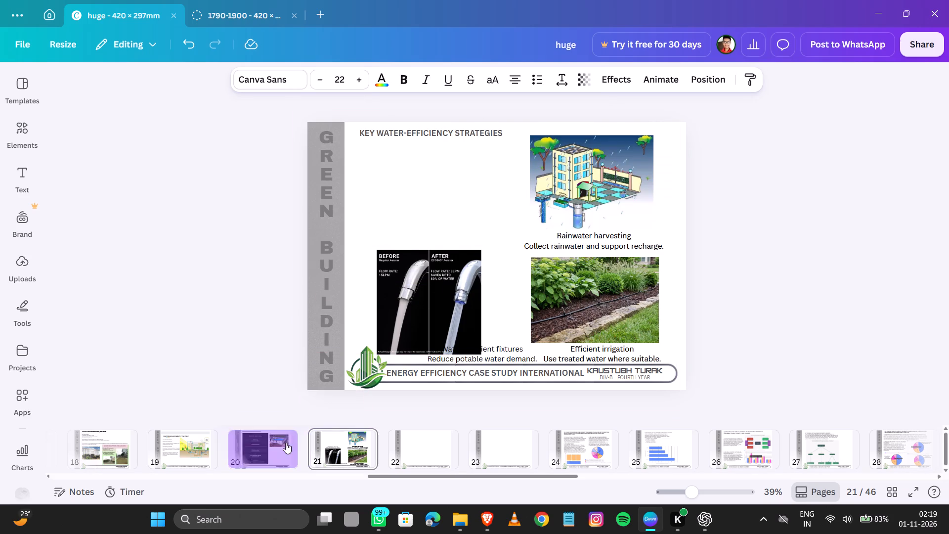
pyautogui.moveTo(286, 443); pyautogui.dragTo(285, 445)
pyautogui.moveTo(435, 234); pyautogui.dragTo(539, 252)
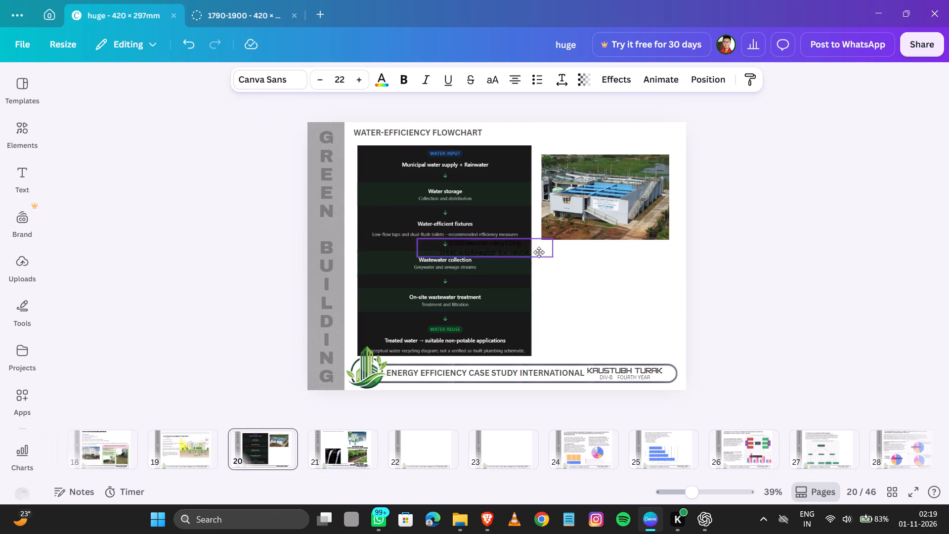
pyautogui.moveTo(539, 252); pyautogui.dragTo(612, 250)
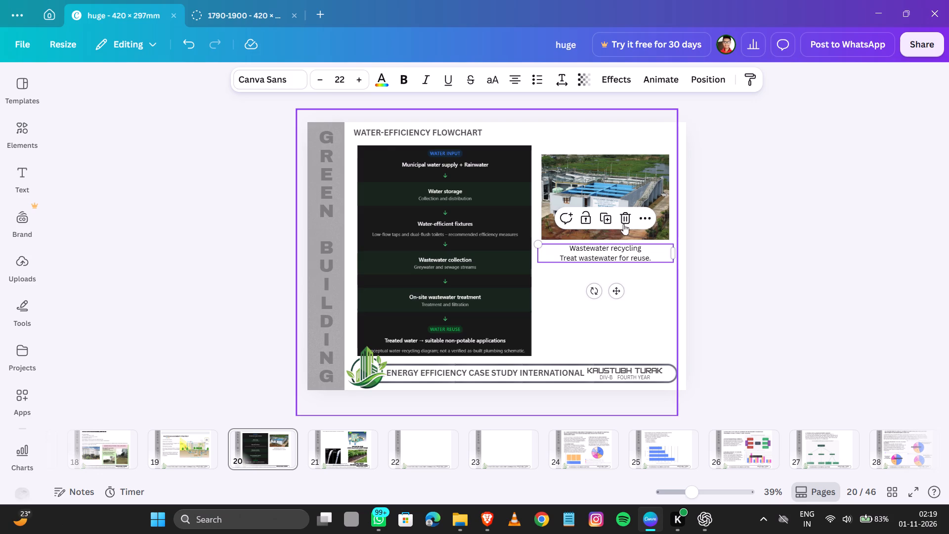
# Nudge the wastewater recycling image up so its top edge aligns with the top of the flowchart.
pyautogui.click(604, 196)
pyautogui.press('Up')
pyautogui.press('Up')
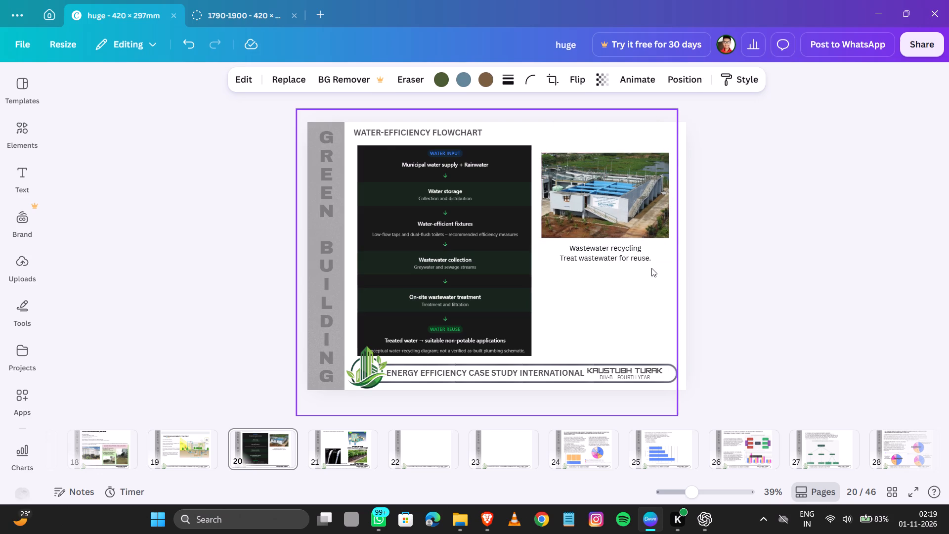
pyautogui.press('Up')
pyautogui.press('Up')
pyautogui.press('Up')
pyautogui.press('Up')
pyautogui.press('Up')
pyautogui.press('Up')
pyautogui.press('Up')
pyautogui.press('Up')
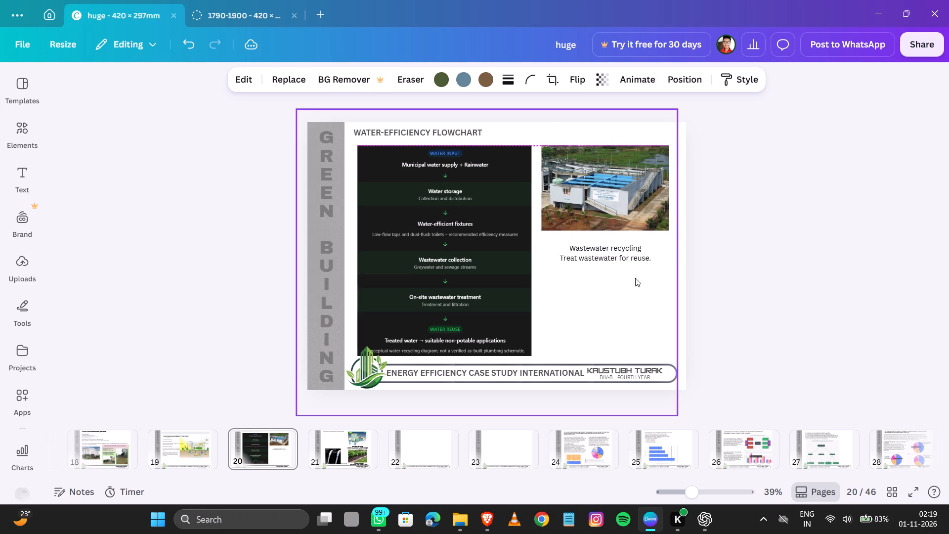
# Nudge the "Wastewater recycling" caption up so it sits close beneath its image.
pyautogui.click(589, 253)
pyautogui.press('Up')
pyautogui.press('Up')
pyautogui.press('Up')
pyautogui.press('Up')
pyautogui.press('Up')
pyautogui.press('Up')
pyautogui.press('Up')
pyautogui.press('Up')
pyautogui.press('Up')
pyautogui.press('Up')
pyautogui.press('Up')
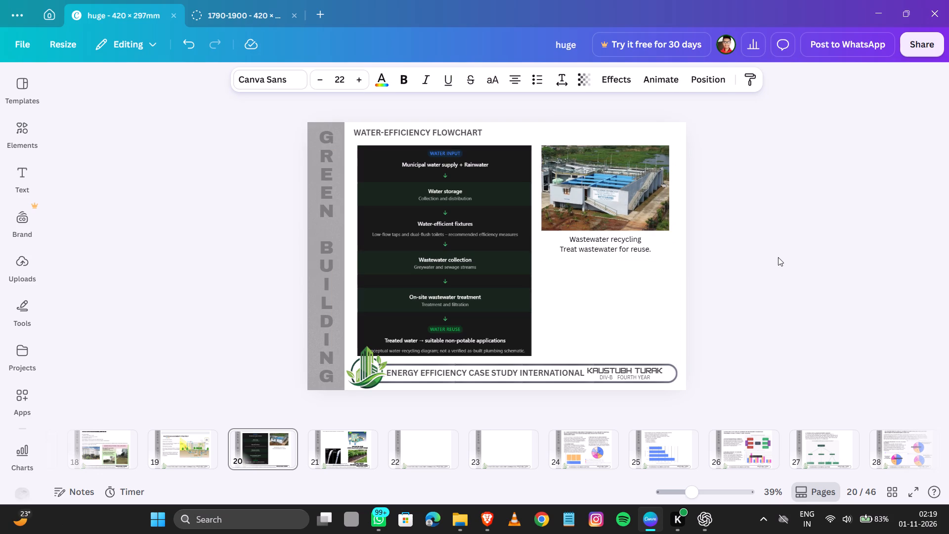
# Move the efficient irrigation garden image from page 21 to page 20, below the wastewater recycling caption.
pyautogui.click(354, 454)
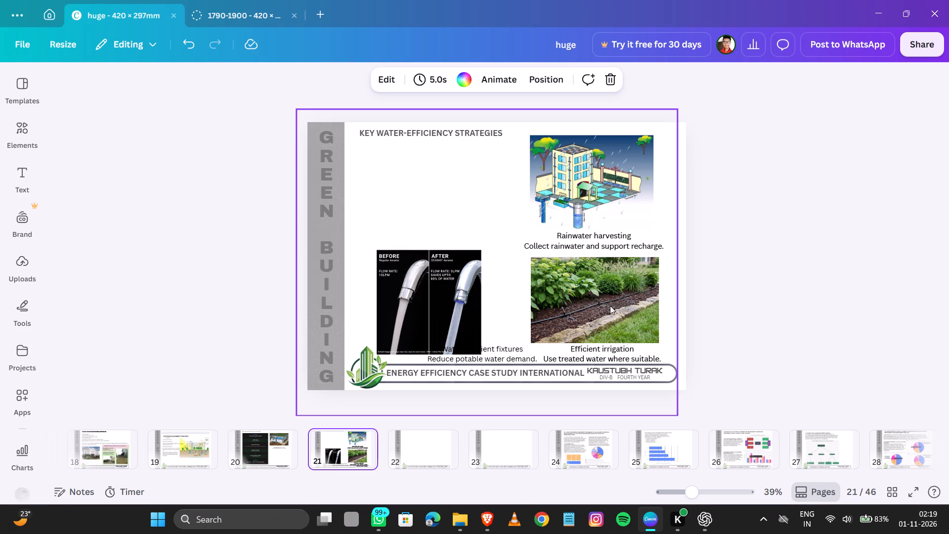
pyautogui.moveTo(610, 306); pyautogui.dragTo(272, 454)
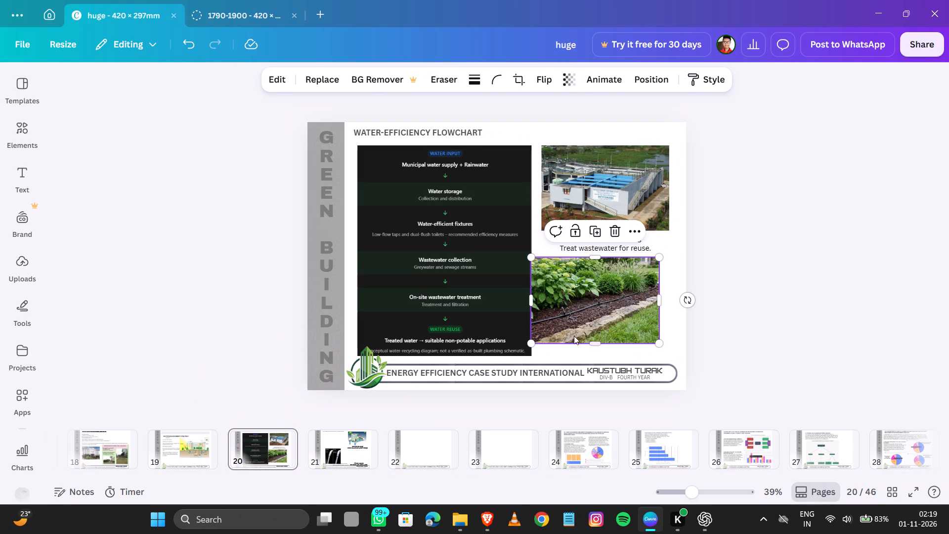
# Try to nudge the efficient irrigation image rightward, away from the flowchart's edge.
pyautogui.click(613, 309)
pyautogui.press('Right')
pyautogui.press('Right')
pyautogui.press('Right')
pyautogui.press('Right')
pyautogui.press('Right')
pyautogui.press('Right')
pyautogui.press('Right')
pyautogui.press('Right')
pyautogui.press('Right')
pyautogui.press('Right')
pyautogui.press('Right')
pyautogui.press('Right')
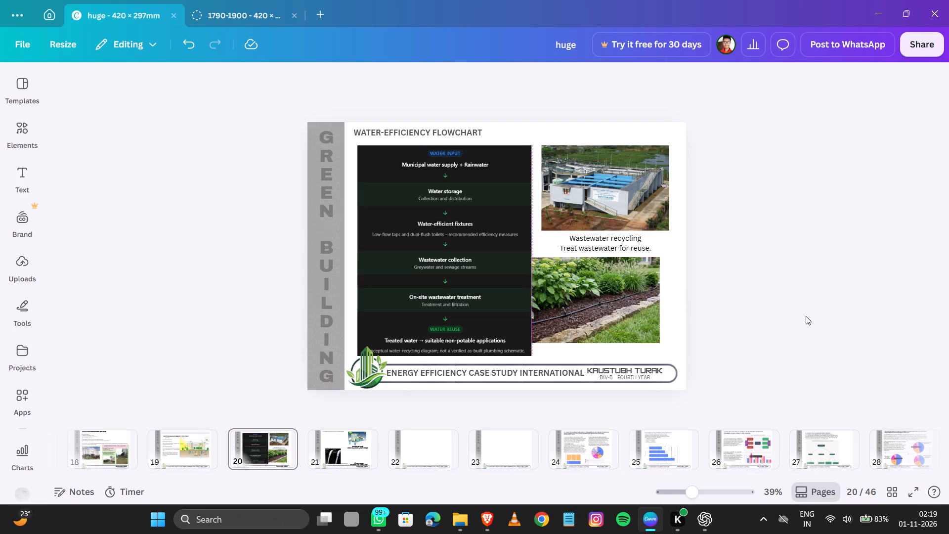
# Move the "Efficient irrigation" caption from page 21 to page 20, beneath the garden image.
pyautogui.press('Left')
pyautogui.press('Left')
pyautogui.press('Left')
pyautogui.press('Left')
pyautogui.press('Left')
pyautogui.press('Left')
pyautogui.press('Left')
pyautogui.press('Left')
pyautogui.press('Left')
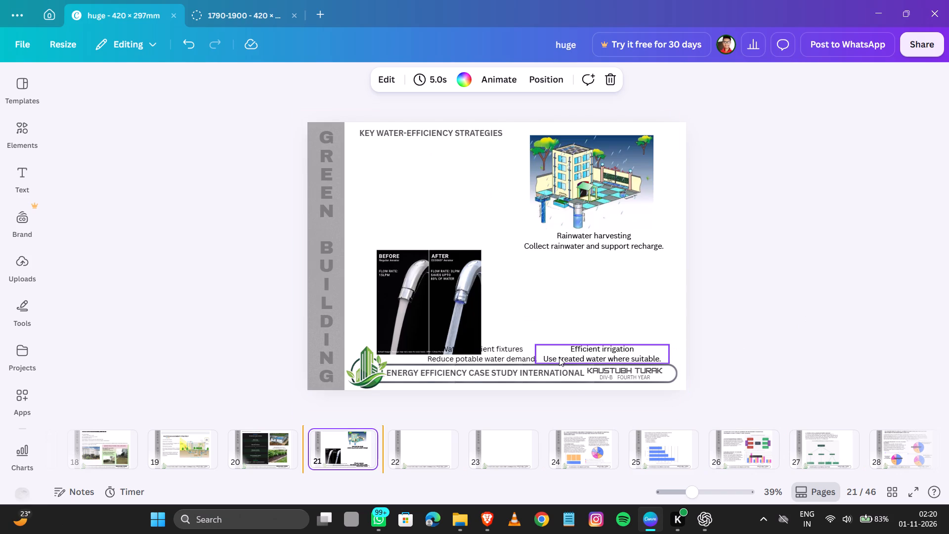
pyautogui.moveTo(593, 348); pyautogui.dragTo(279, 442)
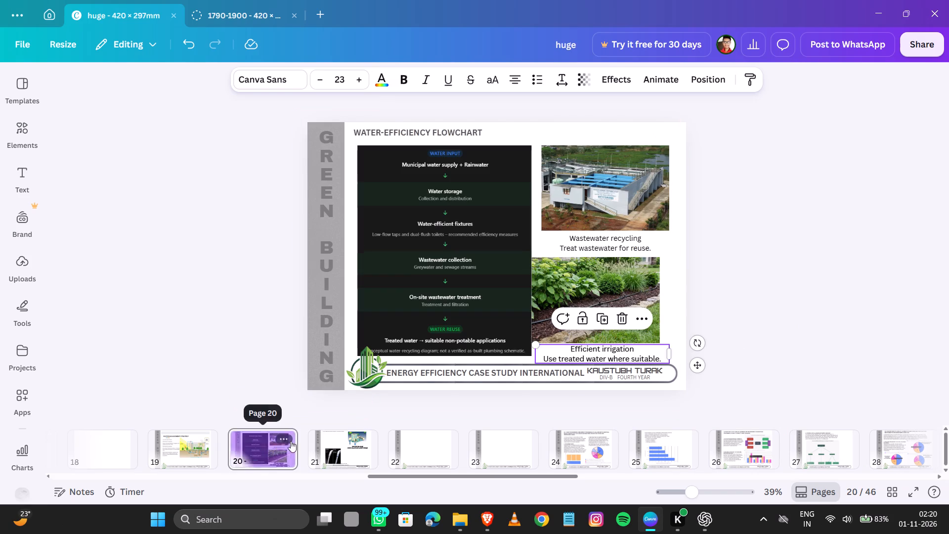
# Nudge the efficient irrigation image right and slightly up so it lines up under the wastewater recycling image.
pyautogui.click(570, 284)
pyautogui.press('Up')
pyautogui.press('Right')
pyautogui.press('Right')
pyautogui.press('Right')
pyautogui.press('Right')
pyautogui.press('Right')
pyautogui.press('Right')
pyautogui.press('Right')
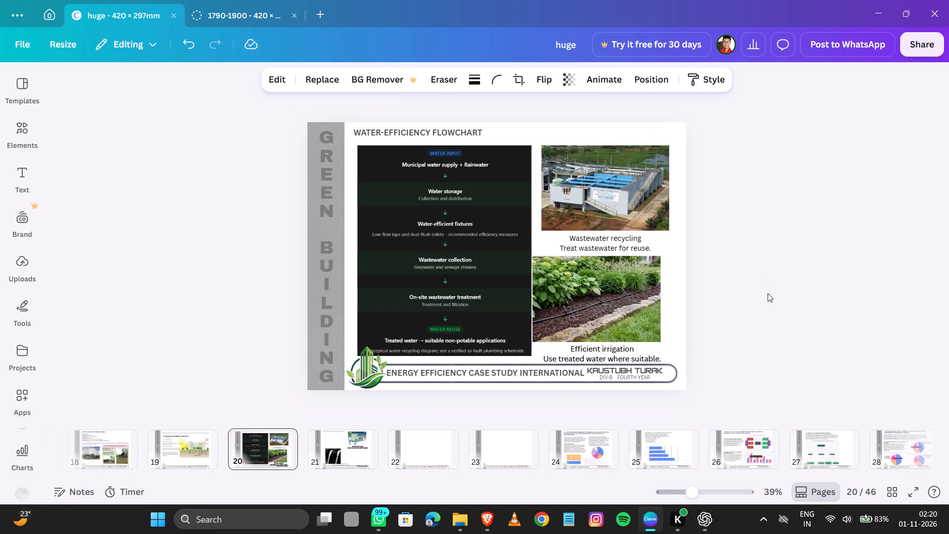
pyautogui.press('Right')
pyautogui.press('Right')
pyautogui.press('Right')
pyautogui.press('Right')
pyautogui.press('Right')
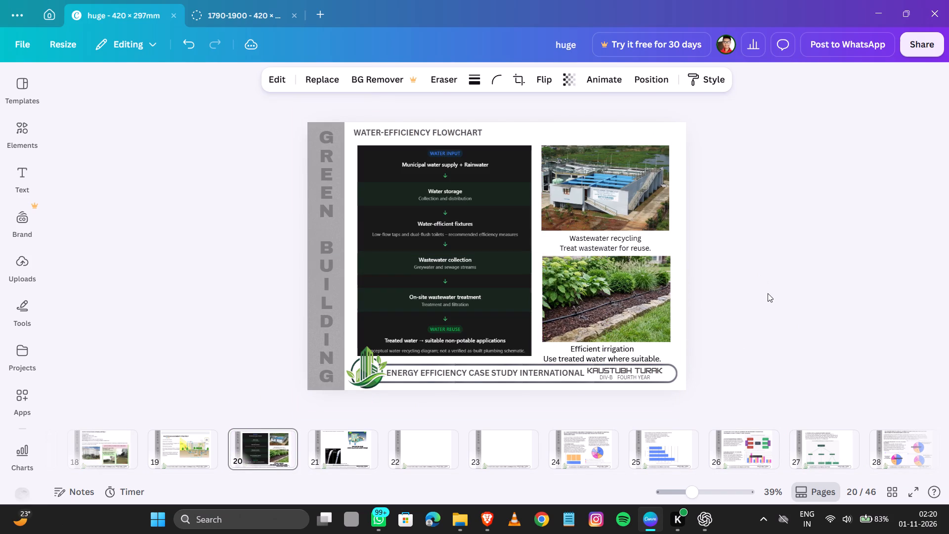
pyautogui.press('Right')
pyautogui.press('Right')
pyautogui.press('Up')
pyautogui.press('Left')
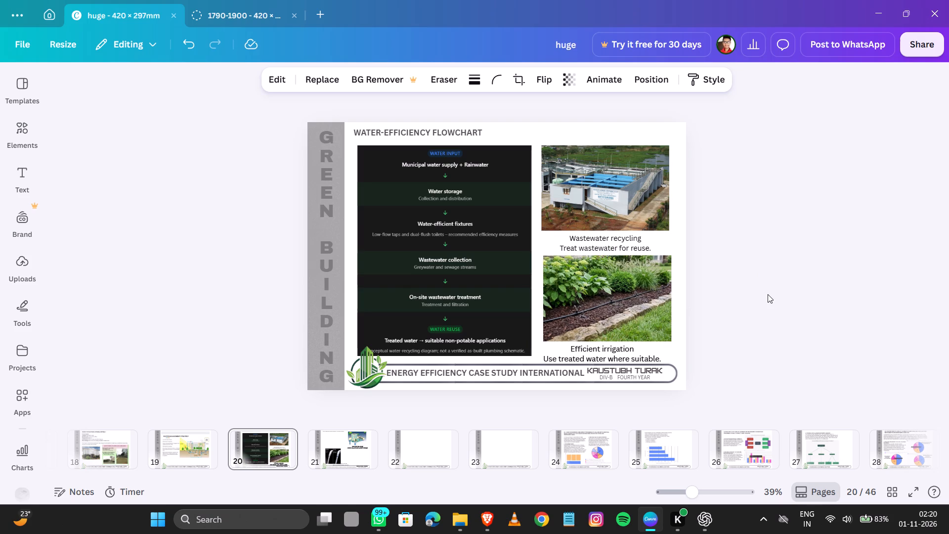
pyautogui.press('Up')
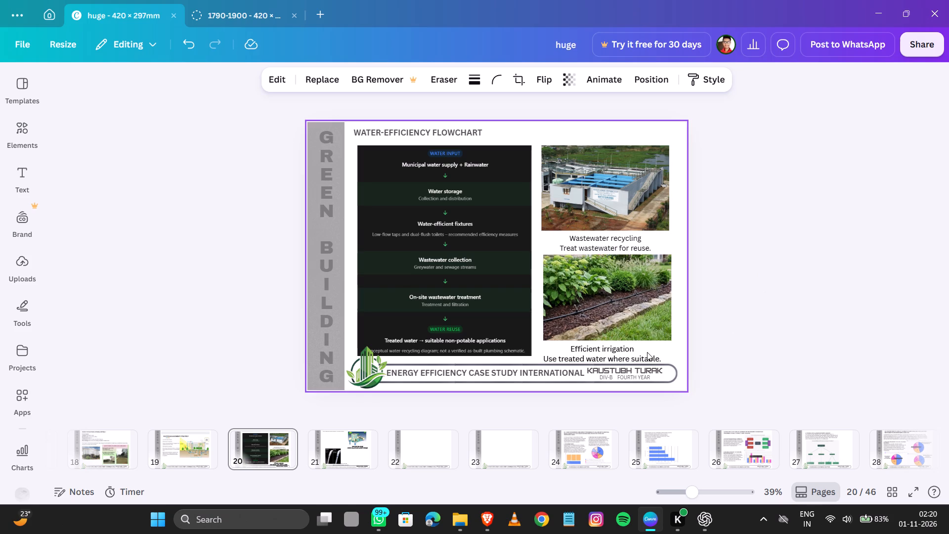
# Nudge the "Efficient irrigation" caption slightly up and right so it sits centred beneath its image.
pyautogui.click(633, 352)
pyautogui.press('Up')
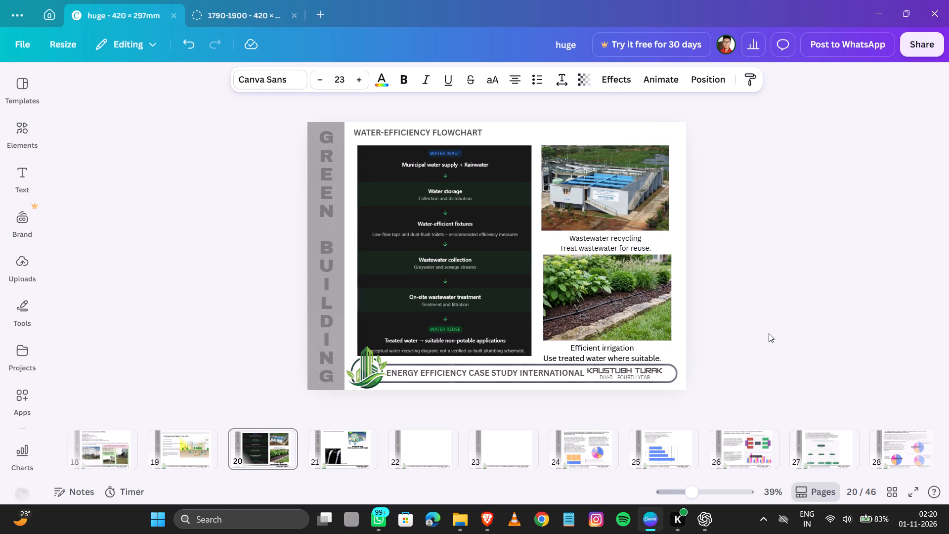
pyautogui.press('Right')
pyautogui.press('Right')
pyautogui.press('Right')
pyautogui.press('Right')
pyautogui.press('Up')
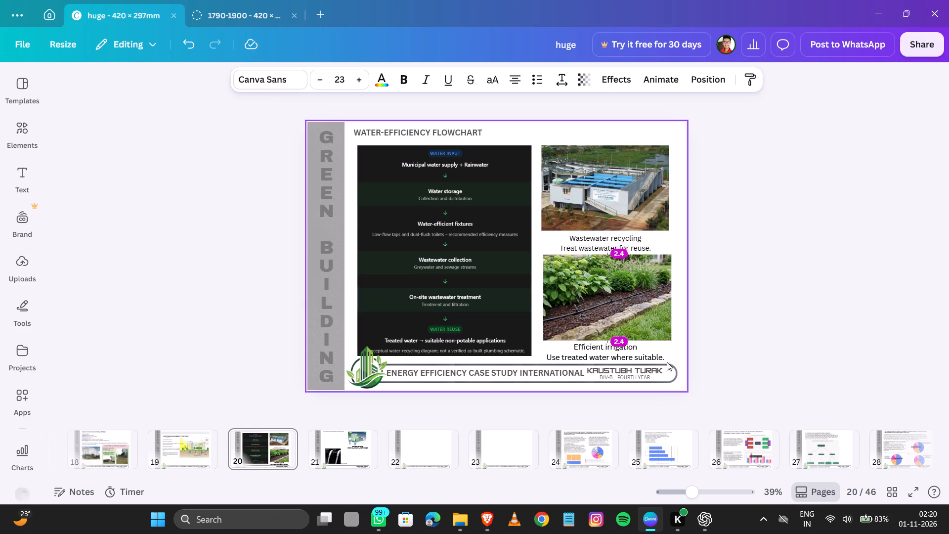
# Enlarge the before-and-after faucet image on page 21 to about 125 mm square and position it just above the footer banner.
pyautogui.click(339, 445)
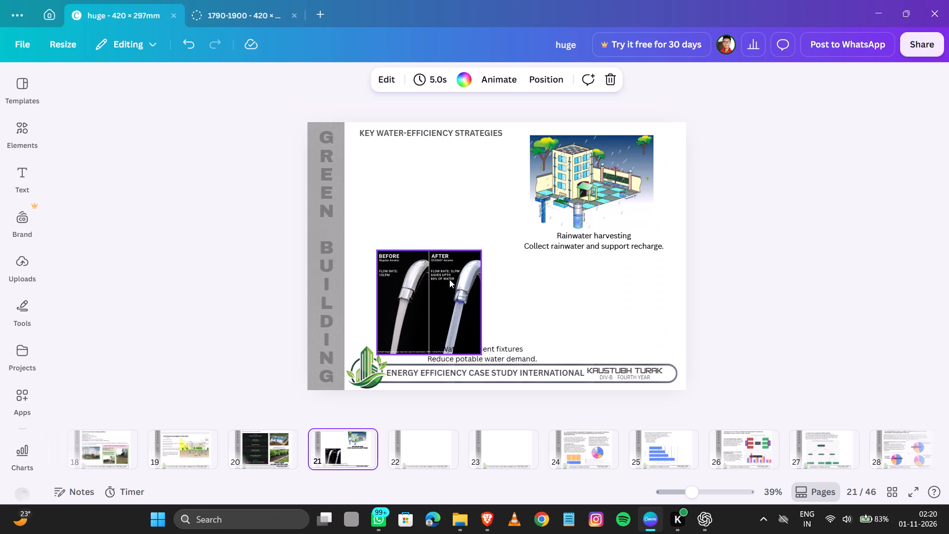
pyautogui.moveTo(447, 300); pyautogui.dragTo(433, 200)
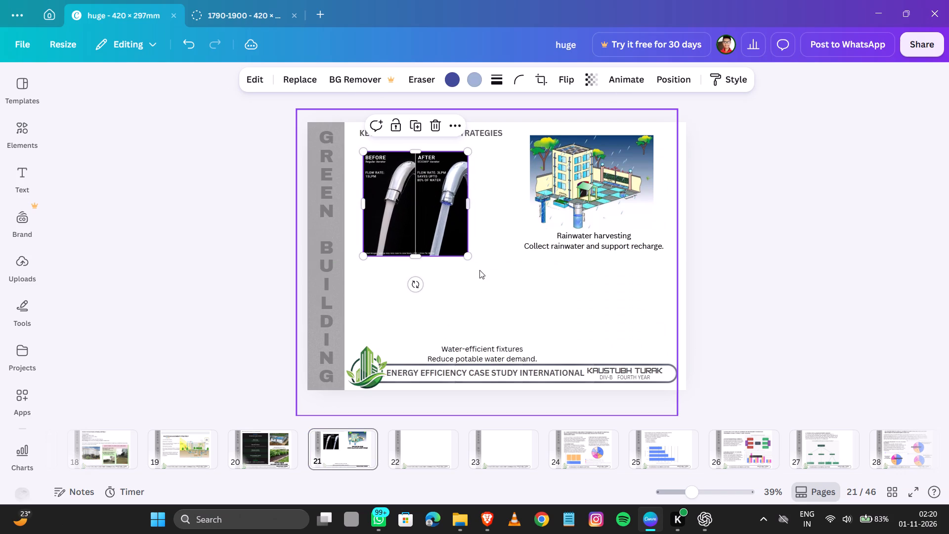
pyautogui.moveTo(471, 257); pyautogui.dragTo(475, 267)
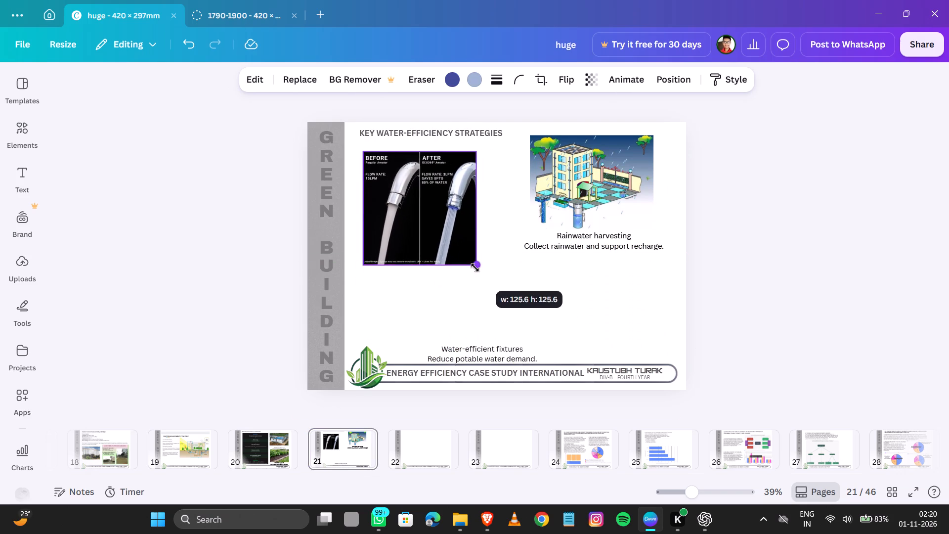
pyautogui.moveTo(475, 267); pyautogui.dragTo(474, 267)
pyautogui.moveTo(432, 199); pyautogui.dragTo(436, 287)
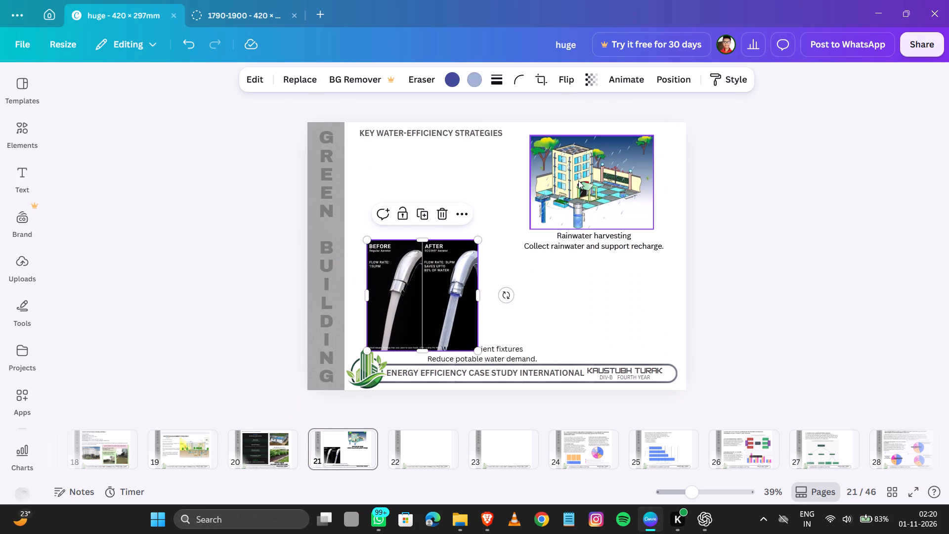
# Shift the rainwater harvesting image right, lower its caption, and enlarge the image to about 190 mm wide.
pyautogui.moveTo(578, 180); pyautogui.dragTo(597, 183)
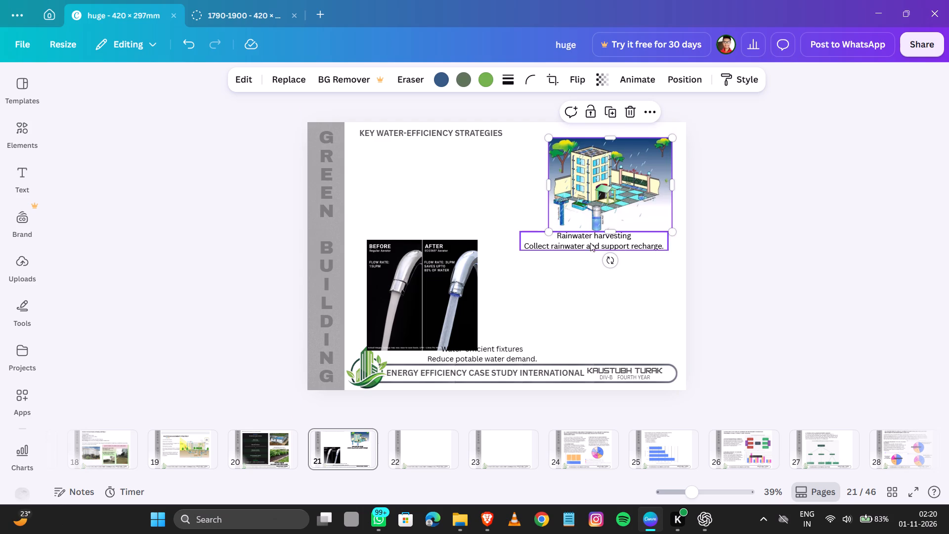
pyautogui.moveTo(590, 243); pyautogui.dragTo(603, 301)
pyautogui.click(567, 208)
pyautogui.moveTo(551, 234); pyautogui.dragTo(508, 295)
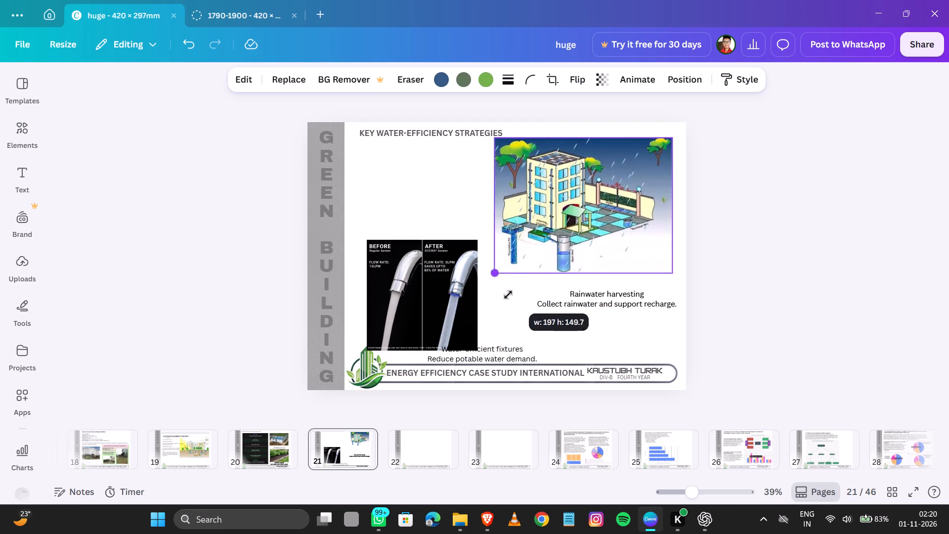
pyautogui.moveTo(508, 295); pyautogui.dragTo(532, 299)
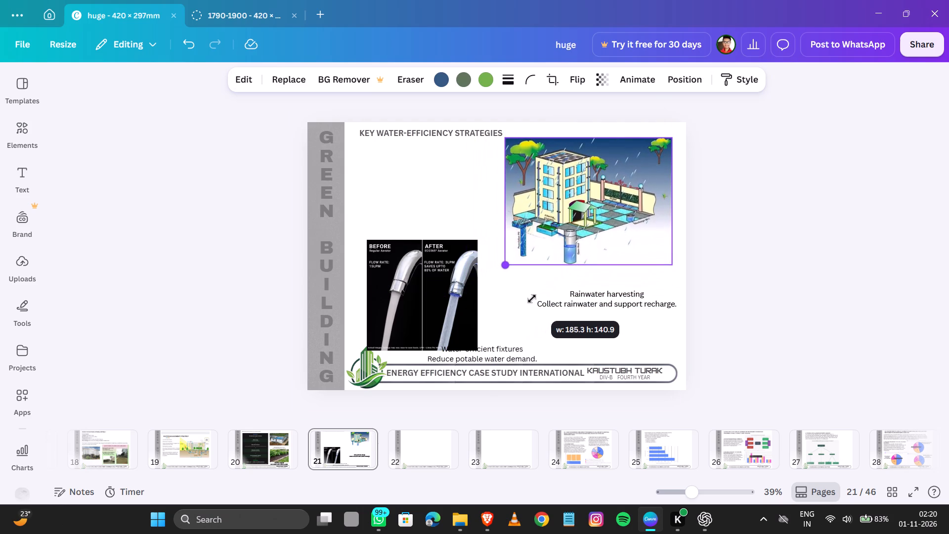
pyautogui.moveTo(532, 299); pyautogui.dragTo(530, 308)
# Move the faucet image up beside the rainwater harvesting image, enlarge it, and nudge it left on page 21.
pyautogui.moveTo(453, 300); pyautogui.dragTo(449, 212)
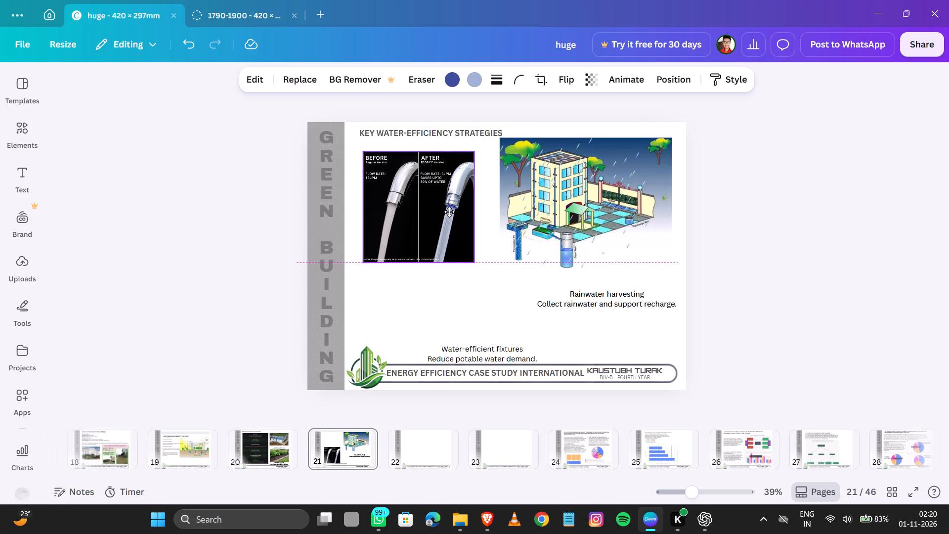
pyautogui.moveTo(449, 212); pyautogui.dragTo(445, 209)
pyautogui.moveTo(469, 260); pyautogui.dragTo(484, 283)
pyautogui.click(461, 235)
pyautogui.press('Left')
pyautogui.press('Left')
pyautogui.press('Left')
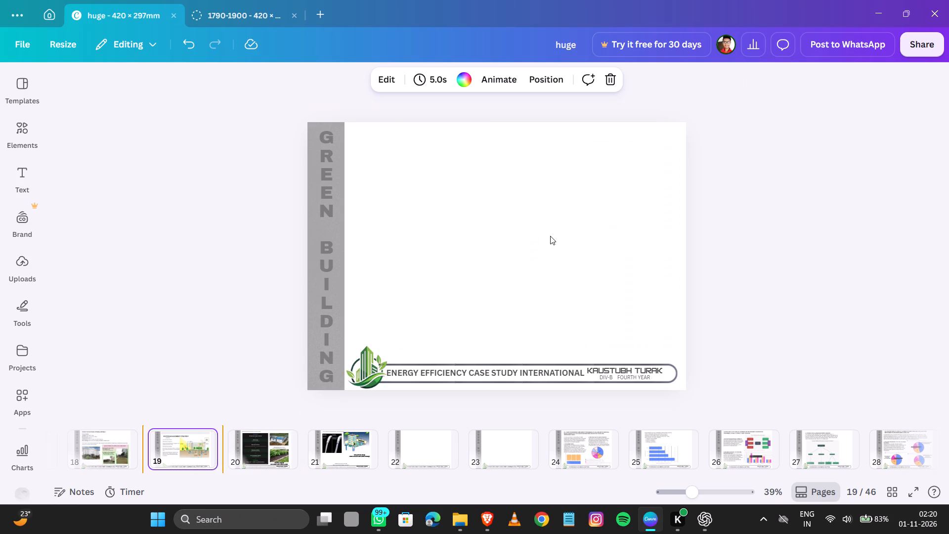
pyautogui.press('Right')
pyautogui.press('Right')
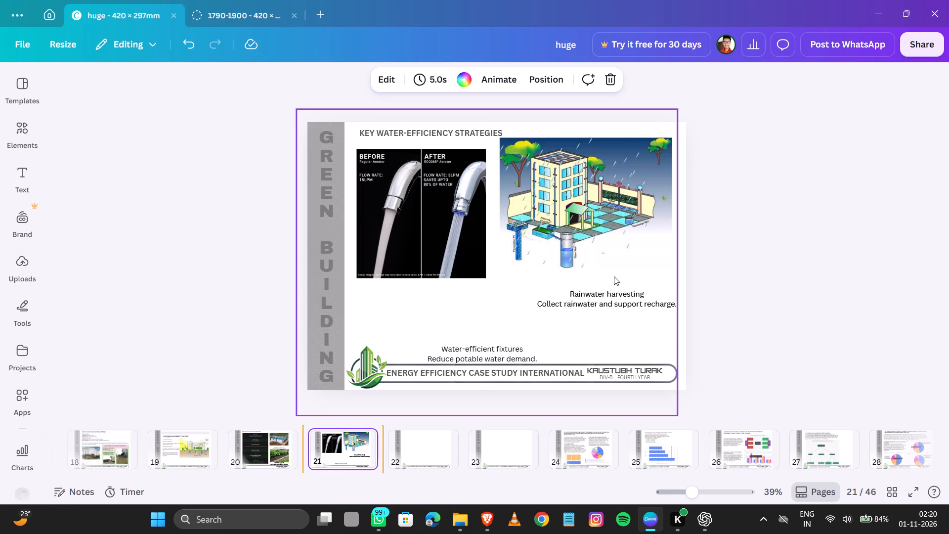
# Lower the rainwater harvesting image below the heading level, aligning its top edge with the faucet image.
pyautogui.moveTo(600, 226); pyautogui.dragTo(601, 242)
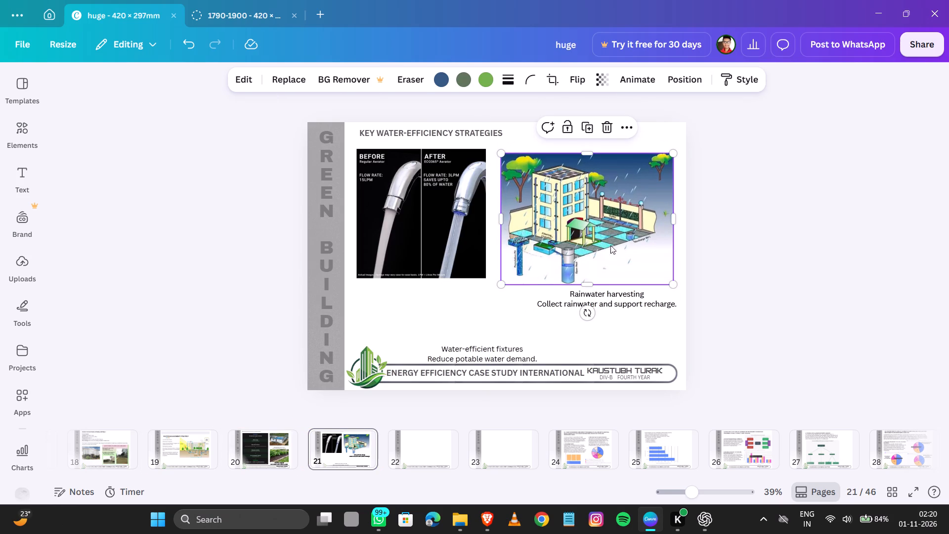
pyautogui.press('Up')
pyautogui.press('Up')
pyautogui.press('Up')
pyautogui.press('Up')
pyautogui.press('Up')
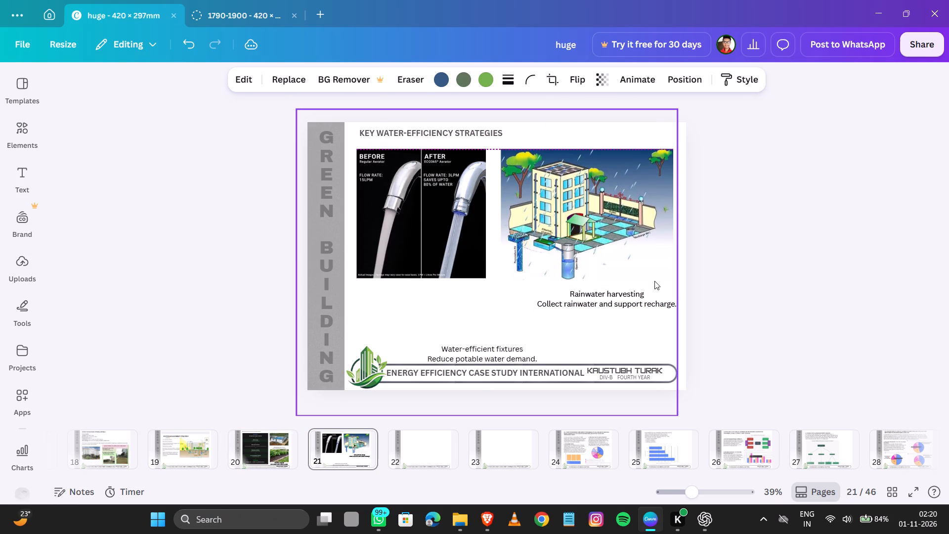
# Enlarge the faucet image proportionally from its lower-right corner and nudge it left toward the "GREEN BUILDING" strip.
pyautogui.click(437, 222)
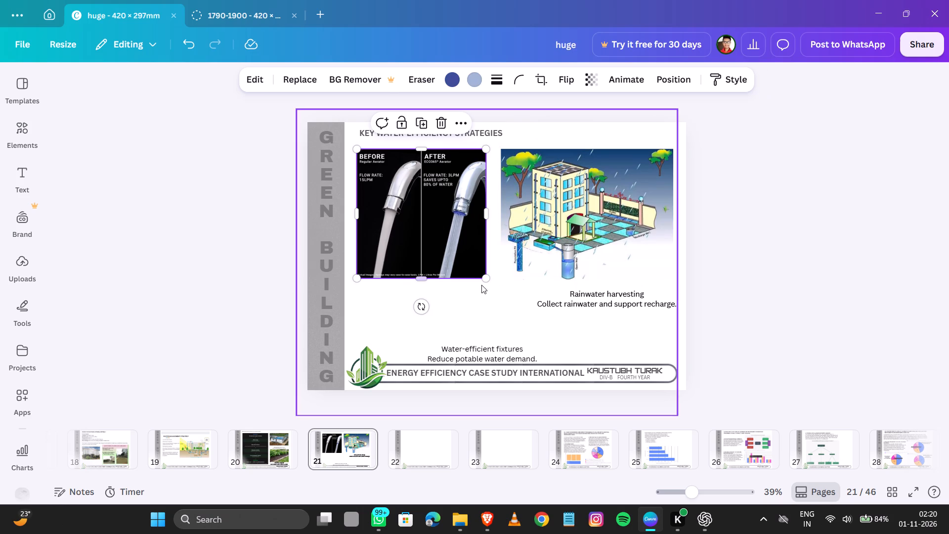
pyautogui.moveTo(481, 277); pyautogui.dragTo(492, 284)
pyautogui.press('Left')
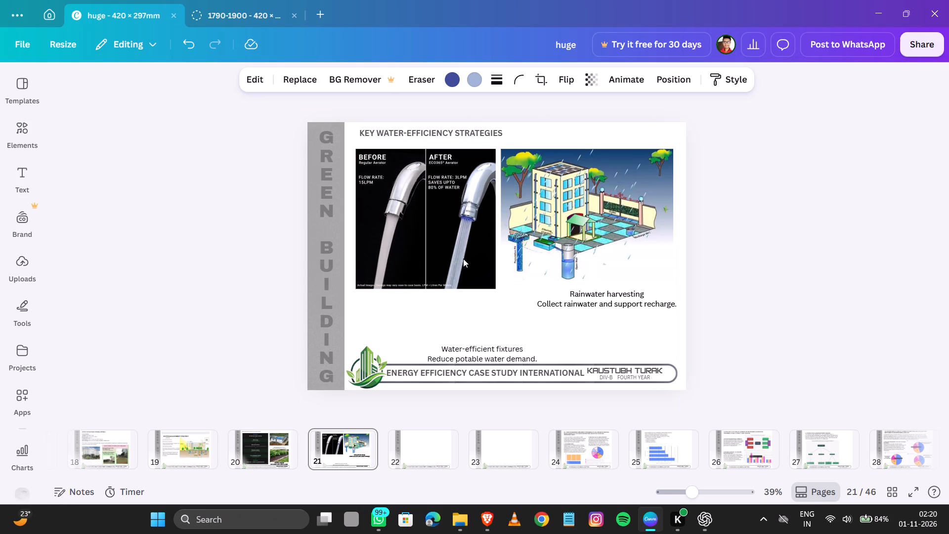
pyautogui.press('Left')
pyautogui.press('Left')
pyautogui.press('Left')
# Enlarge the rainwater harvesting image to match the faucet image's height and nudge it left within the page edge.
pyautogui.click(581, 230)
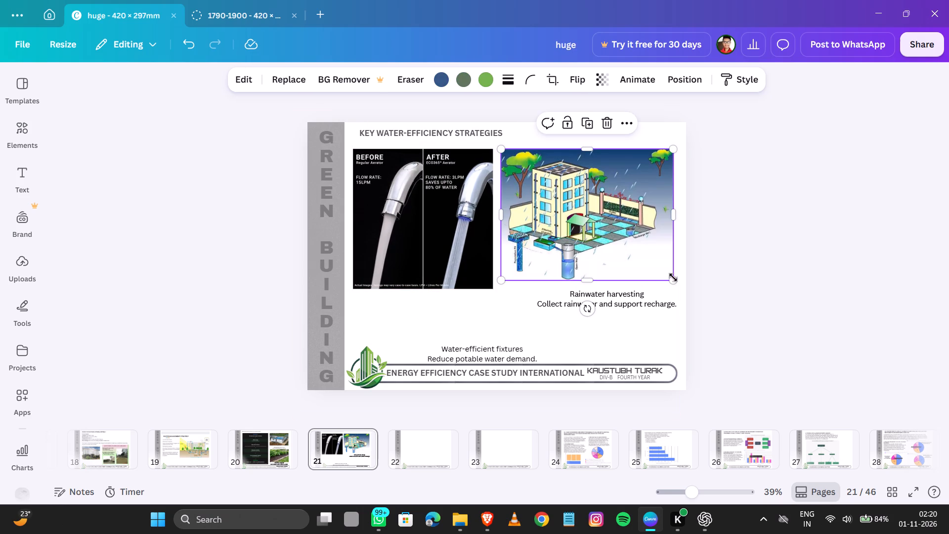
pyautogui.moveTo(675, 282); pyautogui.dragTo(683, 292)
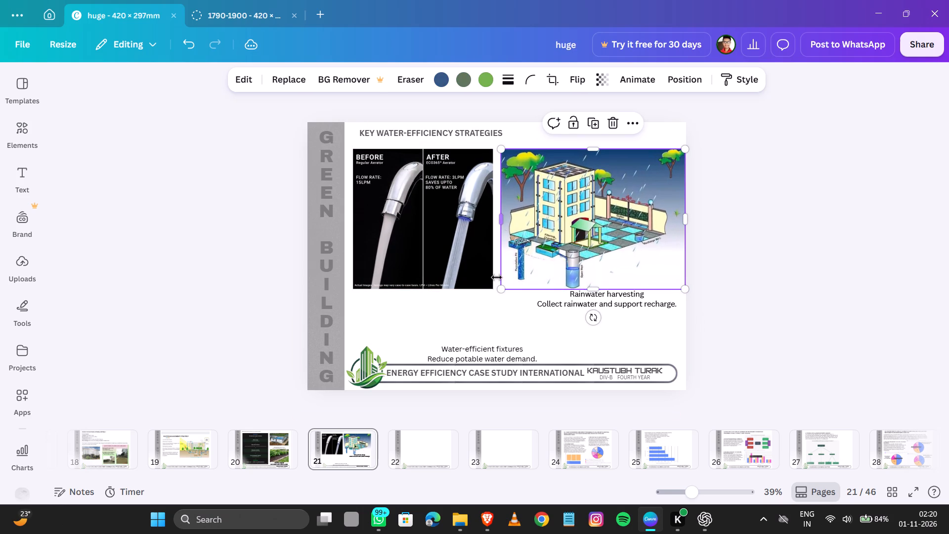
pyautogui.press('Left')
pyautogui.press('Left')
pyautogui.press('Left')
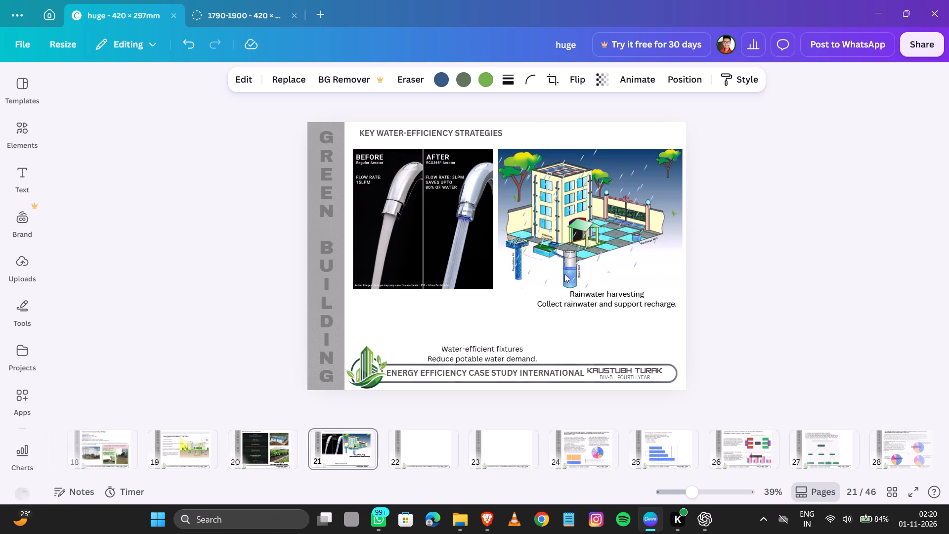
# Adjust the rainwater harvesting image's size from its lower-left corner, aligning its bottom edge with the faucet image on page 21.
pyautogui.moveTo(498, 288); pyautogui.dragTo(496, 290)
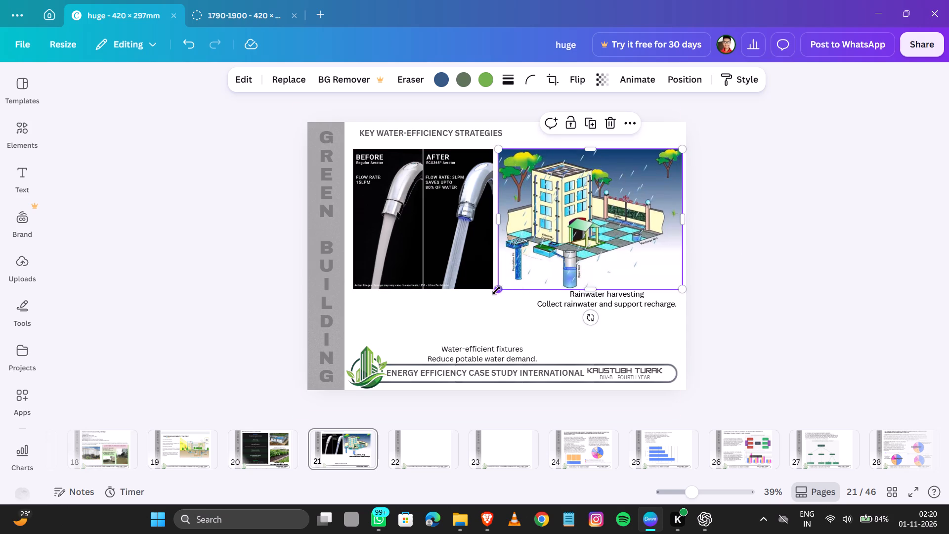
pyautogui.moveTo(496, 290); pyautogui.dragTo(501, 290)
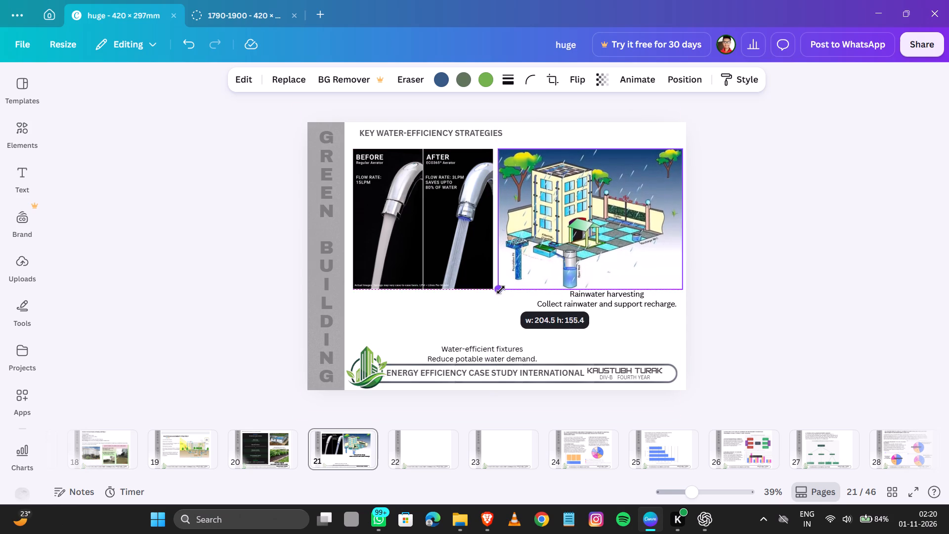
pyautogui.moveTo(501, 290); pyautogui.dragTo(512, 294)
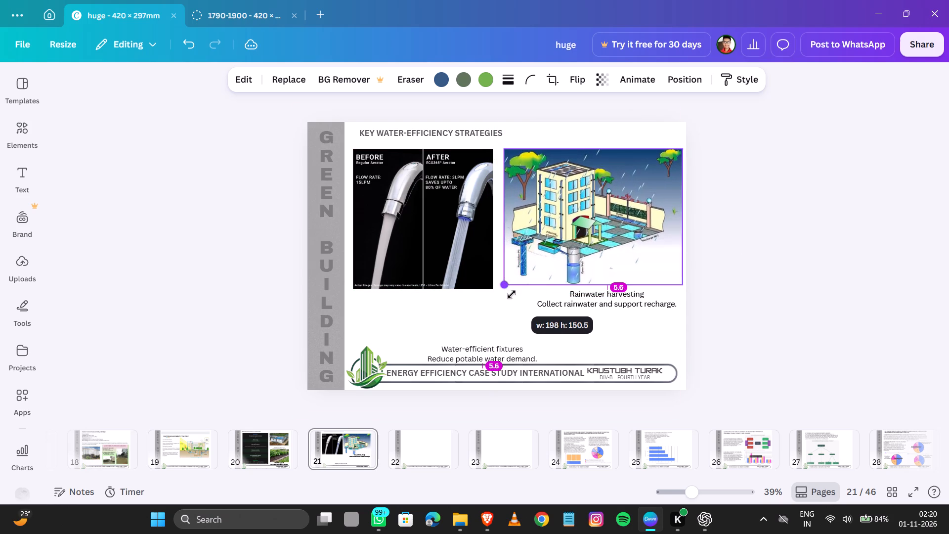
pyautogui.moveTo(512, 294); pyautogui.dragTo(508, 301)
pyautogui.click(761, 273)
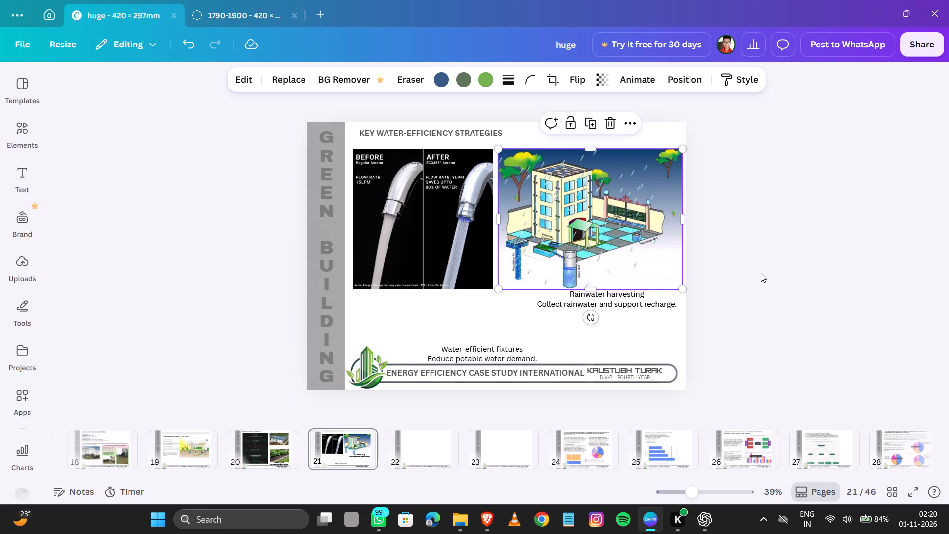
# Nudge the faucet image left toward the "GREEN BUILDING" strip, keeping its top edge level with the rainwater harvesting image.
pyautogui.click(440, 241)
pyautogui.press('Left')
pyautogui.press('Left')
pyautogui.press('Left')
pyautogui.press('Up')
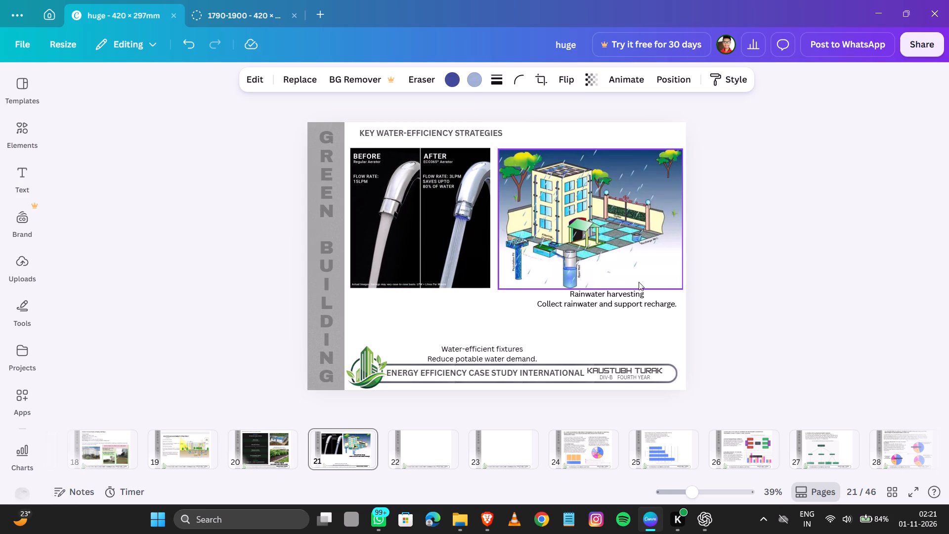
pyautogui.press('Down')
pyautogui.click(799, 260)
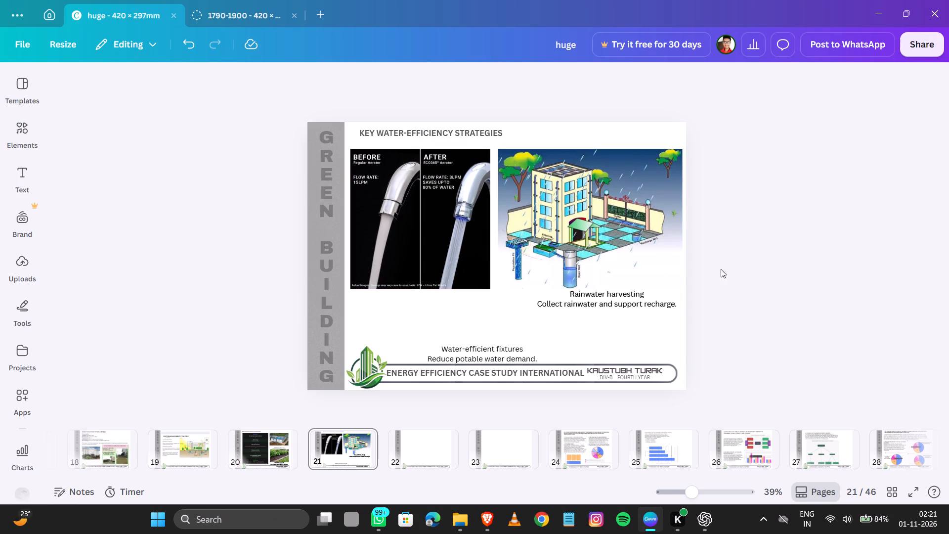
# Lower the faucet image slightly to leave more space beneath the "KEY WATER-EFFICIENCY STRATEGIES" heading.
pyautogui.click(451, 239)
pyautogui.press('Down')
pyautogui.press('Down')
pyautogui.press('Down')
pyautogui.press('Down')
pyautogui.press('Down')
pyautogui.press('Down')
pyautogui.press('Down')
pyautogui.press('Down')
pyautogui.press('Down')
pyautogui.press('Down')
pyautogui.press('Down')
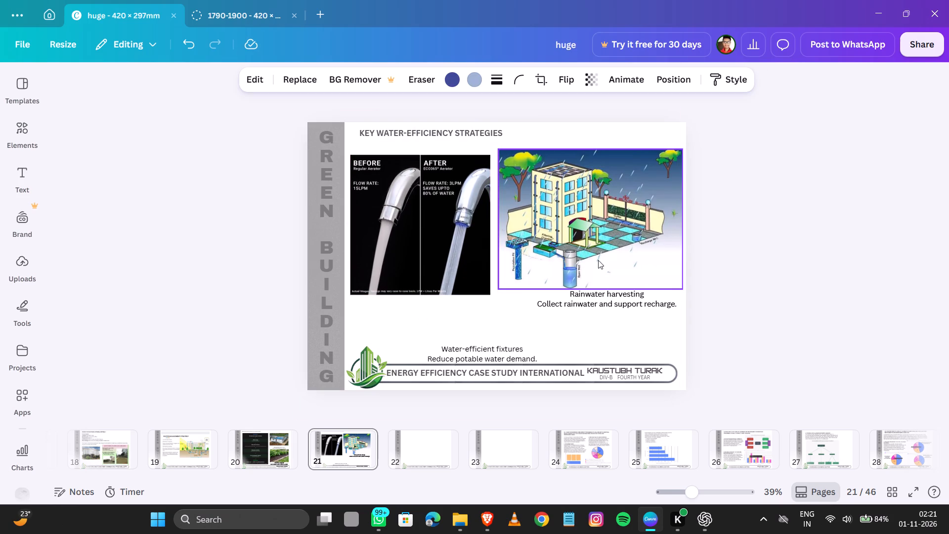
pyautogui.press('Down')
# Lower the rainwater harvesting image until its top and bottom edges are level with the faucet image.
pyautogui.click(590, 243)
pyautogui.press('Down')
pyautogui.press('Down')
pyautogui.press('Down')
pyautogui.press('Down')
pyautogui.press('Down')
pyautogui.press('Down')
pyautogui.press('Down')
pyautogui.press('Down')
pyautogui.press('Down')
pyautogui.press('Down')
pyautogui.press('Down')
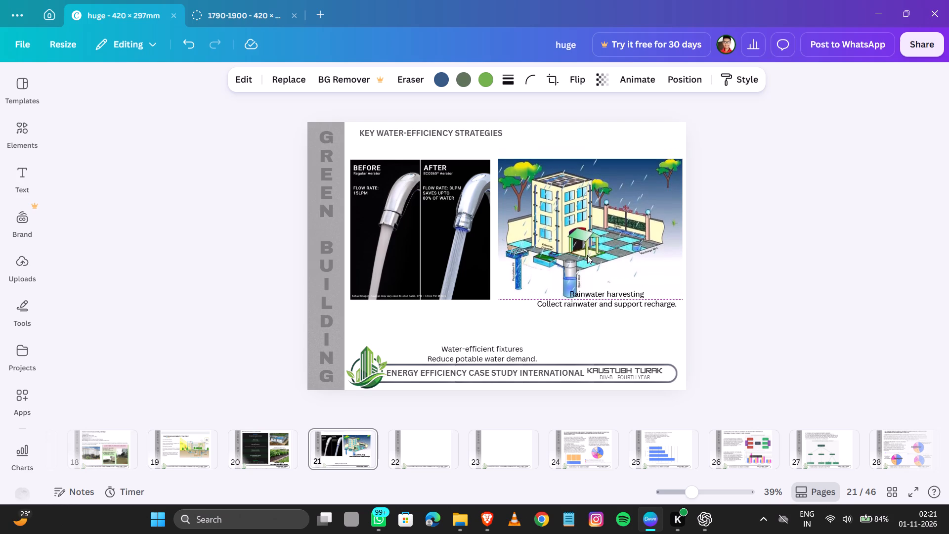
pyautogui.press('Down')
pyautogui.press('Down')
pyautogui.press('Up')
# Lower the "KEY WATER-EFFICIENCY STRATEGIES" heading closer to the two images and nudge it slightly left.
pyautogui.click(466, 129)
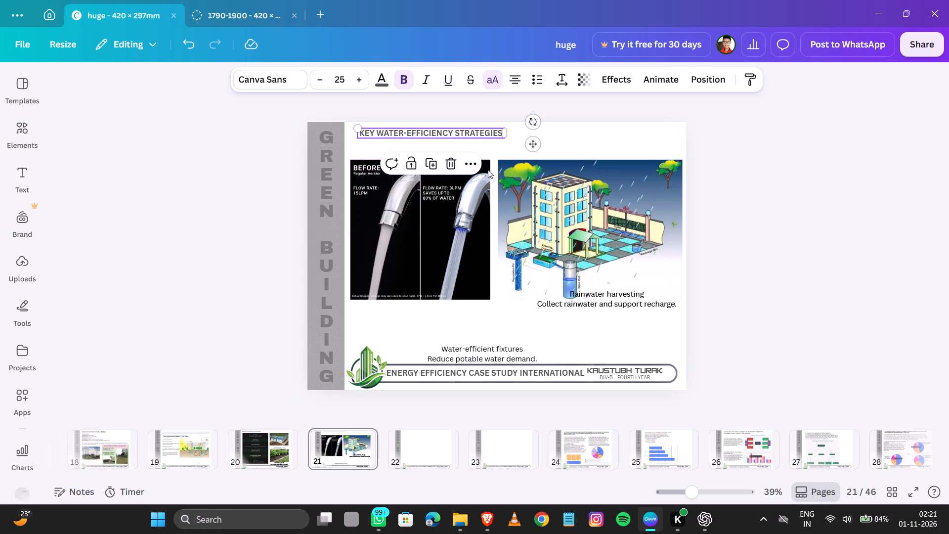
pyautogui.press('Down')
pyautogui.press('Down')
pyautogui.press('Down')
pyautogui.press('Down')
pyautogui.press('Down')
pyautogui.press('Down')
pyautogui.press('Down')
pyautogui.press('Down')
pyautogui.press('Down')
pyautogui.press('Down')
pyautogui.press('Left')
pyautogui.press('Left')
pyautogui.press('Right')
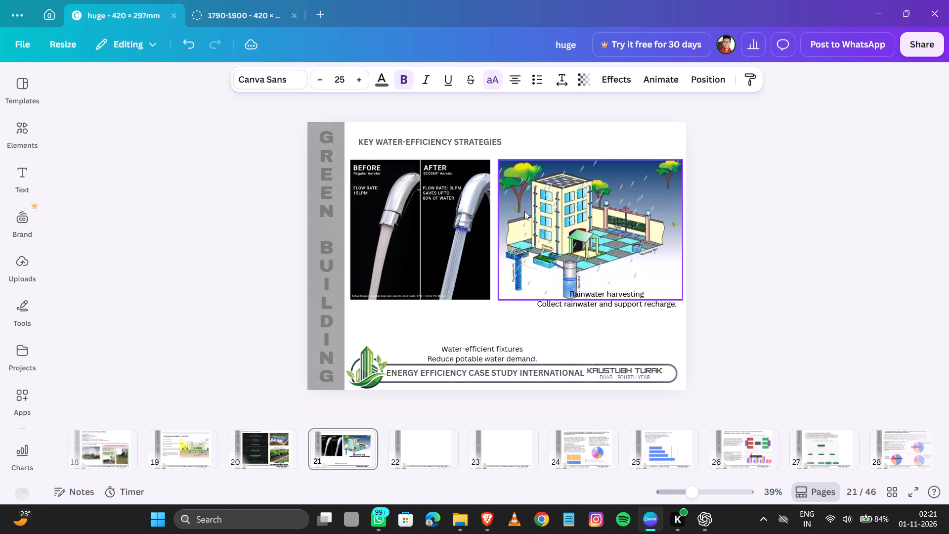
pyautogui.press('Up')
pyautogui.press('Down')
pyautogui.click(739, 281)
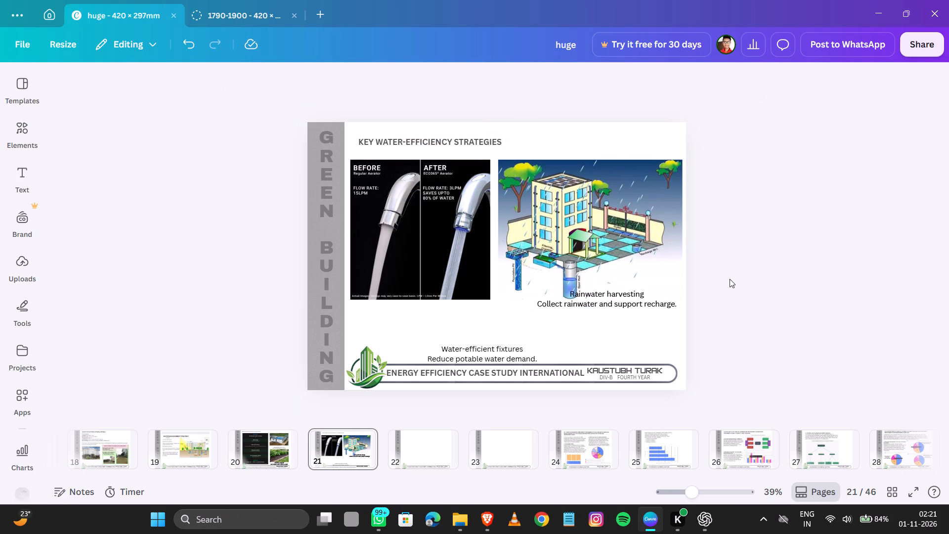
# Lower the "Rainwater harvesting" caption so it sits clear below its image.
pyautogui.click(620, 297)
pyautogui.press('Down')
pyautogui.press('Down')
pyautogui.press('Down')
pyautogui.press('Down')
pyautogui.press('Down')
pyautogui.press('Down')
pyautogui.press('Down')
pyautogui.press('Down')
pyautogui.press('Down')
pyautogui.press('Down')
pyautogui.press('Down')
pyautogui.press('Down')
pyautogui.press('Down')
pyautogui.press('Down')
pyautogui.press('Down')
pyautogui.press('Down')
pyautogui.press('Down')
pyautogui.press('Down')
pyautogui.press('Down')
pyautogui.press('Down')
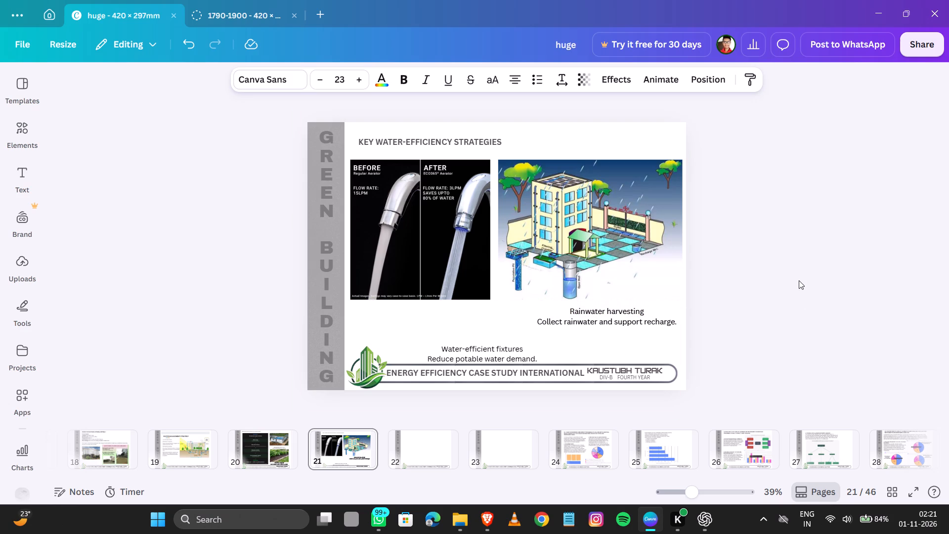
# Move the "Water-efficient fixtures" caption up and left so it sits beneath the faucet image.
pyautogui.click(485, 356)
pyautogui.press('Up')
pyautogui.press('Up')
pyautogui.press('Up')
pyautogui.press('Up')
pyautogui.press('Up')
pyautogui.press('Up')
pyautogui.press('Up')
pyautogui.press('Up')
pyautogui.press('Up')
pyautogui.press('Up')
pyautogui.press('Up')
pyautogui.press('Up')
pyautogui.press('Up')
pyautogui.press('Up')
pyautogui.press('Up')
pyautogui.press('Up')
pyautogui.press('Up')
pyautogui.press('Up')
pyautogui.press('Up')
pyautogui.press('Up')
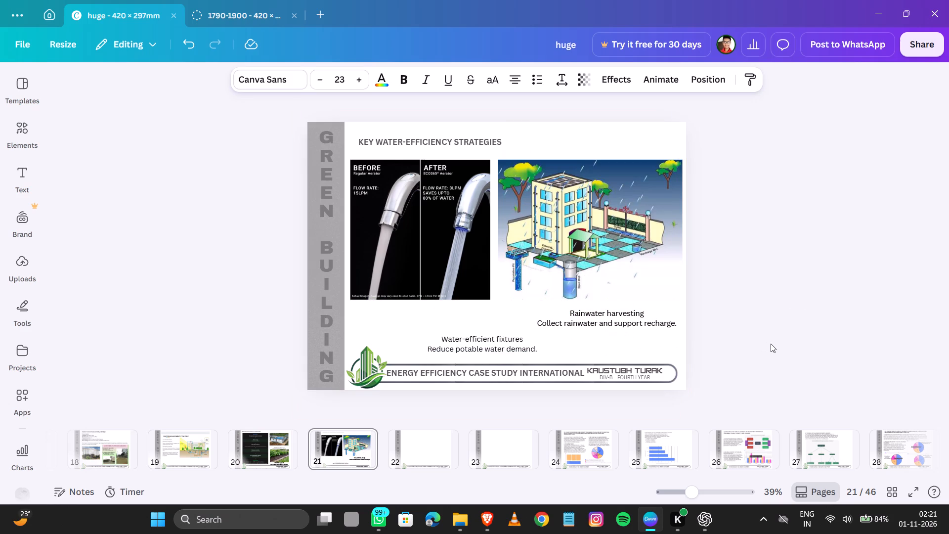
pyautogui.press('Left')
pyautogui.press('Left')
pyautogui.press('Left')
pyautogui.press('Left')
pyautogui.press('Left')
pyautogui.press('Left')
pyautogui.press('Left')
pyautogui.press('Left')
pyautogui.press('Left')
pyautogui.press('Left')
pyautogui.press('Left')
pyautogui.press('Left')
pyautogui.press('Left')
pyautogui.press('Left')
pyautogui.press('Left')
pyautogui.press('Left')
pyautogui.press('Left')
pyautogui.press('Left')
pyautogui.press('Left')
pyautogui.press('Left')
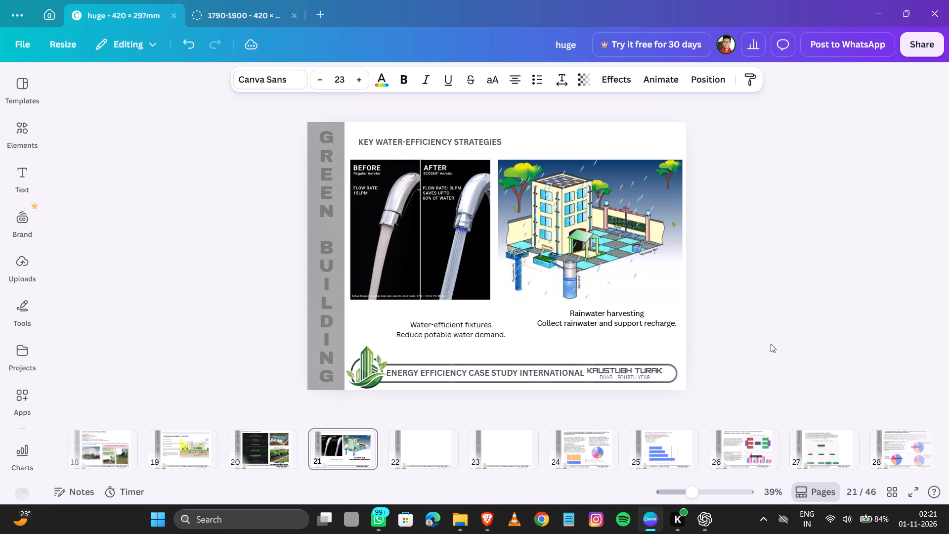
pyautogui.press('Up')
pyautogui.press('Up')
pyautogui.press('Up')
pyautogui.press('Up')
pyautogui.press('Up')
pyautogui.press('Up')
pyautogui.press('Up')
pyautogui.press('Up')
pyautogui.press('Up')
pyautogui.press('Up')
# Fine-tune the "Water-efficient fixtures" caption's position, bringing it nearly level with the rainwater harvesting caption and slightly further left.
pyautogui.press('Down')
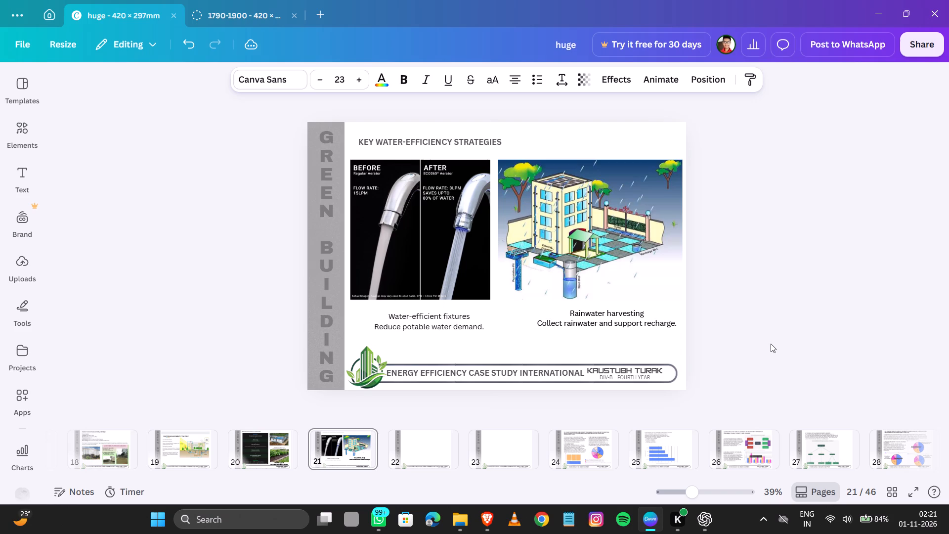
pyautogui.press('Down')
pyautogui.press('Up')
pyautogui.press('Up')
pyautogui.press('Up')
pyautogui.press('Up')
pyautogui.press('Down')
pyautogui.press('Up')
pyautogui.press('Down')
pyautogui.press('Down')
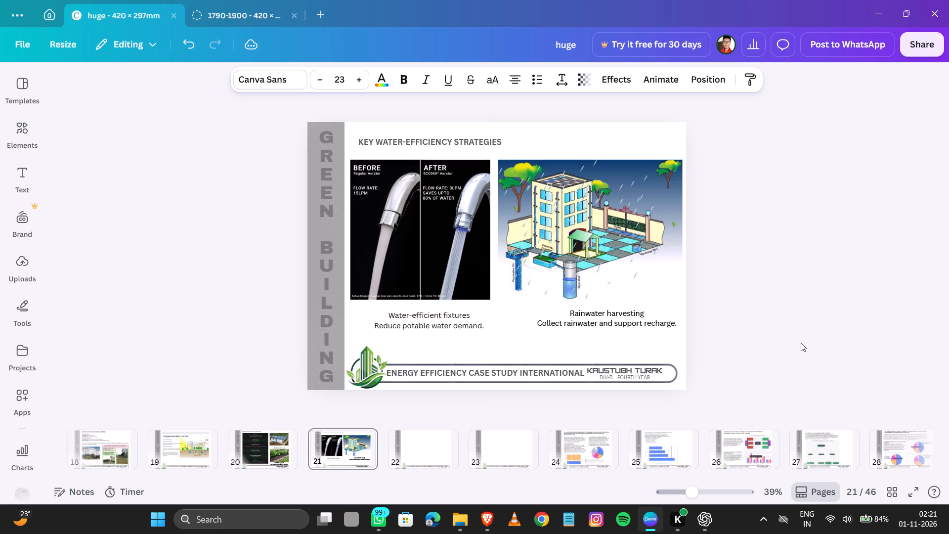
pyautogui.press('Left')
pyautogui.press('Left')
pyautogui.press('Up')
pyautogui.click(822, 295)
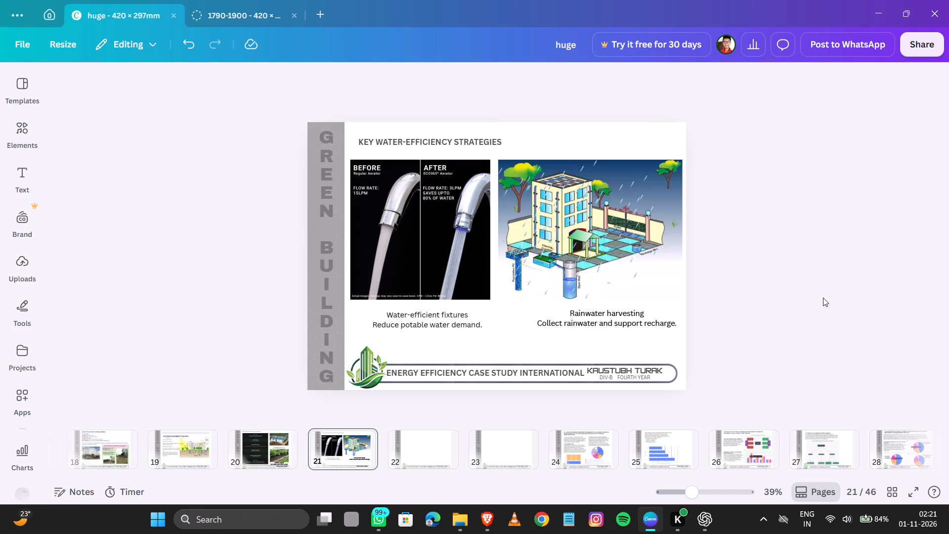
# Copy the "KEY WATER-EFFICIENCY STRATEGIES" heading from page 21 and paste it onto page 20.
pyautogui.press('Left')
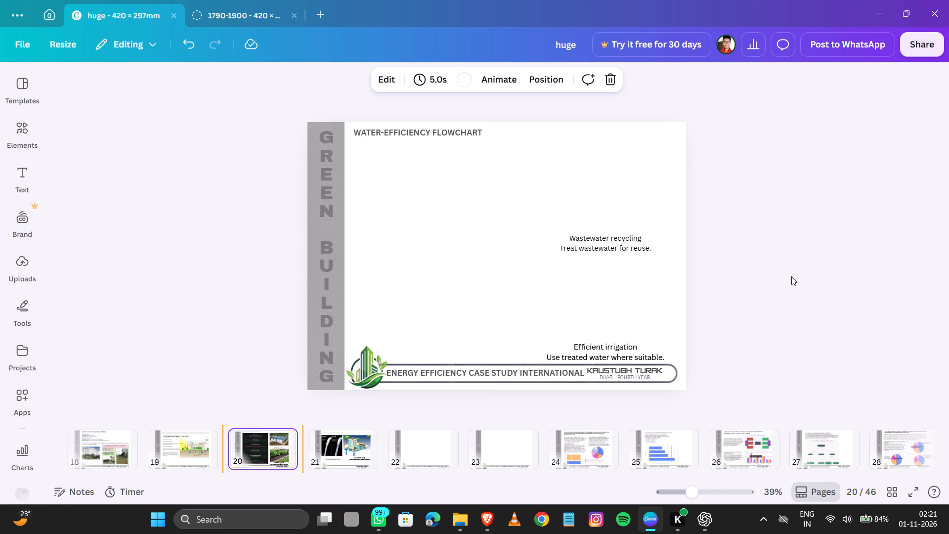
pyautogui.press('Right')
pyautogui.click(468, 148)
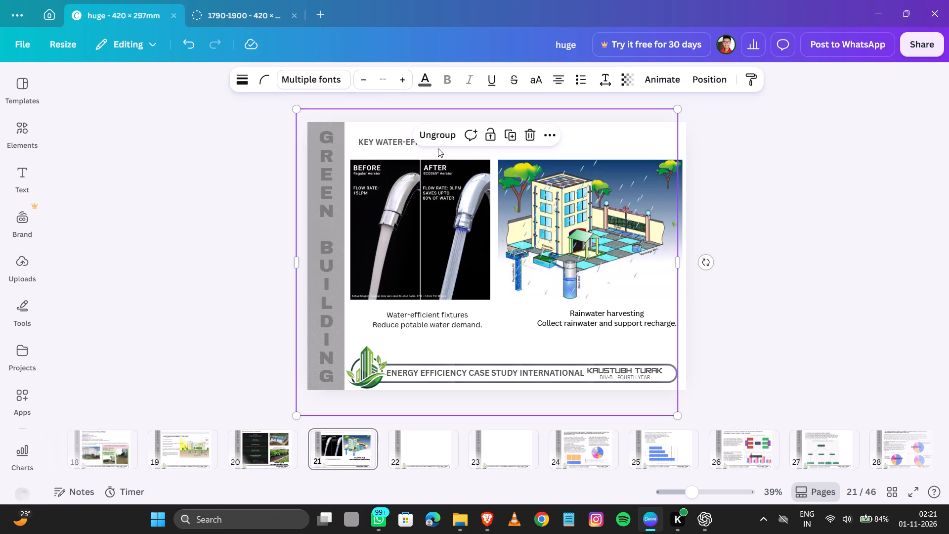
pyautogui.click(381, 142)
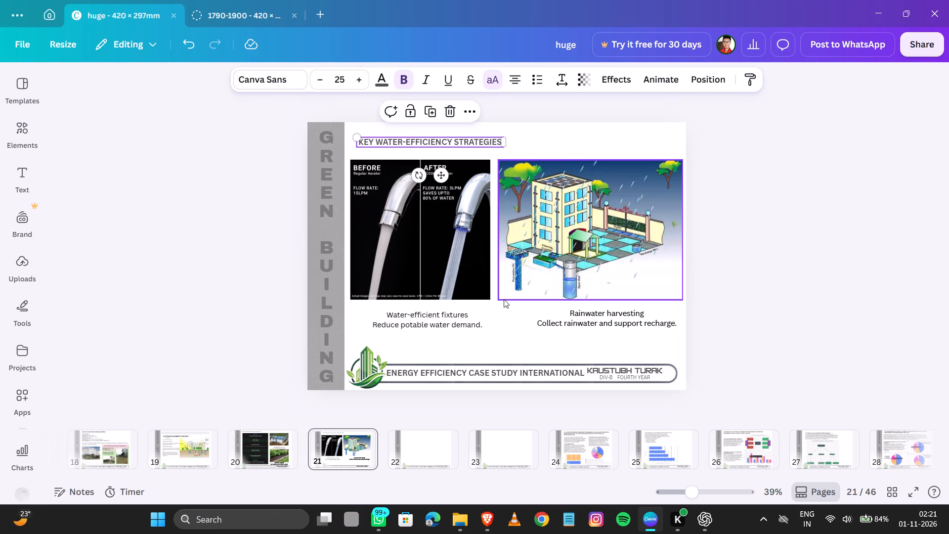
pyautogui.hotkey('ctrl', 'c')
pyautogui.click(256, 440)
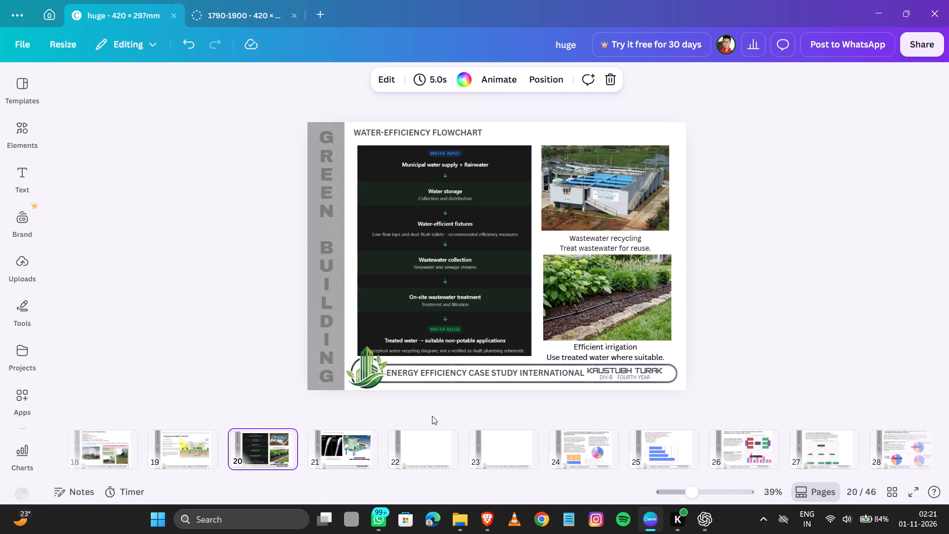
pyautogui.hotkey('ctrl', 'v')
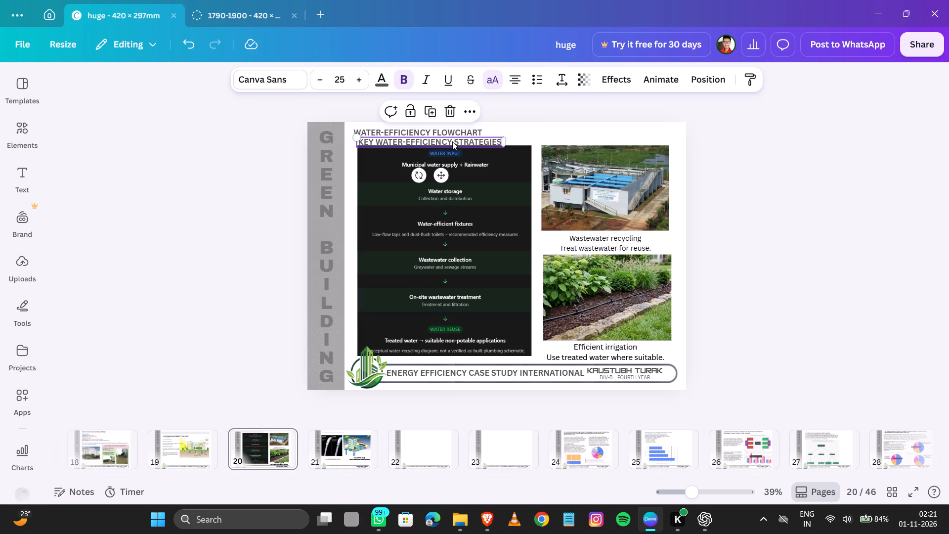
# Position the pasted heading above the wastewater recycling image, level with the "WATER-EFFICIENCY FLOWCHART" heading, and nudge it slightly right.
pyautogui.moveTo(452, 141); pyautogui.dragTo(621, 133)
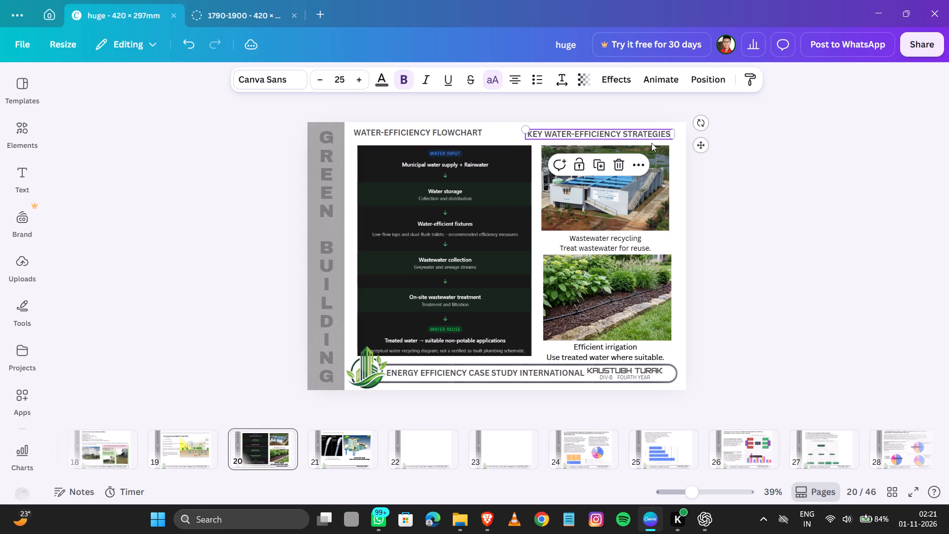
pyautogui.press('Down')
pyautogui.press('Up')
pyautogui.press('Up')
pyautogui.press('Up')
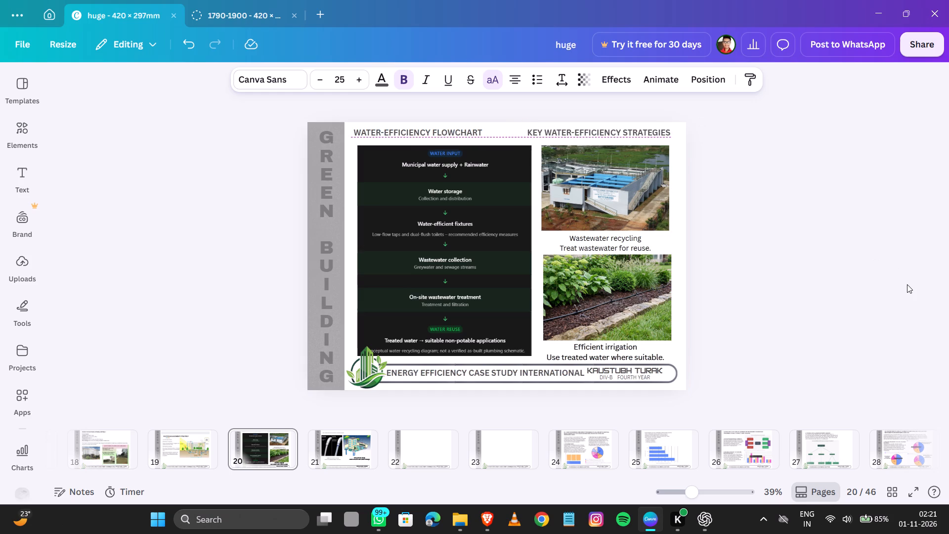
pyautogui.press('Right')
pyautogui.press('Right')
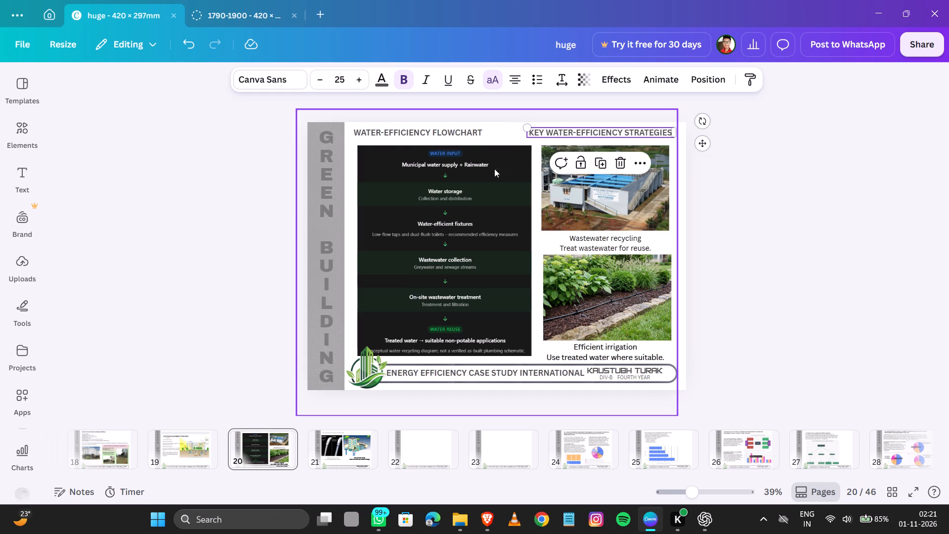
# Nudge the "WATER-EFFICIENCY FLOWCHART" and "KEY WATER-EFFICIENCY STRATEGIES" headings on page 20 slightly down, keeping them level.
pyautogui.click(434, 136)
pyautogui.press('Down')
pyautogui.press('Down')
pyautogui.press('Down')
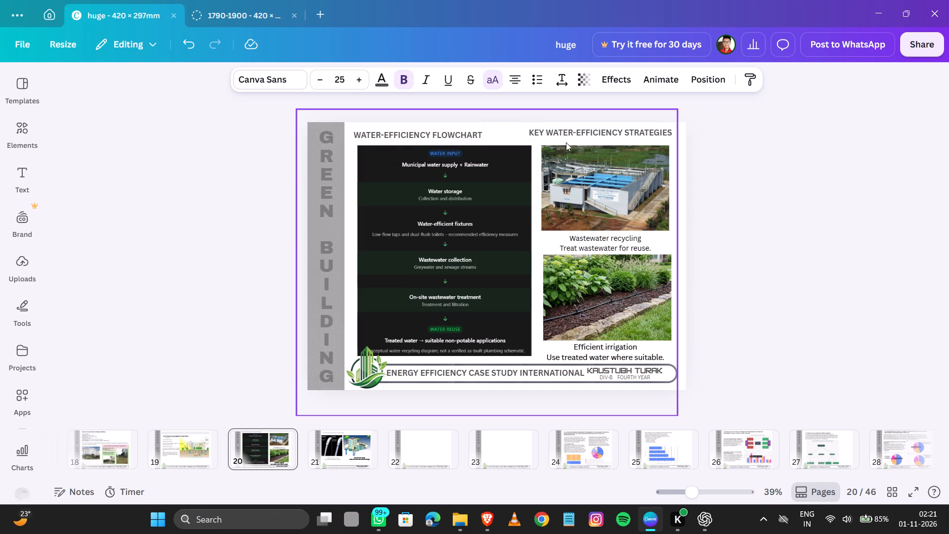
pyautogui.click(591, 132)
pyautogui.press('Down')
pyautogui.press('Down')
pyautogui.press('Down')
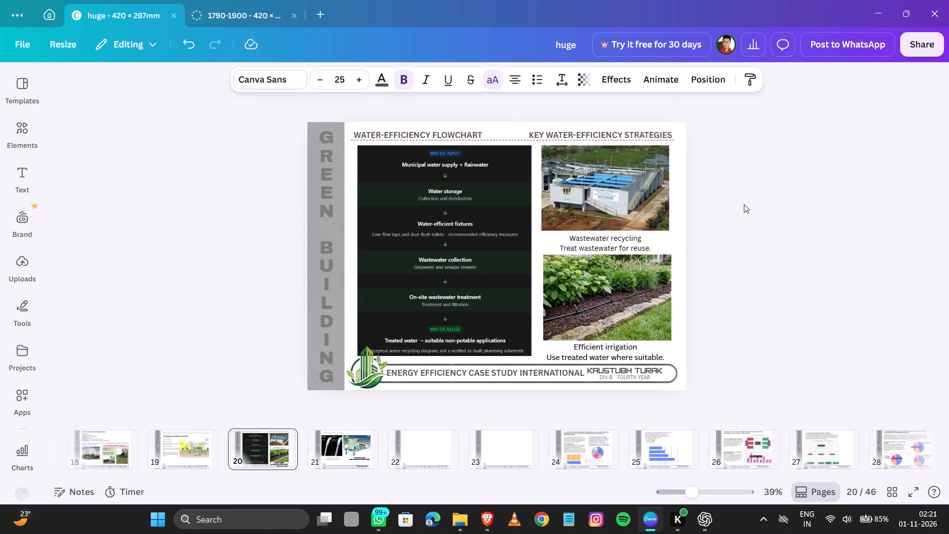
pyautogui.click(744, 204)
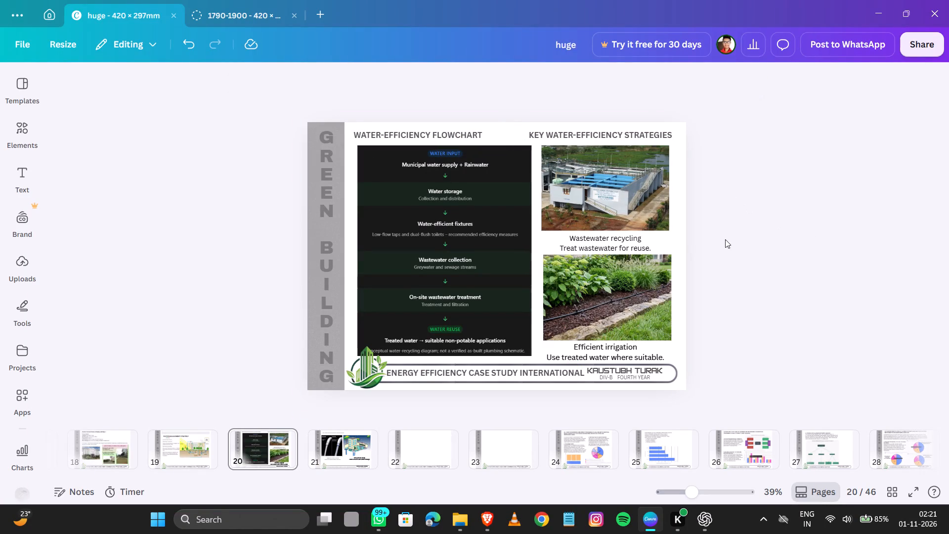
# Replace "ENERGY" with uppercase "WATER" in the footer title on page 18.
pyautogui.press('Left')
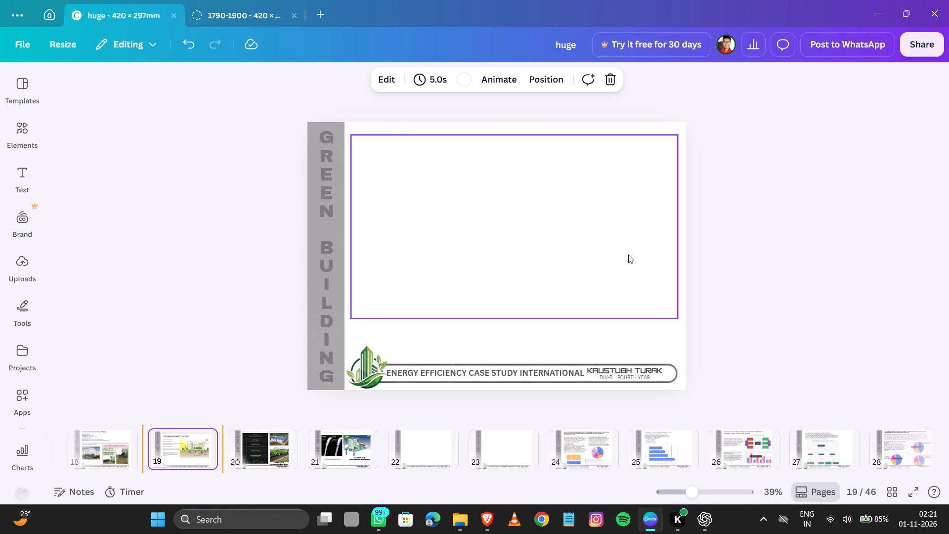
pyautogui.press('Left')
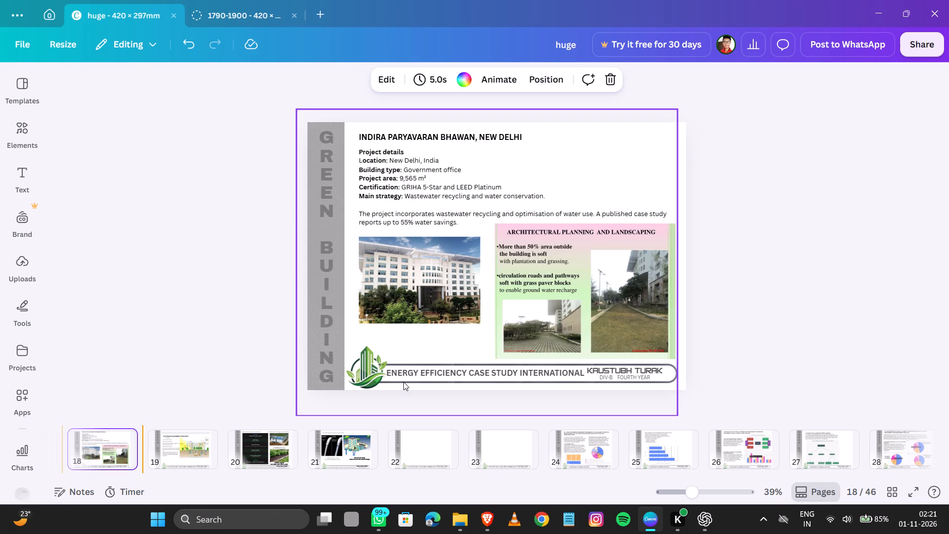
pyautogui.doubleClick(403, 377)
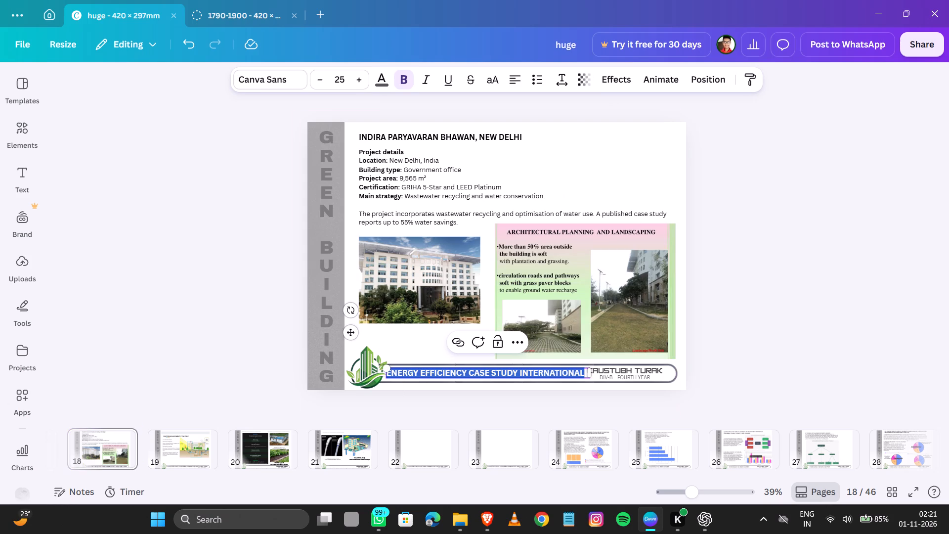
pyautogui.click(416, 371)
pyautogui.press('Right')
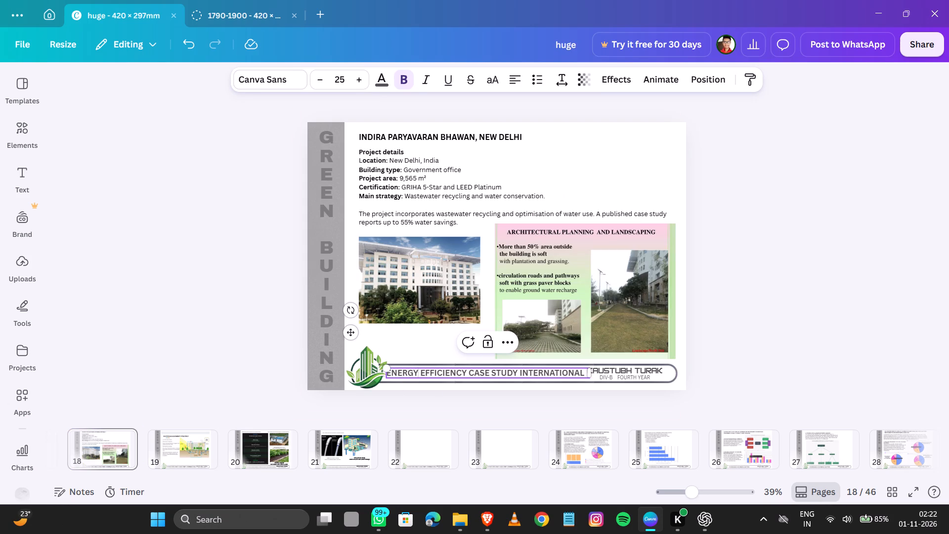
pyautogui.press('BackSpace')
pyautogui.press('BackSpace')
pyautogui.press('BackSpace')
pyautogui.press('BackSpace')
pyautogui.press('BackSpace')
pyautogui.press('BackSpace')
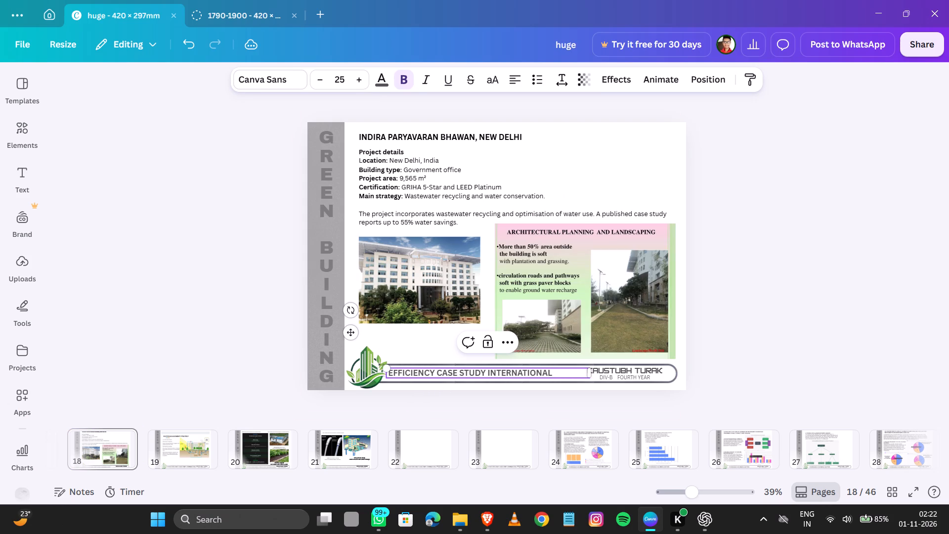
pyautogui.write('water')
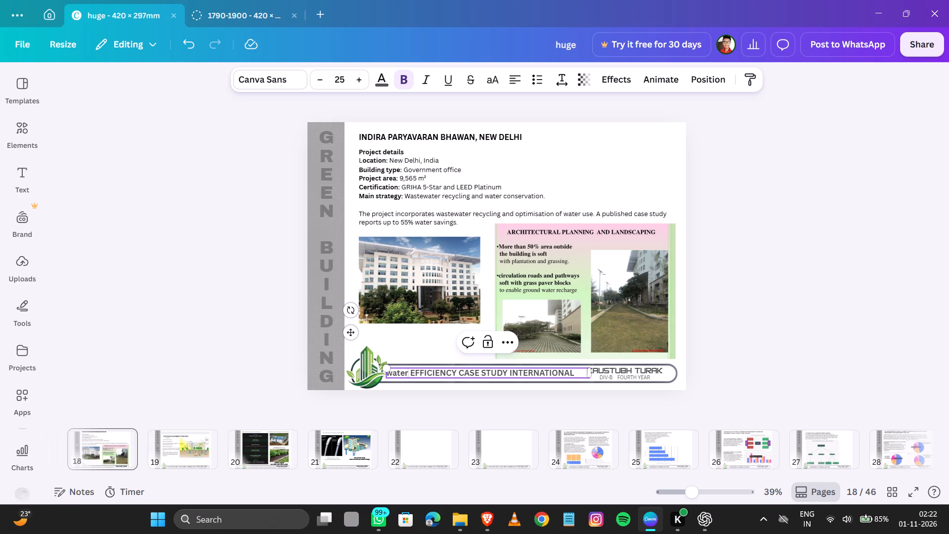
pyautogui.click(403, 373)
pyautogui.click(403, 373)
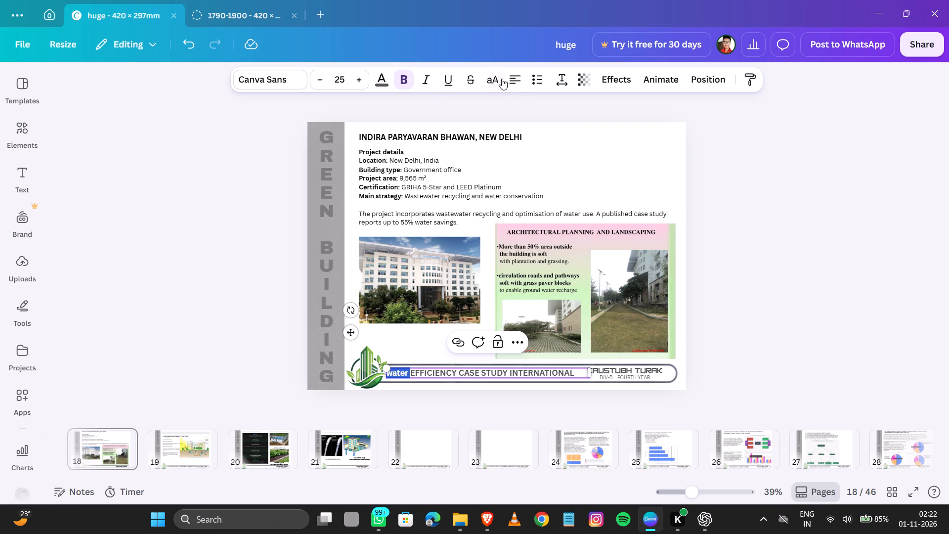
pyautogui.click(492, 79)
pyautogui.click(748, 368)
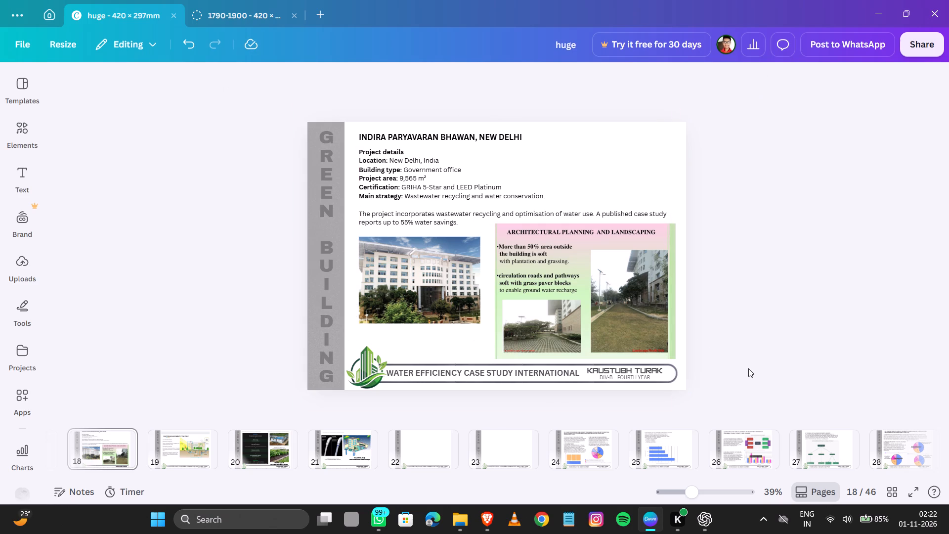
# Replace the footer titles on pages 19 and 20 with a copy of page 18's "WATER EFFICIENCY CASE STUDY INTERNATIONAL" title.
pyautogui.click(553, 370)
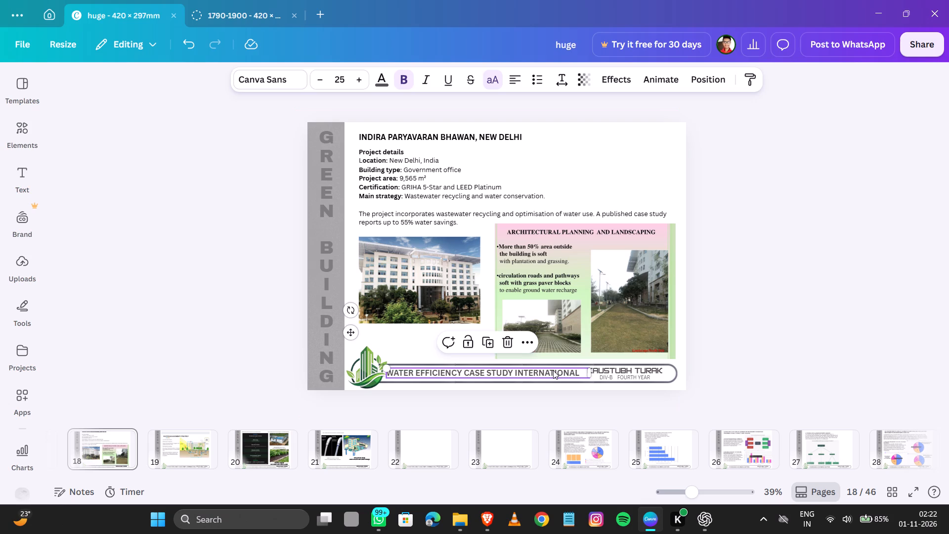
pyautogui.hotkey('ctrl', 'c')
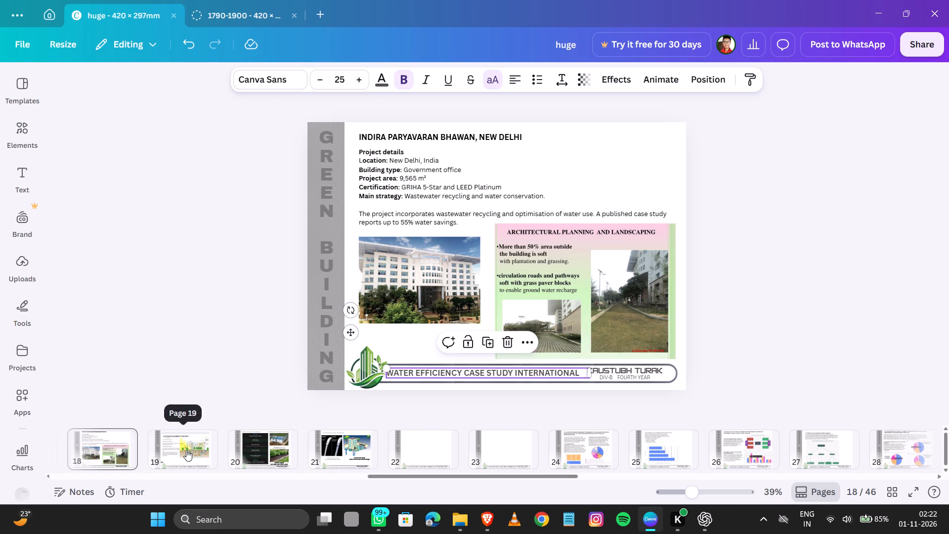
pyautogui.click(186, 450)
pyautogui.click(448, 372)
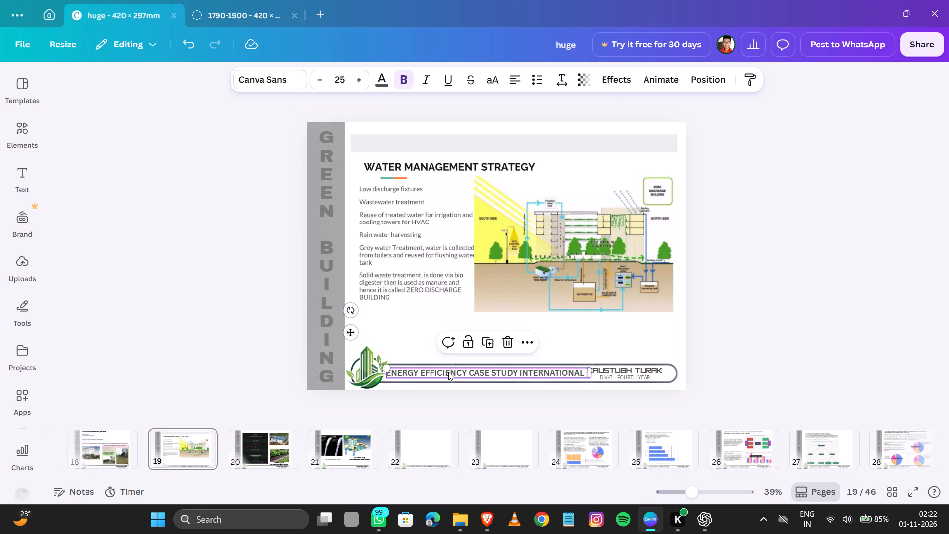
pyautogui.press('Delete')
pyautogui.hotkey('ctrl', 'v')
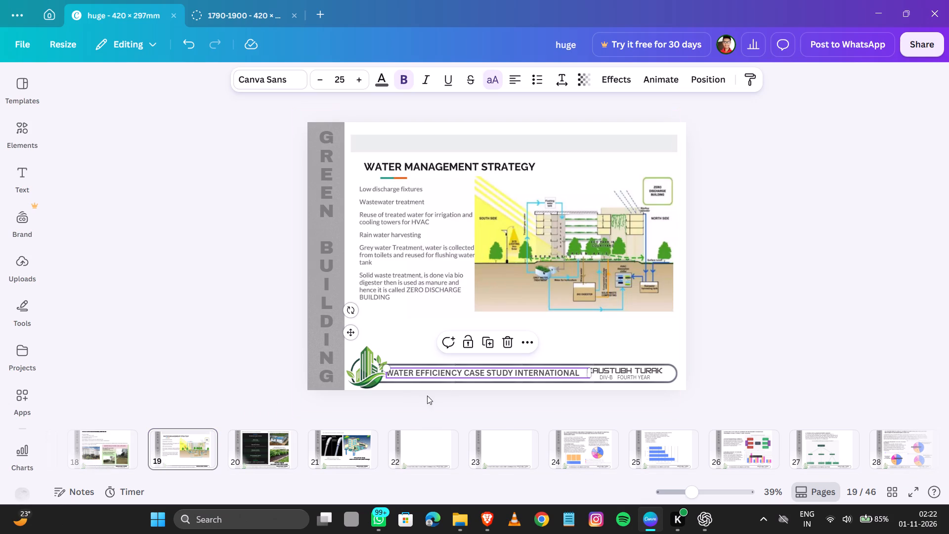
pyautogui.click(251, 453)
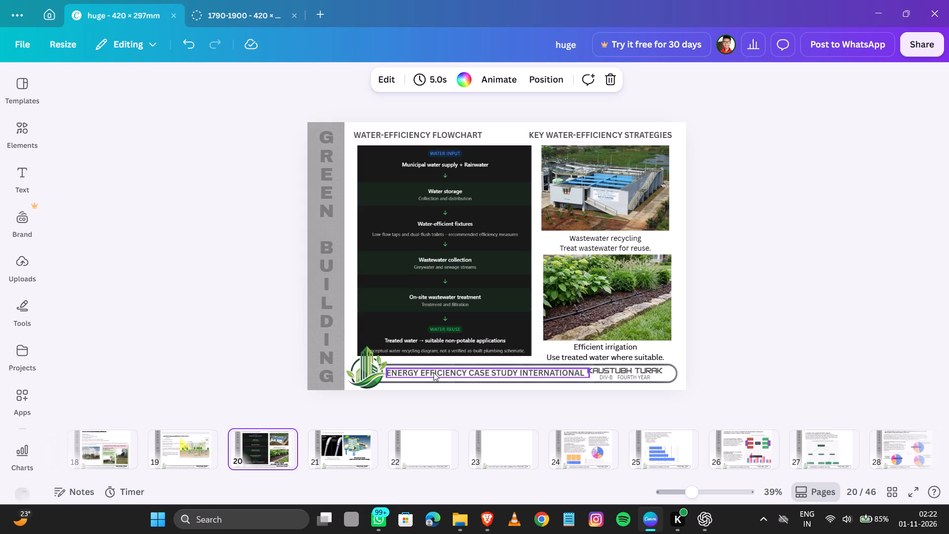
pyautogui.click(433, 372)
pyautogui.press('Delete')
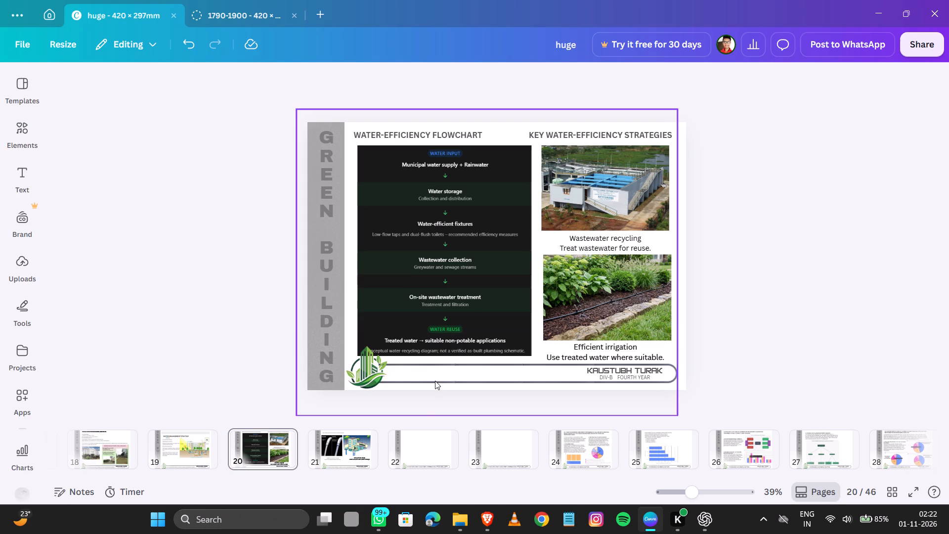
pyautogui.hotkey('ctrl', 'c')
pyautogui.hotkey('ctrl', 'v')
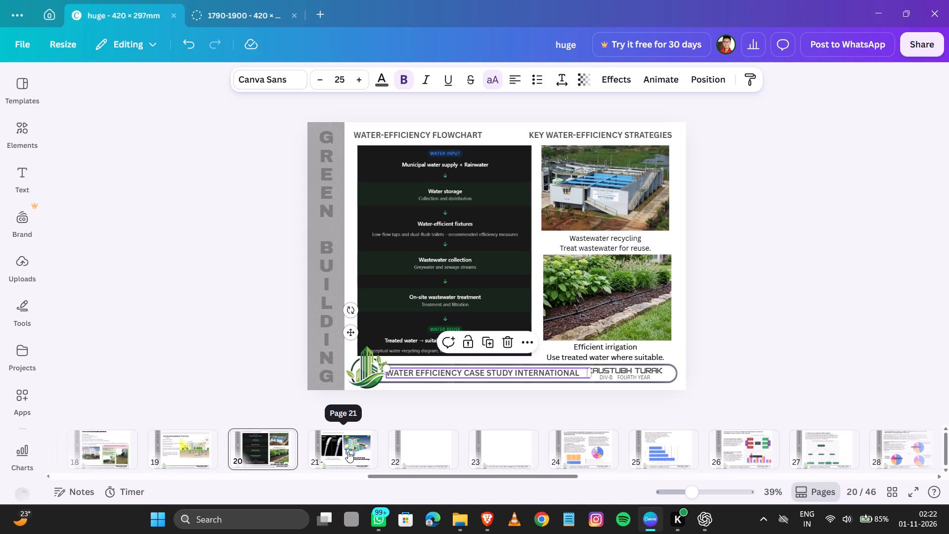
# Change "INTERNATIONAL" to "NATIONAL" in page 18's footer title.
pyautogui.click(92, 442)
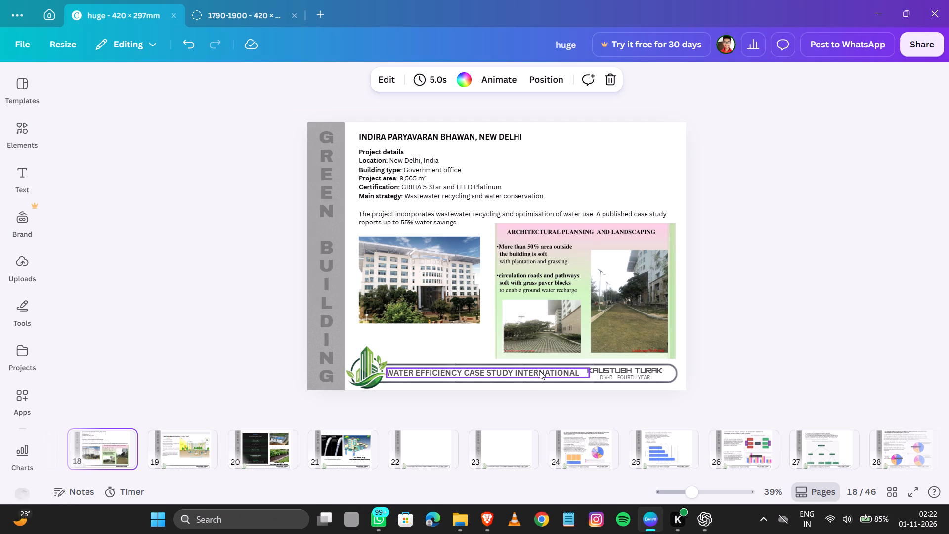
pyautogui.doubleClick(540, 371)
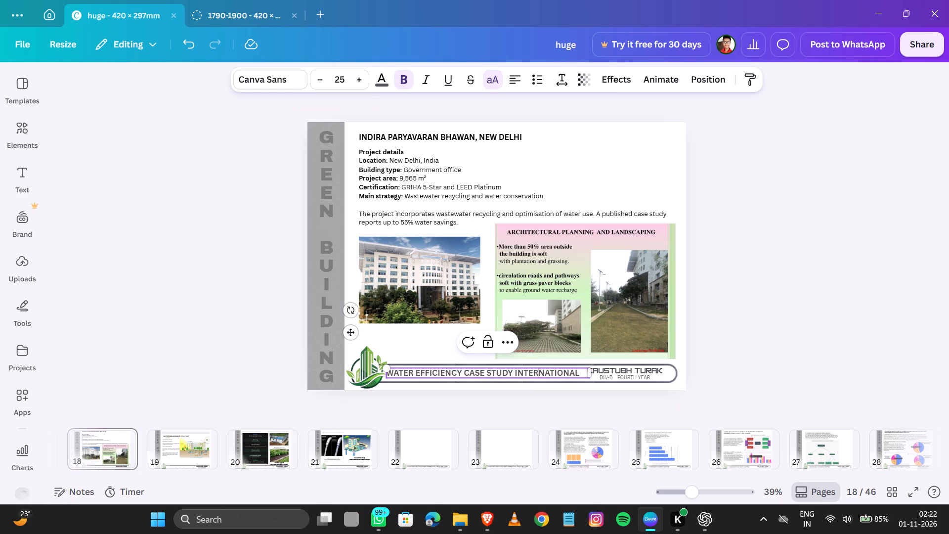
pyautogui.press('BackSpace')
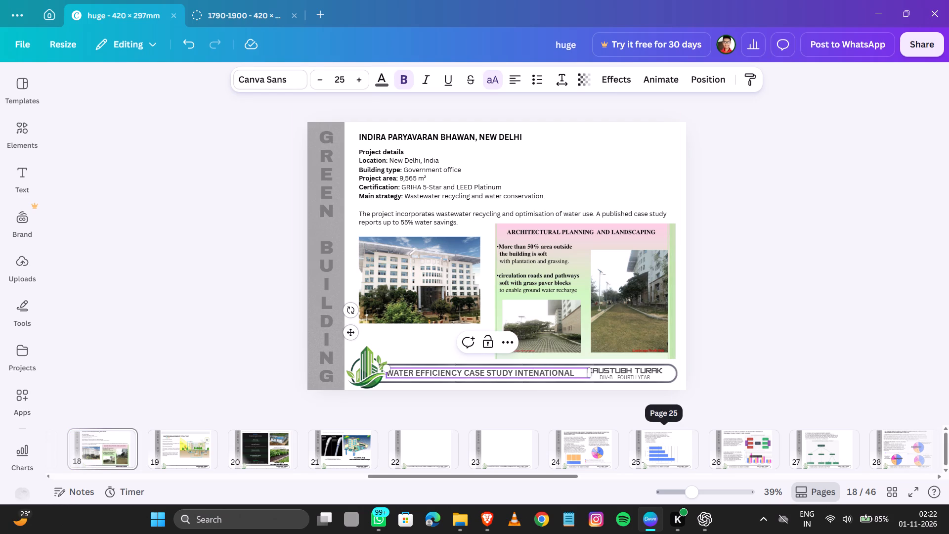
pyautogui.press('BackSpace')
pyautogui.press('BackSpace')
pyautogui.press('BackSpace')
pyautogui.press('BackSpace')
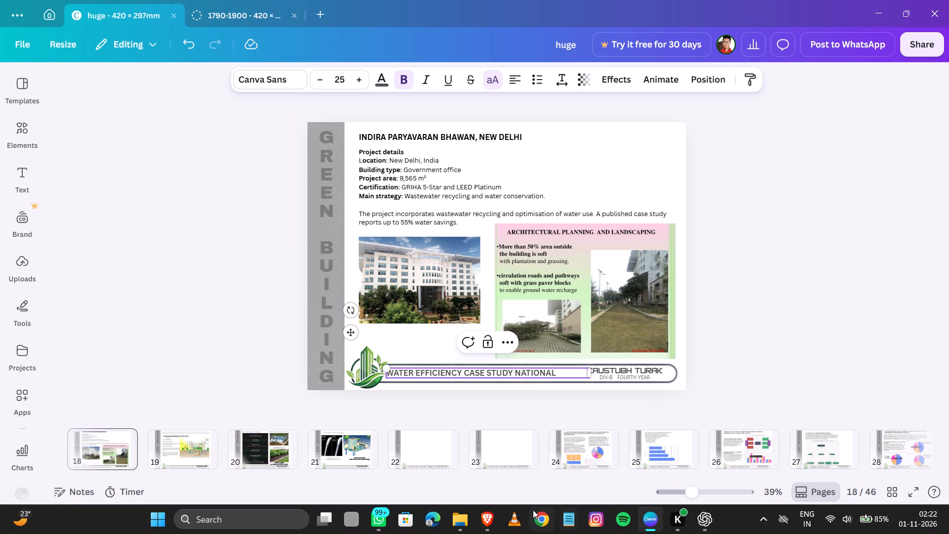
pyautogui.click(913, 282)
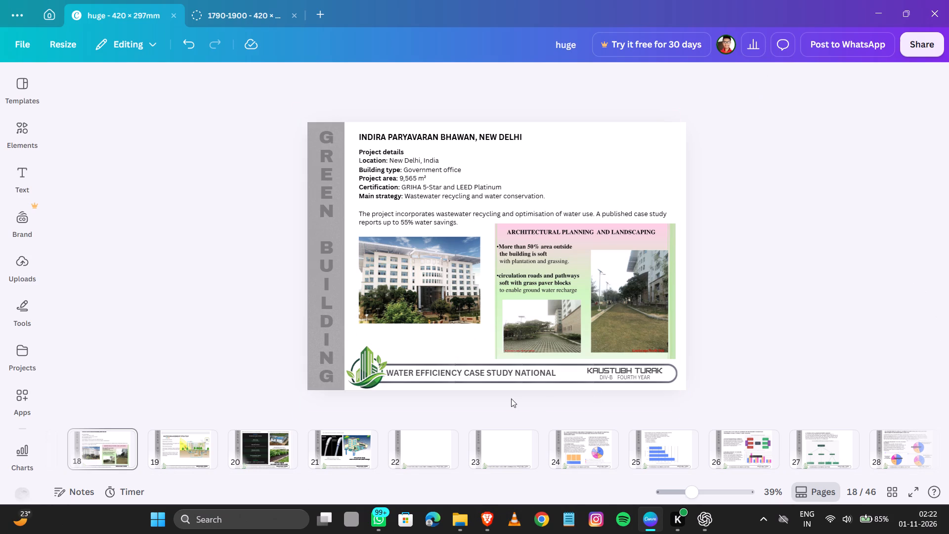
# Nudge page 18's footer title right and slightly down to centre it between the building logo and the name block.
pyautogui.click(511, 375)
pyautogui.press('Right')
pyautogui.press('Right')
pyautogui.press('Right')
pyautogui.press('Right')
pyautogui.press('Right')
pyautogui.press('Right')
pyautogui.press('Right')
pyautogui.press('Right')
pyautogui.press('Right')
pyautogui.press('Right')
pyautogui.press('Right')
pyautogui.press('Right')
pyautogui.press('Right')
pyautogui.press('Right')
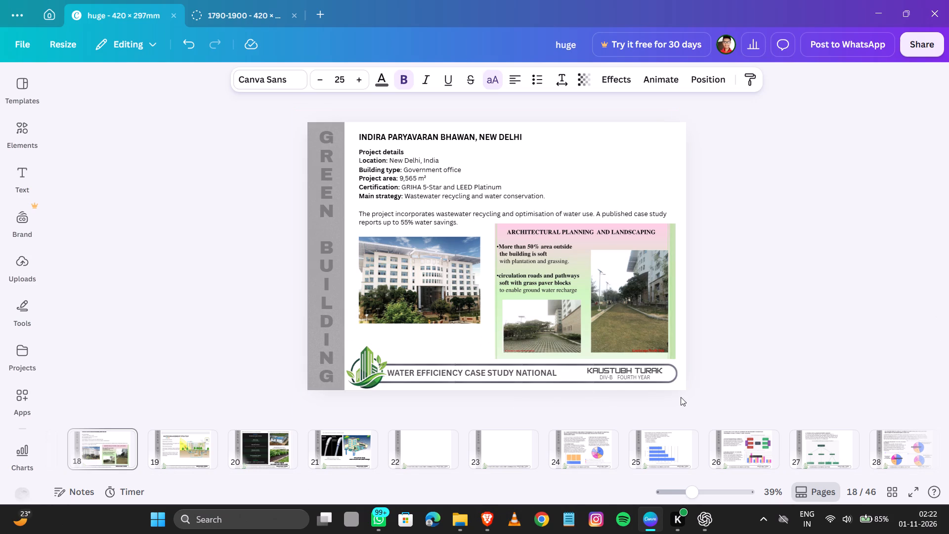
pyautogui.press('Down')
pyautogui.press('Right')
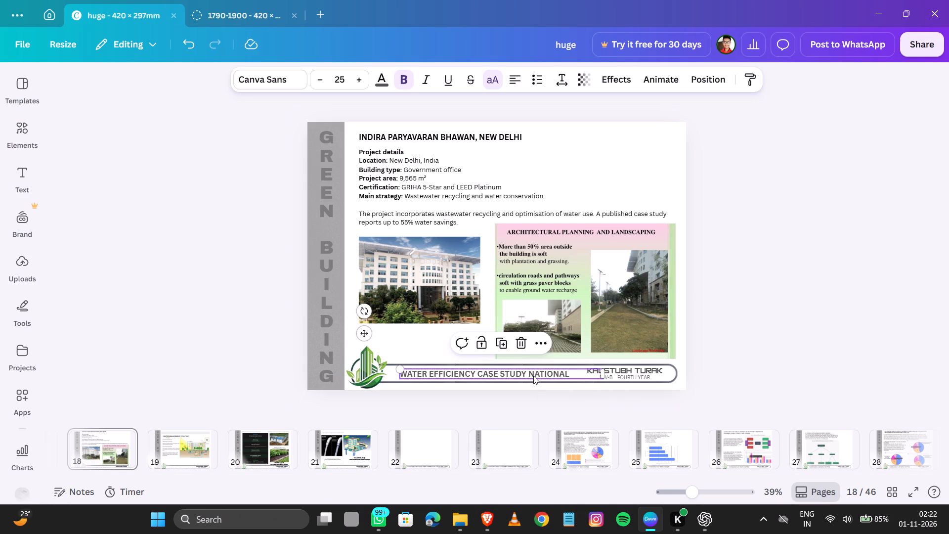
# Narrow the text box of page 18's footer title to fit its text, clear of the name block.
pyautogui.moveTo(607, 373); pyautogui.dragTo(583, 373)
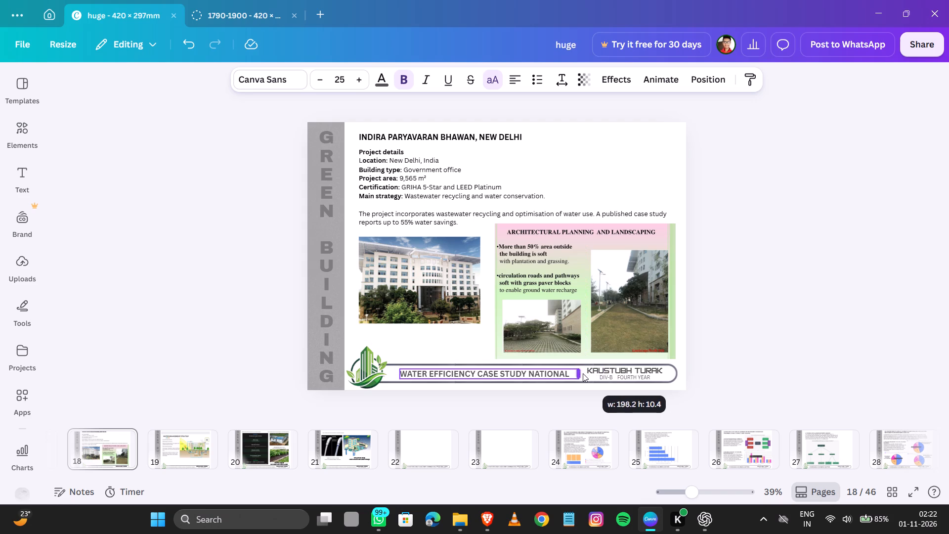
pyautogui.moveTo(583, 373); pyautogui.dragTo(575, 373)
pyautogui.click(765, 310)
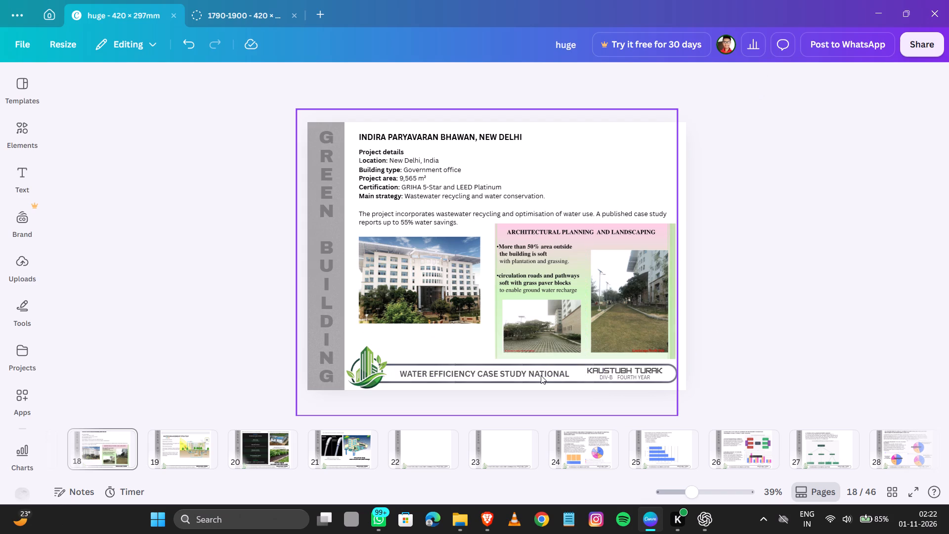
# Replace the footer titles on pages 19 and 20 with a copy of page 18's "WATER EFFICIENCY CASE STUDY NATIONAL" title.
pyautogui.click(541, 375)
pyautogui.hotkey('ctrl', 'c')
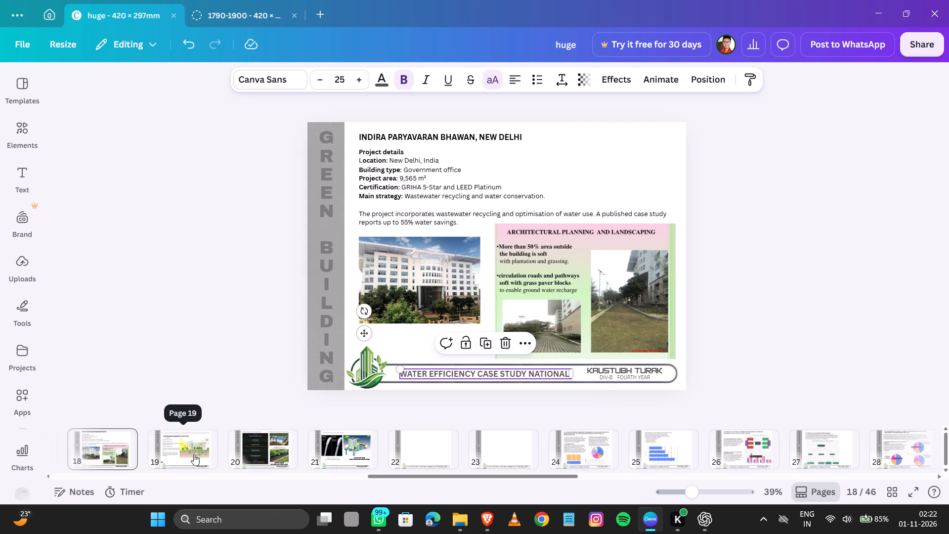
pyautogui.click(194, 454)
pyautogui.click(437, 374)
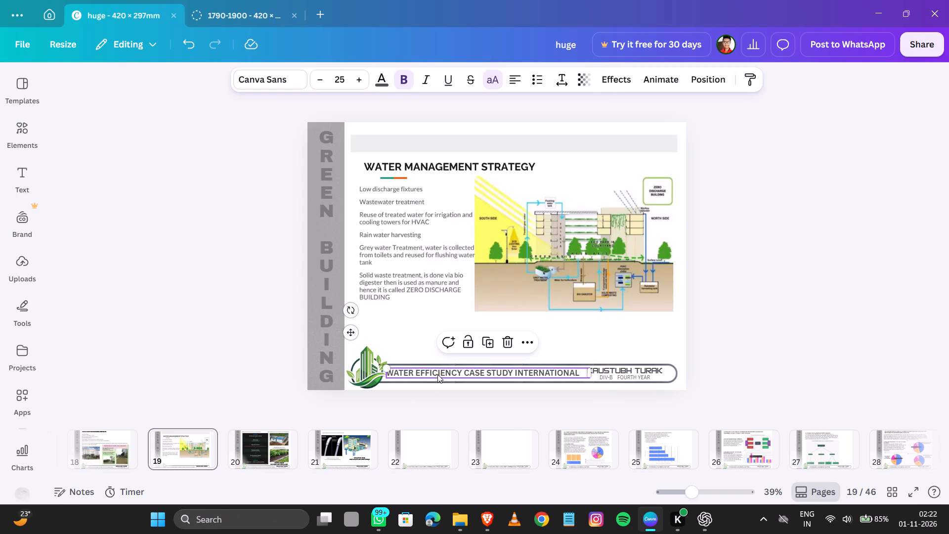
pyautogui.press('Delete')
pyautogui.hotkey('ctrl', 'v')
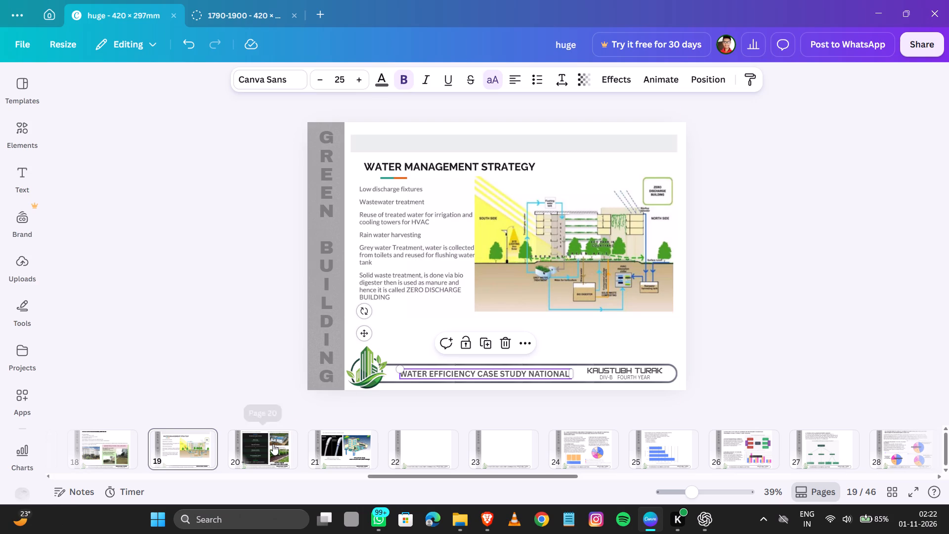
pyautogui.click(273, 444)
pyautogui.click(455, 369)
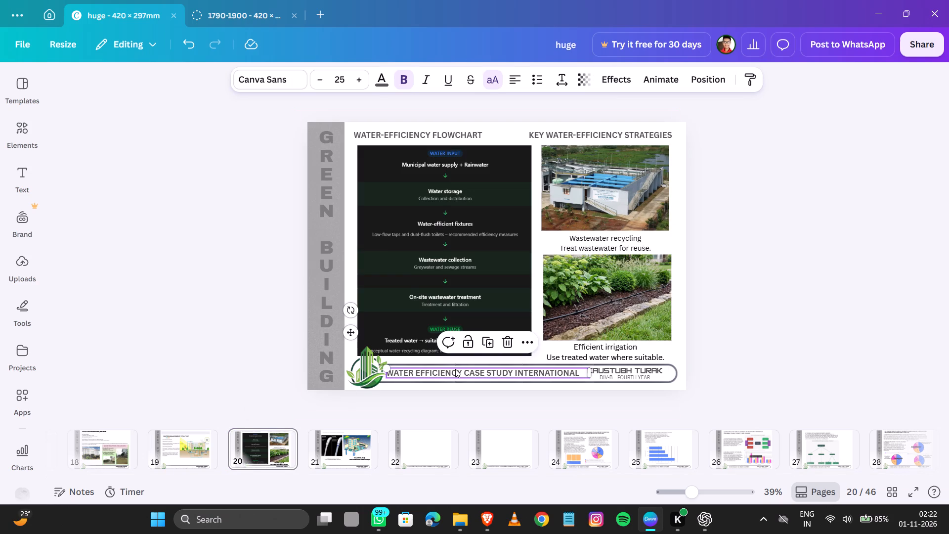
pyautogui.press('Pause')
pyautogui.press('Delete')
pyautogui.hotkey('ctrl', 'v')
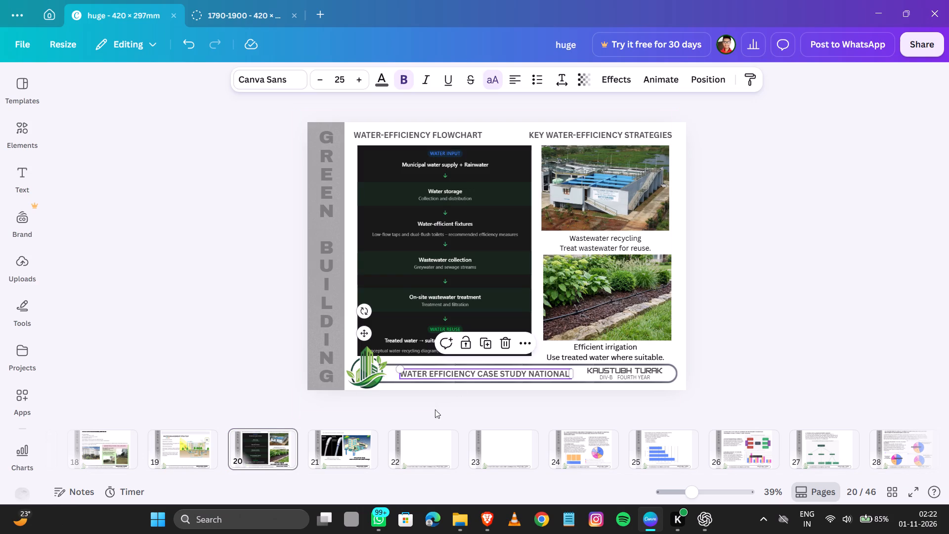
# Replace page 21's "ENERGY EFFICIENCY CASE STUDY INTERNATIONAL" footer title with the copied "WATER EFFICIENCY CASE STUDY NATIONAL" title, and return to page 19.
pyautogui.click(335, 440)
pyautogui.click(534, 376)
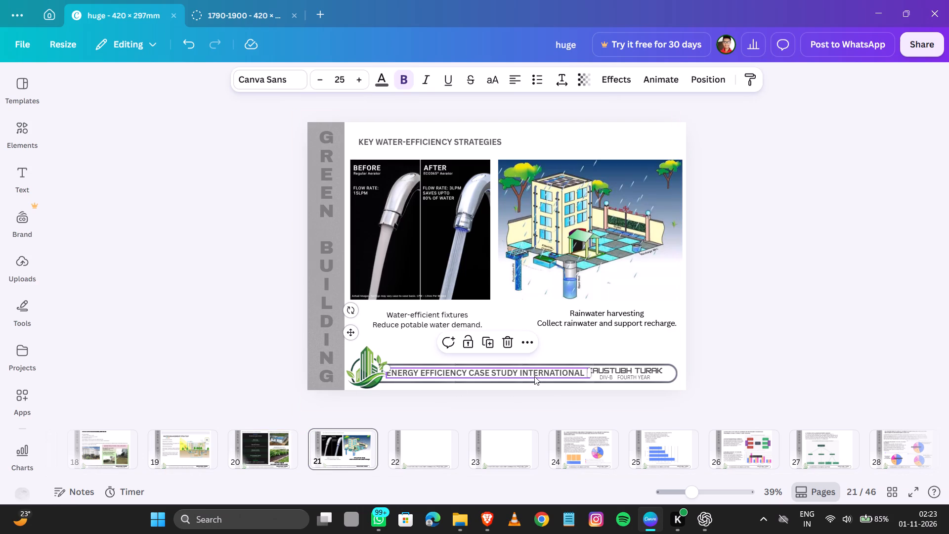
pyautogui.press('Delete')
pyautogui.hotkey('ctrl', 'v')
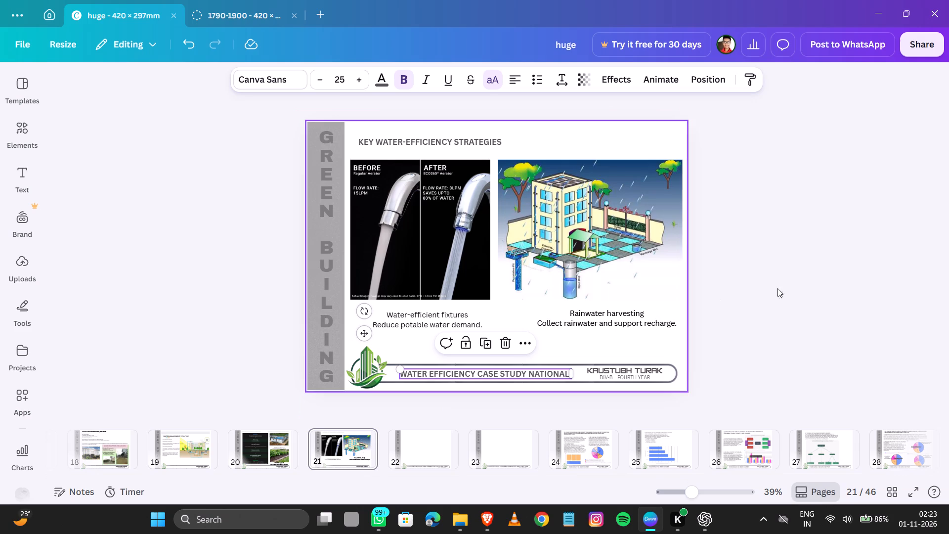
pyautogui.click(792, 293)
pyautogui.press('Left')
pyautogui.press('Left')
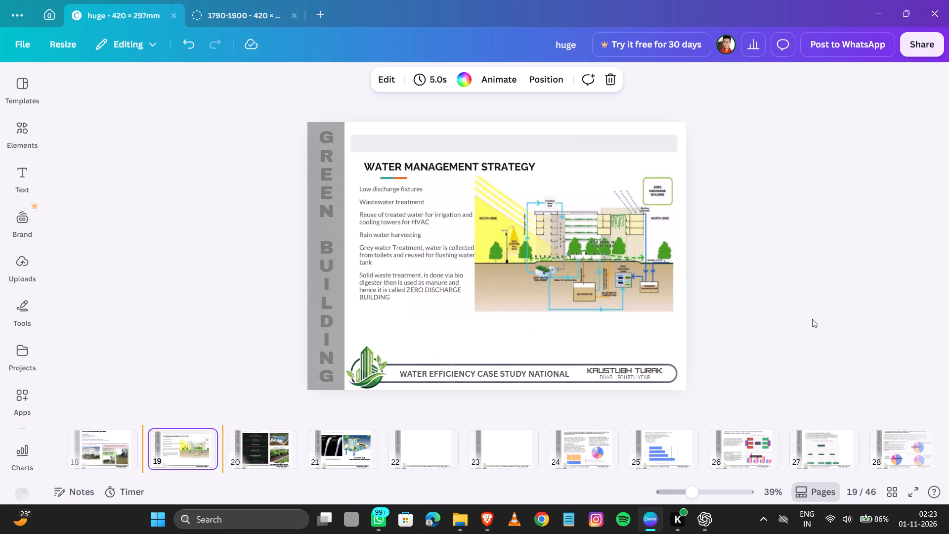
# Review the water efficiency case-study pages 18 to 20, checking their content and footer titles.
pyautogui.press('Right')
pyautogui.press('Right')
pyautogui.press('Left')
pyautogui.press('Left')
pyautogui.press('Left')
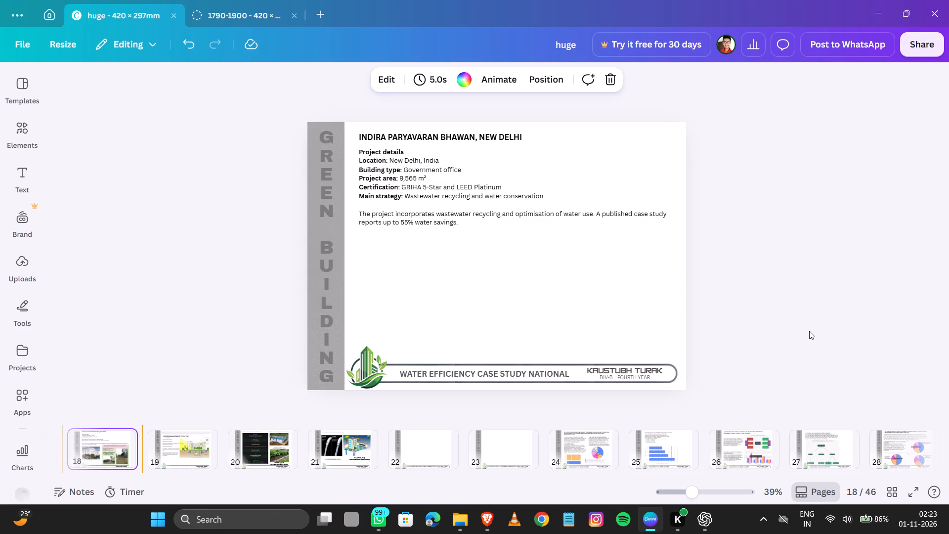
pyautogui.press('Right')
pyautogui.press('Right')
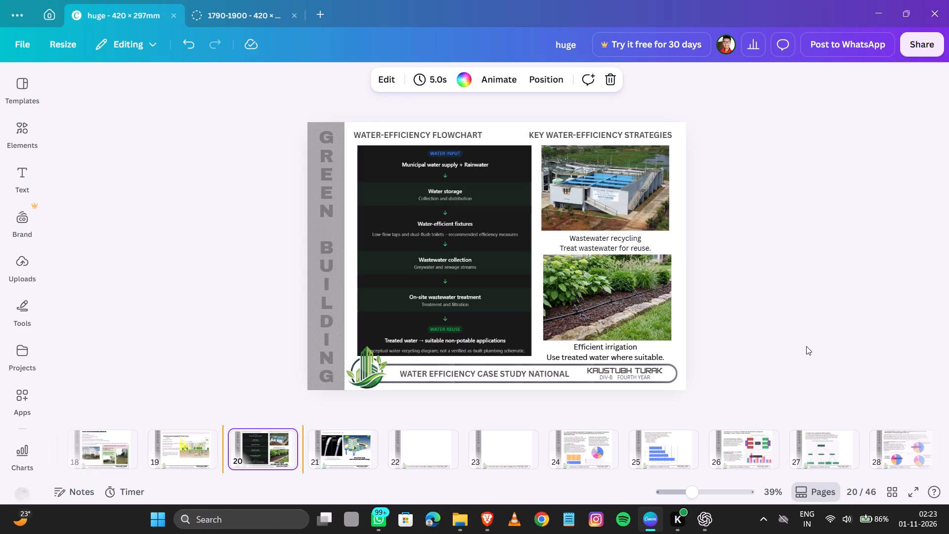
pyautogui.press('Left')
pyautogui.press('Left')
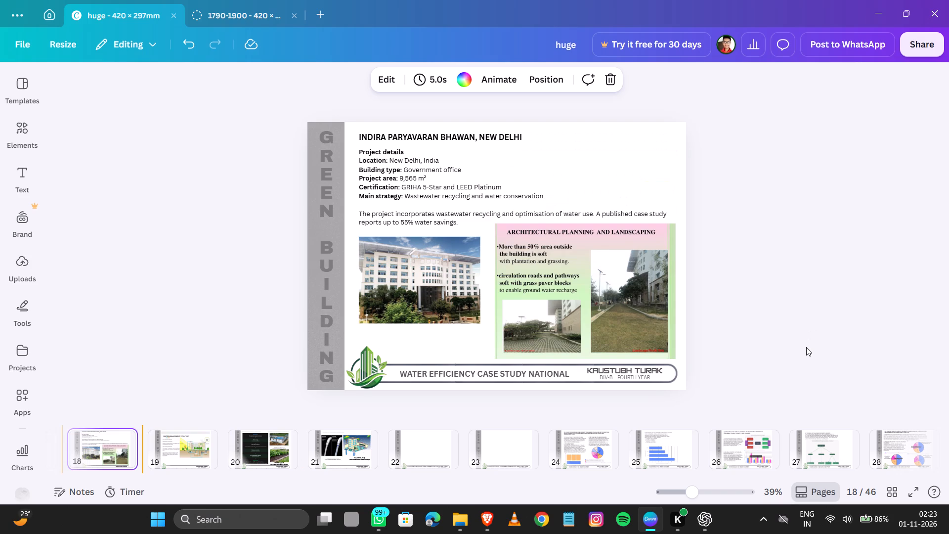
pyautogui.press('Right')
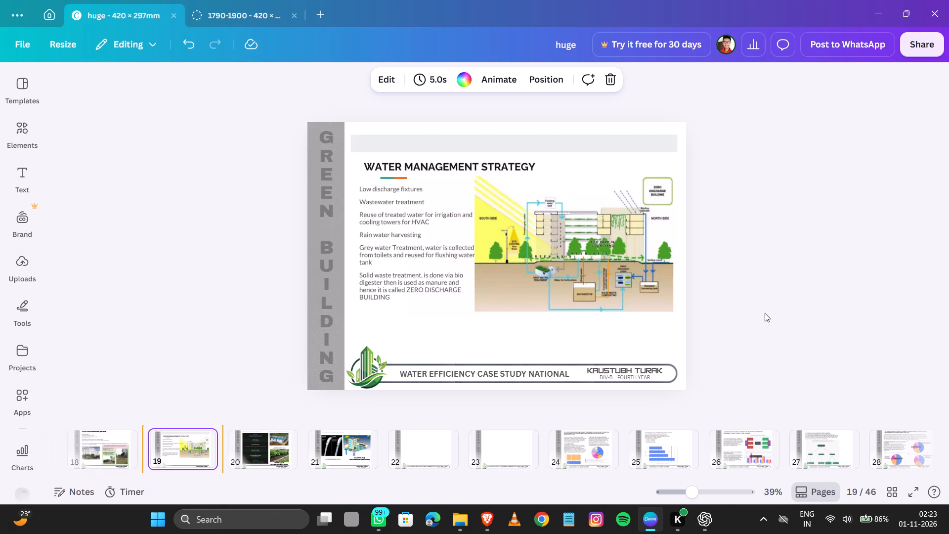
# Enlarge page 19's Water Management Strategy image to span the width between the grey sidebar and the page's right edge.
pyautogui.click(596, 268)
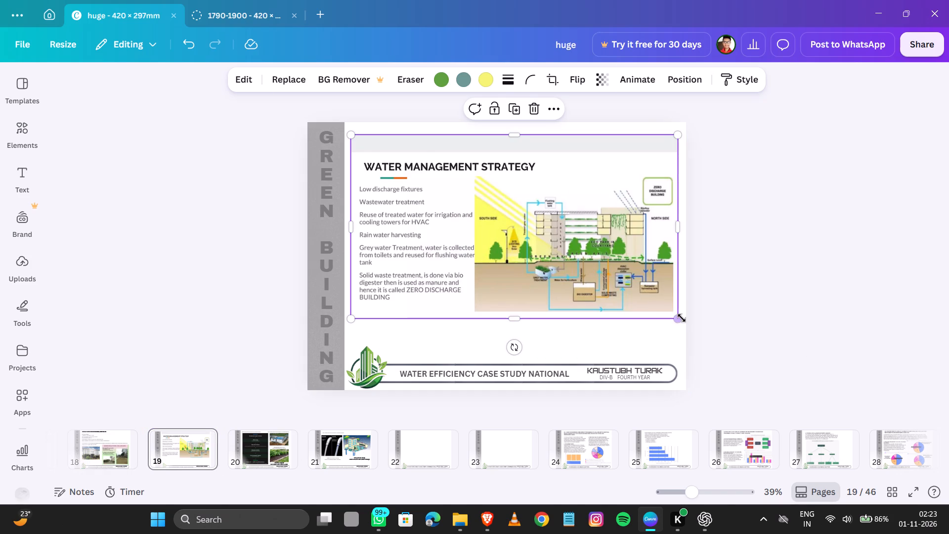
pyautogui.moveTo(682, 318); pyautogui.dragTo(689, 327)
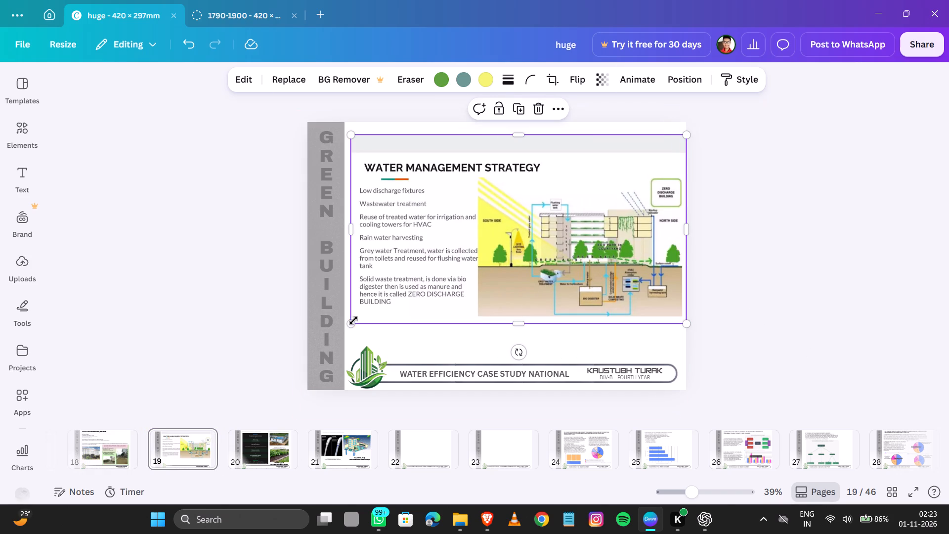
pyautogui.moveTo(352, 319); pyautogui.dragTo(347, 330)
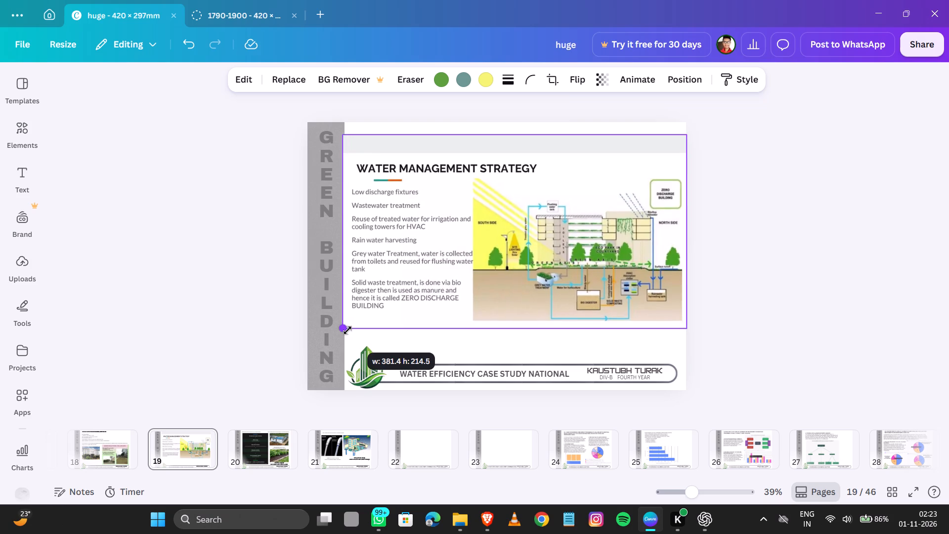
pyautogui.moveTo(347, 330); pyautogui.dragTo(350, 324)
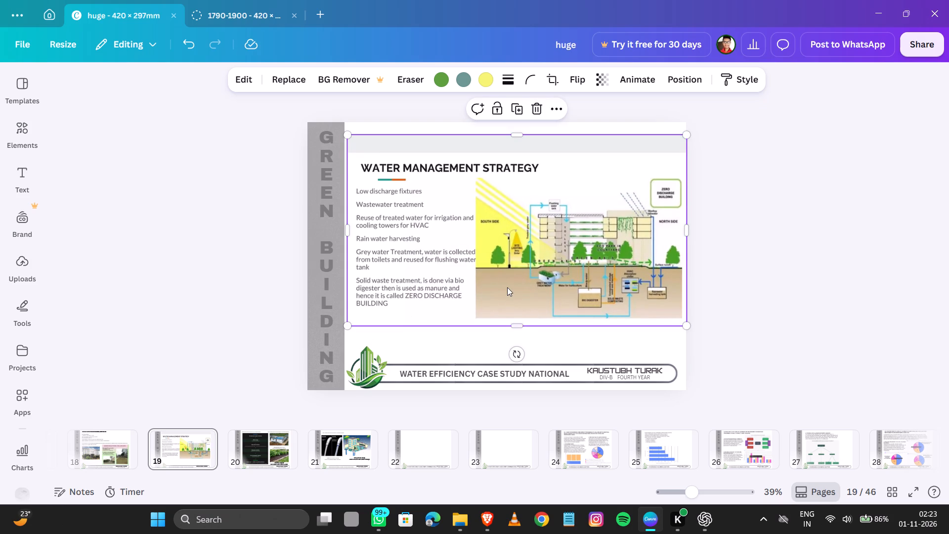
# Nudge page 19's Water Management Strategy image down towards the footer and slightly left.
pyautogui.click(507, 287)
pyautogui.press('Down')
pyautogui.press('Down')
pyautogui.press('Down')
pyautogui.press('Down')
pyautogui.press('Down')
pyautogui.press('Down')
pyautogui.press('Down')
pyautogui.press('Down')
pyautogui.press('Down')
pyautogui.press('Down')
pyautogui.press('Down')
pyautogui.press('Down')
pyautogui.press('Down')
pyautogui.press('Down')
pyautogui.press('Down')
pyautogui.press('Down')
pyautogui.press('Down')
pyautogui.press('Down')
pyautogui.press('Down')
pyautogui.press('Down')
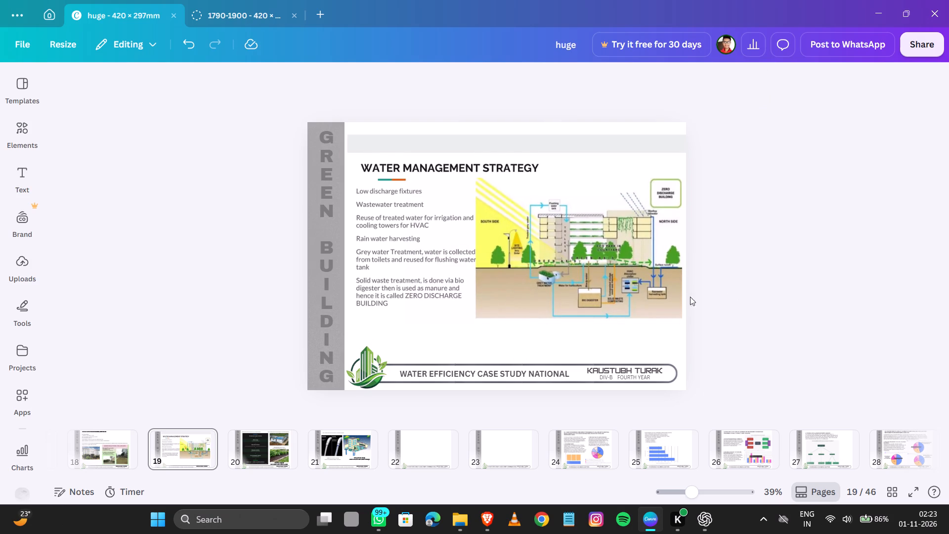
pyautogui.click(643, 269)
pyautogui.press('Down')
pyautogui.press('Down')
pyautogui.press('Down')
pyautogui.press('Down')
pyautogui.press('Down')
pyautogui.press('Down')
pyautogui.press('Down')
pyautogui.press('Down')
pyautogui.press('Down')
pyautogui.press('Down')
pyautogui.press('Down')
pyautogui.press('Down')
pyautogui.press('Down')
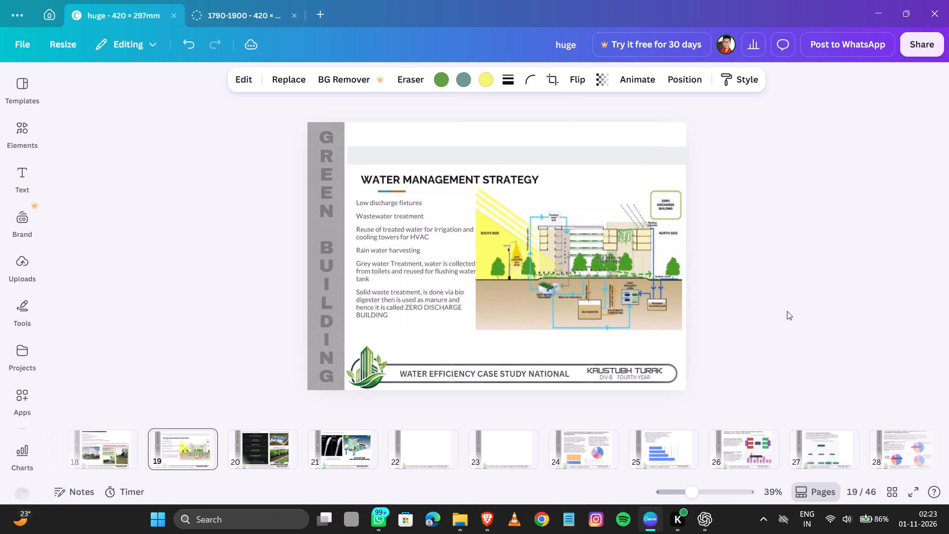
pyautogui.press('Left')
# Crop the empty grey band off the top of page 19's Water Management Strategy image.
pyautogui.click(621, 240)
pyautogui.click(521, 192)
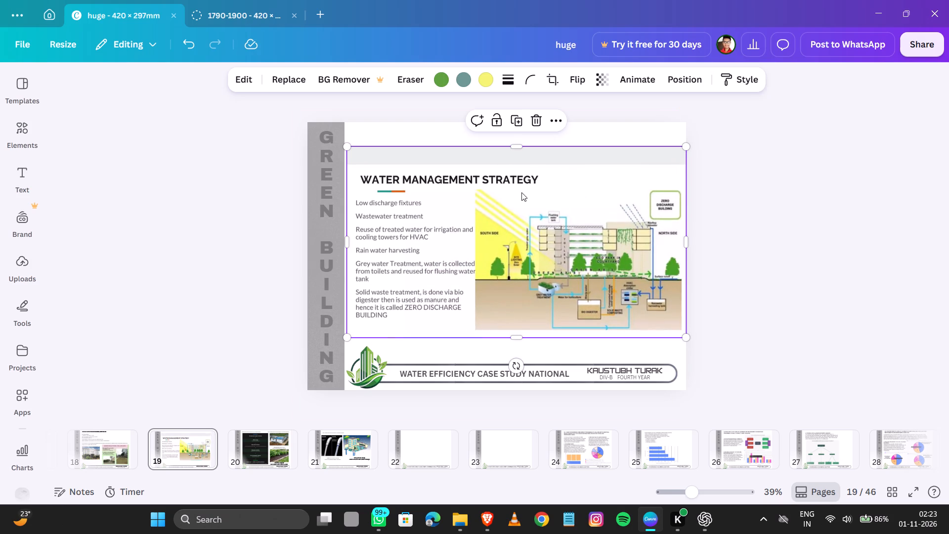
pyautogui.moveTo(516, 144); pyautogui.dragTo(516, 162)
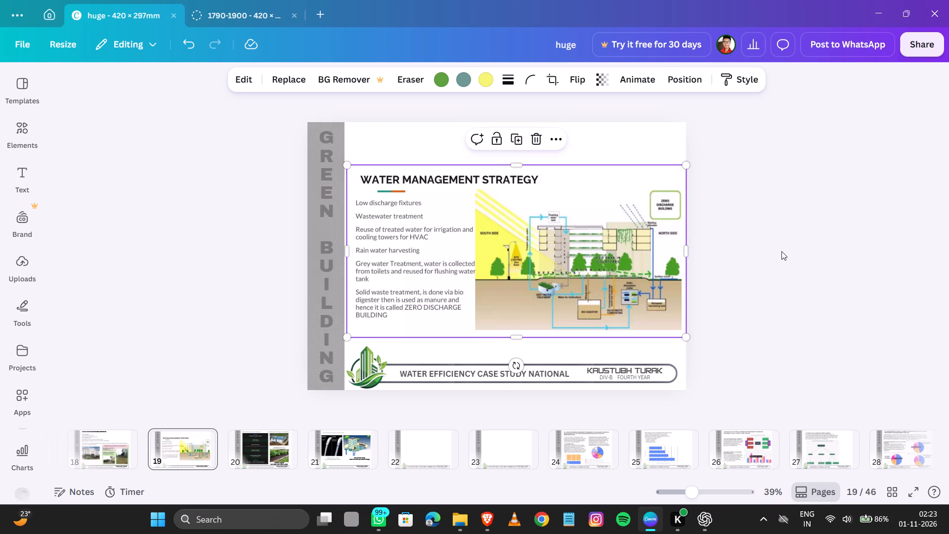
# Crop the left margin of page 19's Water Management Strategy image and scale it up slightly to meet the grey sidebar.
pyautogui.click(834, 278)
pyautogui.click(615, 273)
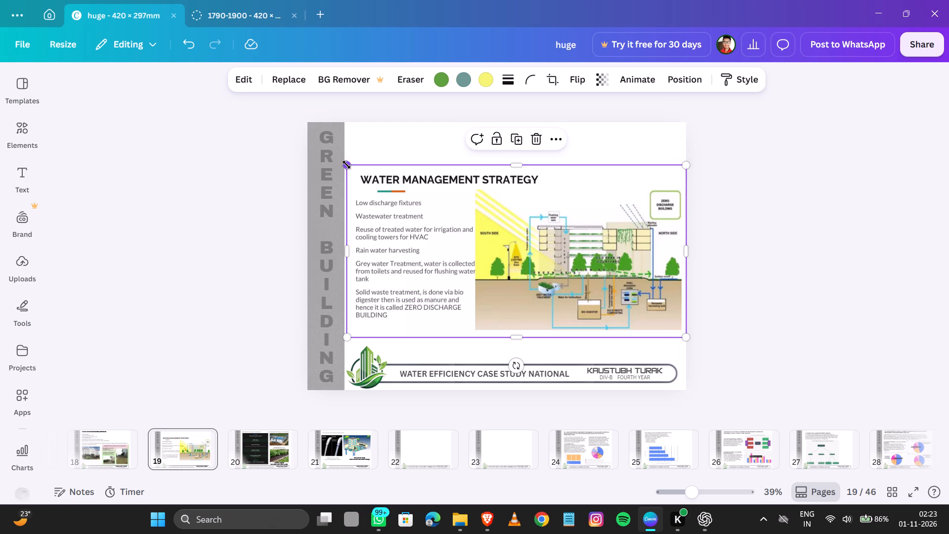
pyautogui.click(346, 165)
pyautogui.click(744, 281)
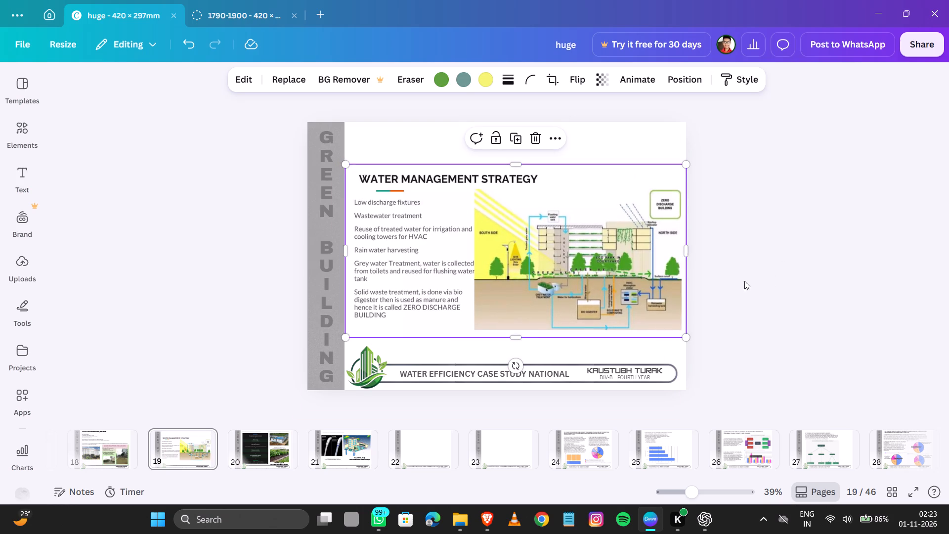
pyautogui.click(467, 277)
pyautogui.moveTo(347, 251); pyautogui.dragTo(353, 251)
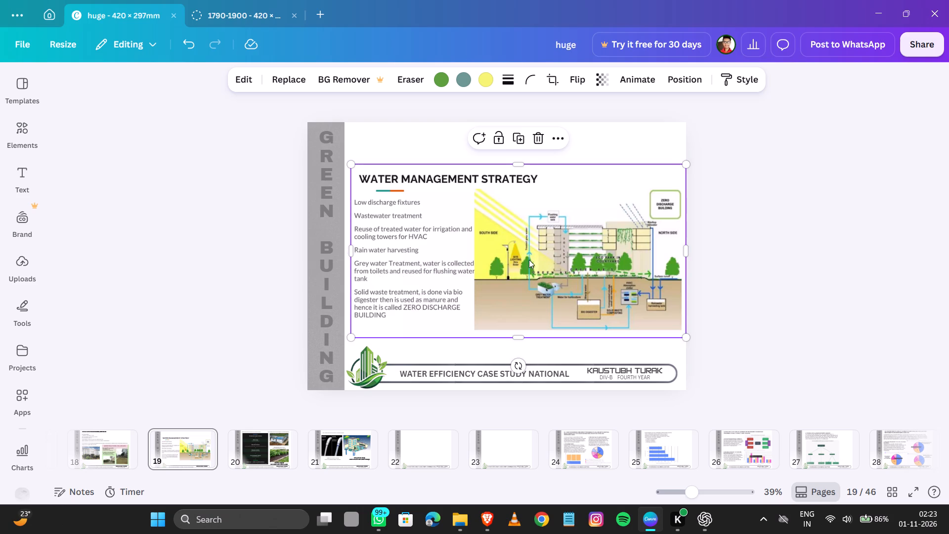
pyautogui.moveTo(347, 164); pyautogui.dragTo(344, 162)
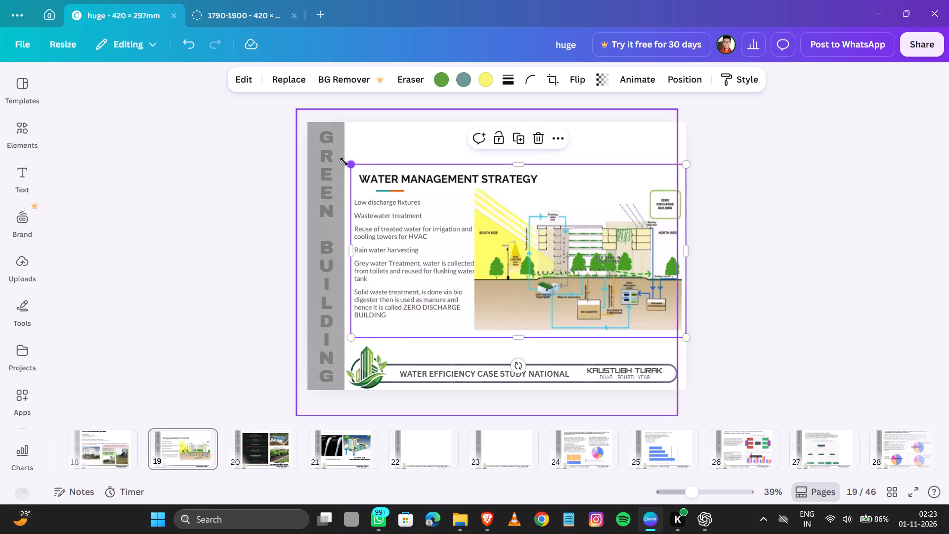
pyautogui.moveTo(344, 162); pyautogui.dragTo(342, 159)
pyautogui.click(760, 270)
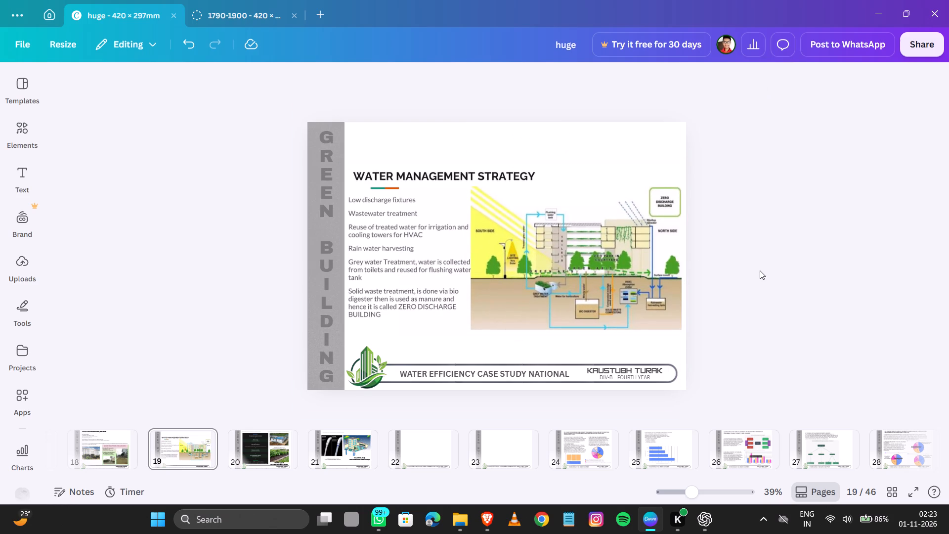
# Review pages 18 to 22 to check the layout of the water efficiency case study.
pyautogui.press('Left')
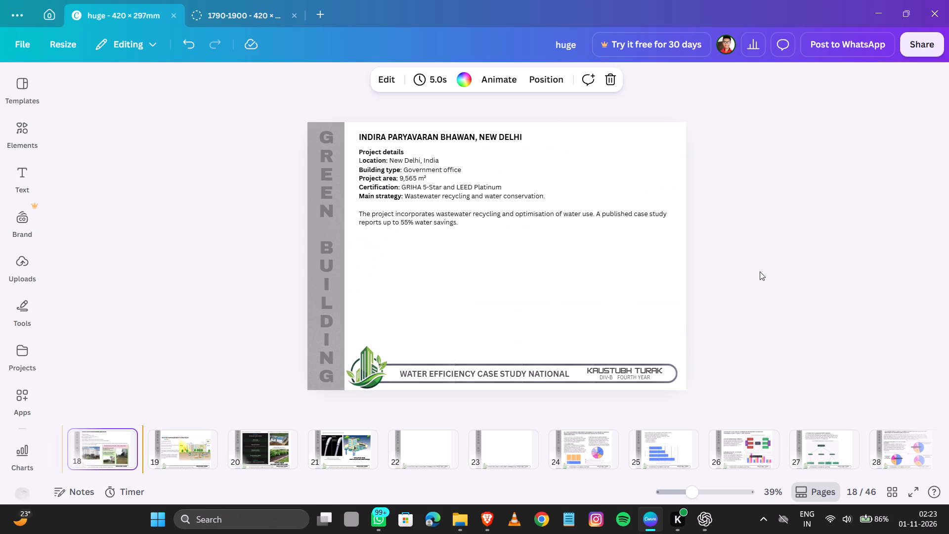
pyautogui.press('Right')
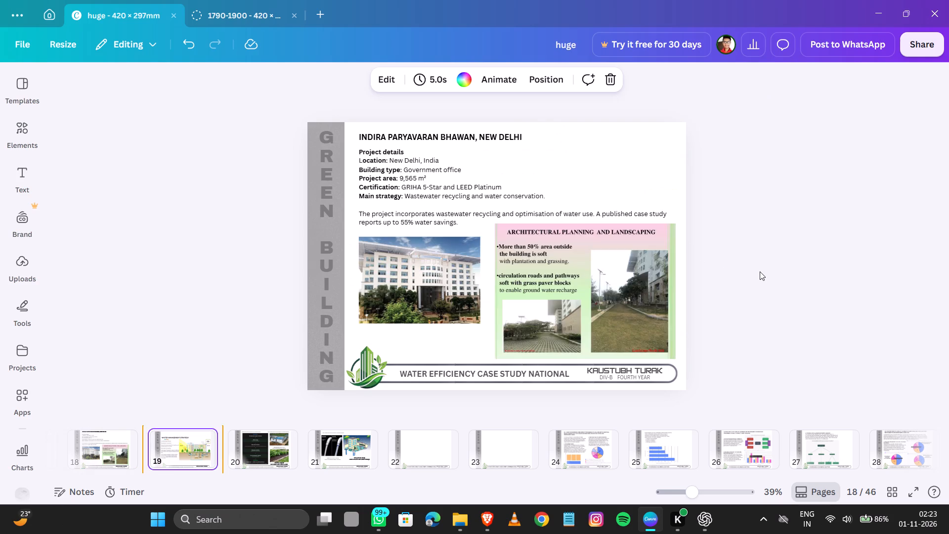
pyautogui.press('Right')
pyautogui.press('Right')
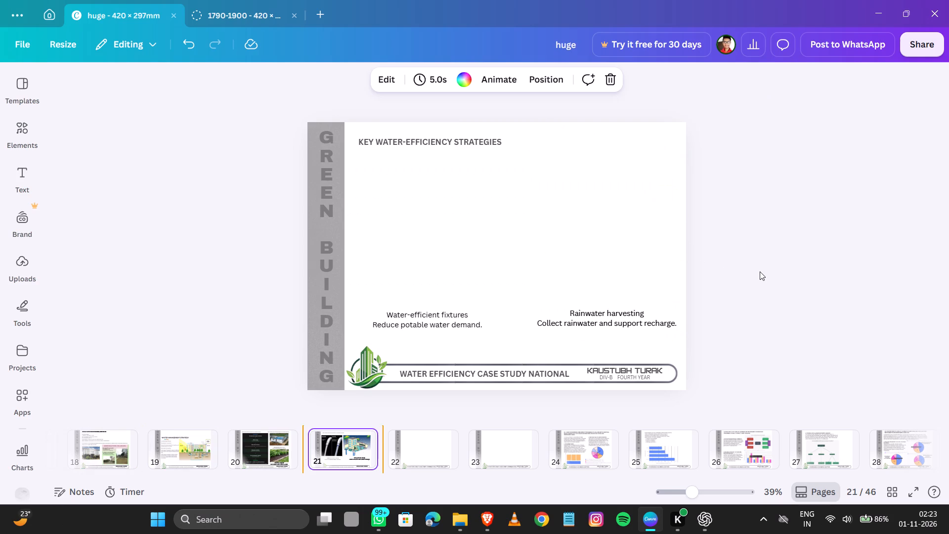
pyautogui.press('Right')
pyautogui.press('Left')
pyautogui.press('Left')
pyautogui.press('Left')
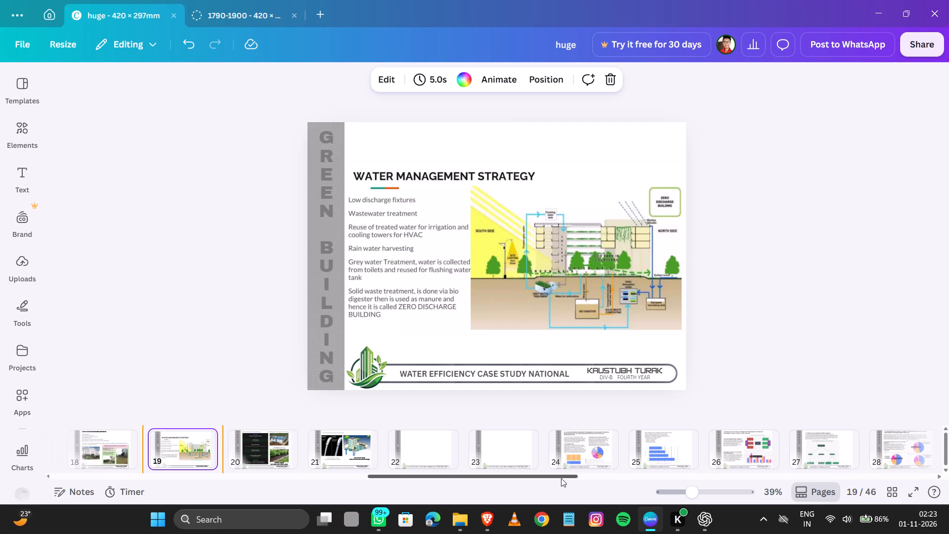
# Move the four water efficiency case-study pages 18 to 21 together to directly after page 4.
pyautogui.moveTo(561, 478); pyautogui.dragTo(170, 453)
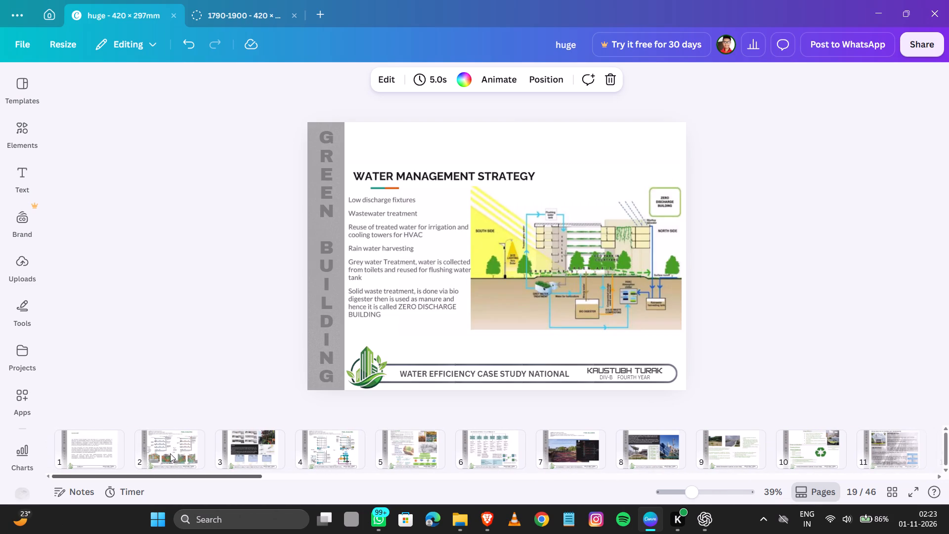
pyautogui.moveTo(170, 453); pyautogui.dragTo(526, 511)
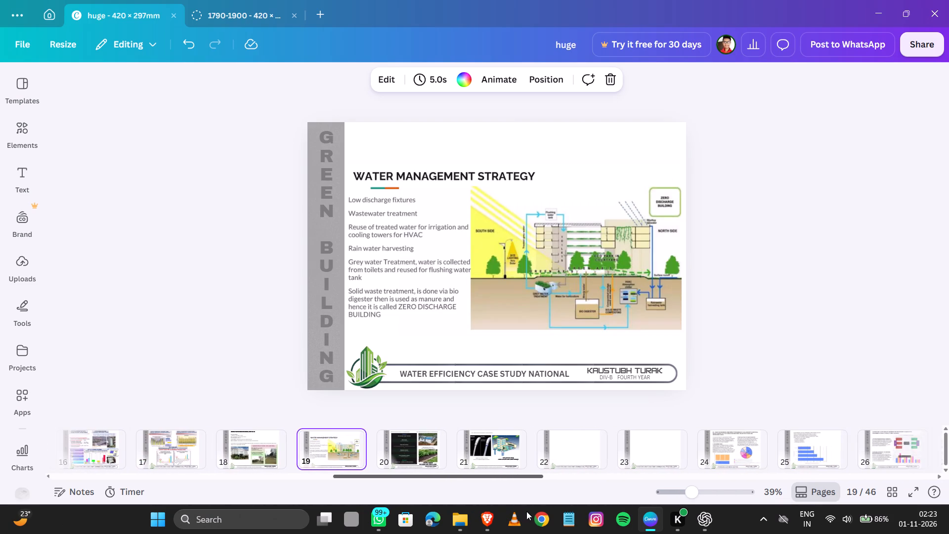
pyautogui.moveTo(526, 511); pyautogui.dragTo(502, 511)
pyautogui.click(361, 451)
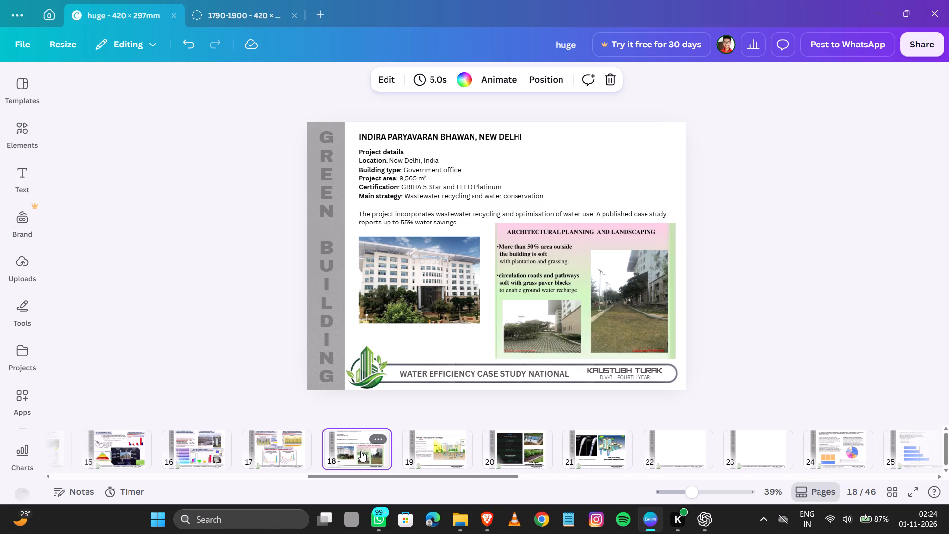
pyautogui.keyDown('shift'); pyautogui.click(420, 445); pyautogui.keyUp('shift')
pyautogui.keyDown('shift'); pyautogui.click(527, 454); pyautogui.keyUp('shift')
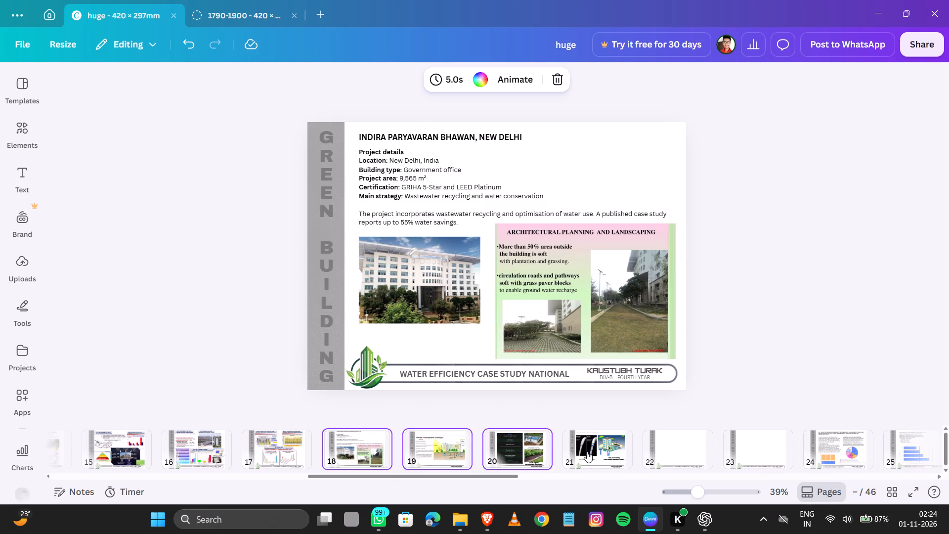
pyautogui.keyDown('shift'); pyautogui.click(593, 450); pyautogui.keyUp('shift')
pyautogui.moveTo(348, 453); pyautogui.dragTo(297, 451)
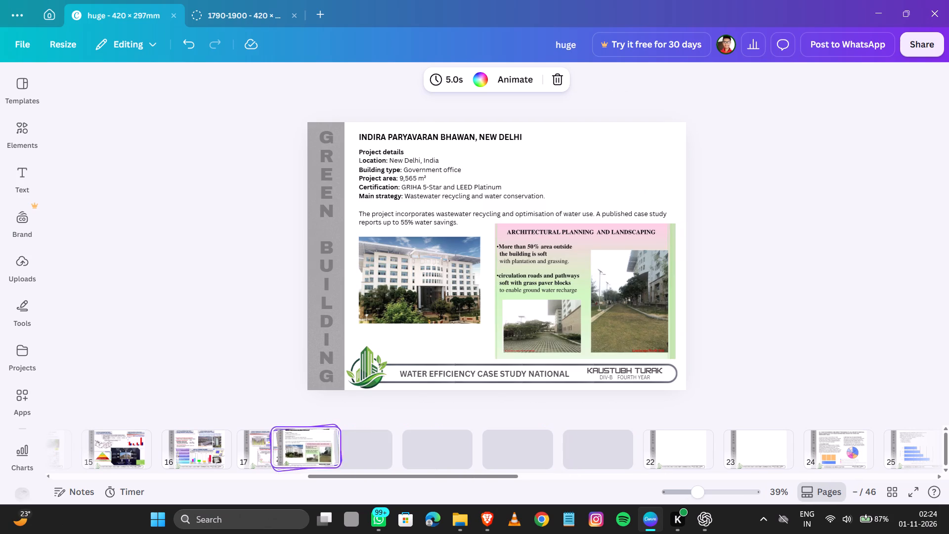
pyautogui.moveTo(297, 451); pyautogui.dragTo(87, 446)
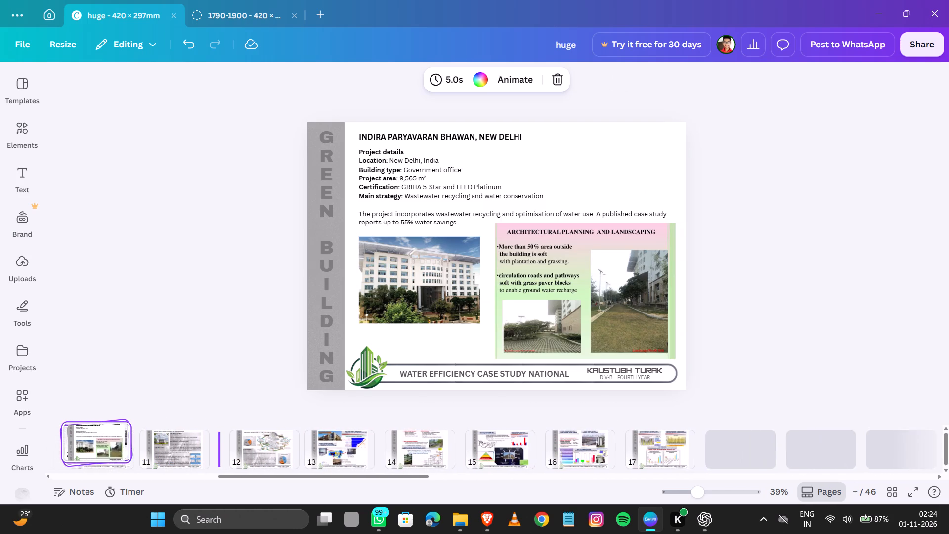
pyautogui.moveTo(87, 446); pyautogui.dragTo(112, 457)
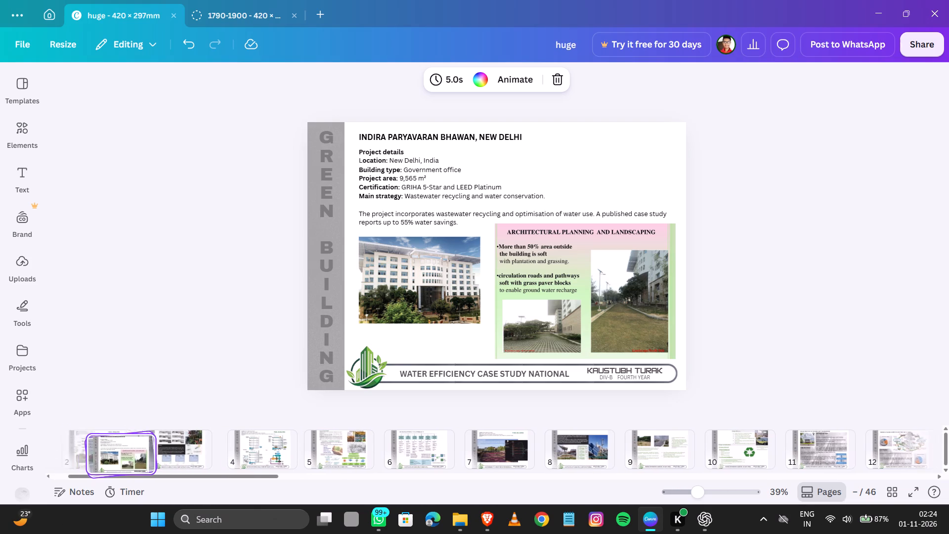
pyautogui.moveTo(112, 457); pyautogui.dragTo(344, 465)
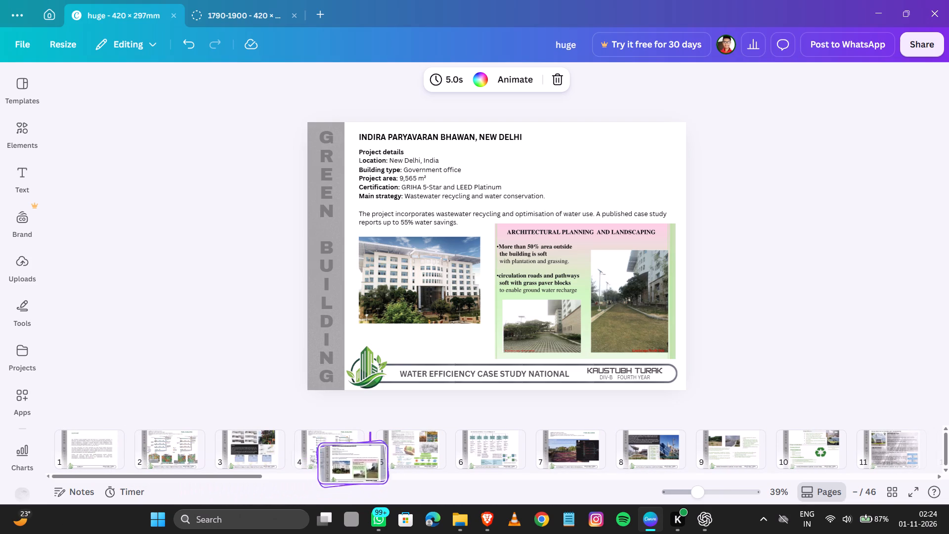
pyautogui.moveTo(344, 465); pyautogui.dragTo(358, 457)
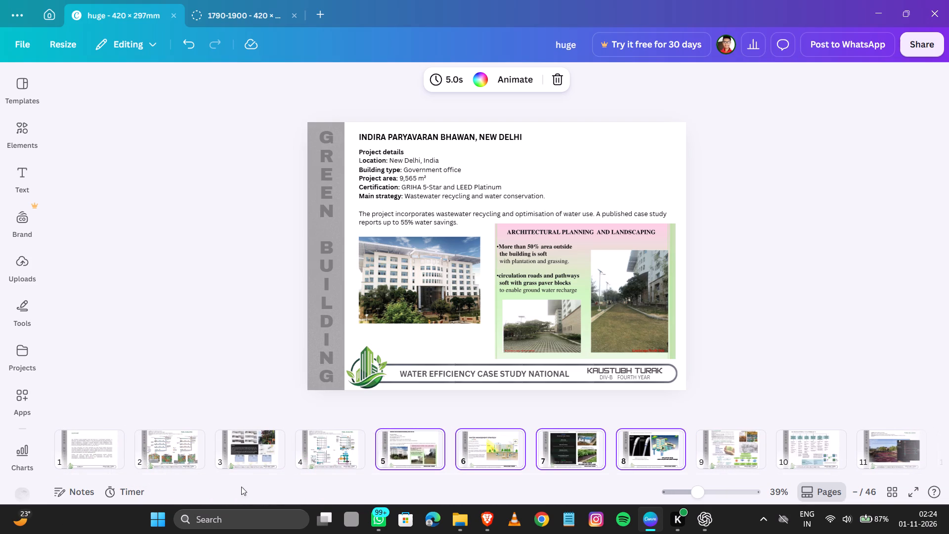
# Look through pages 2 to 11 to check the new page order and the case-study footer titles.
pyautogui.click(173, 444)
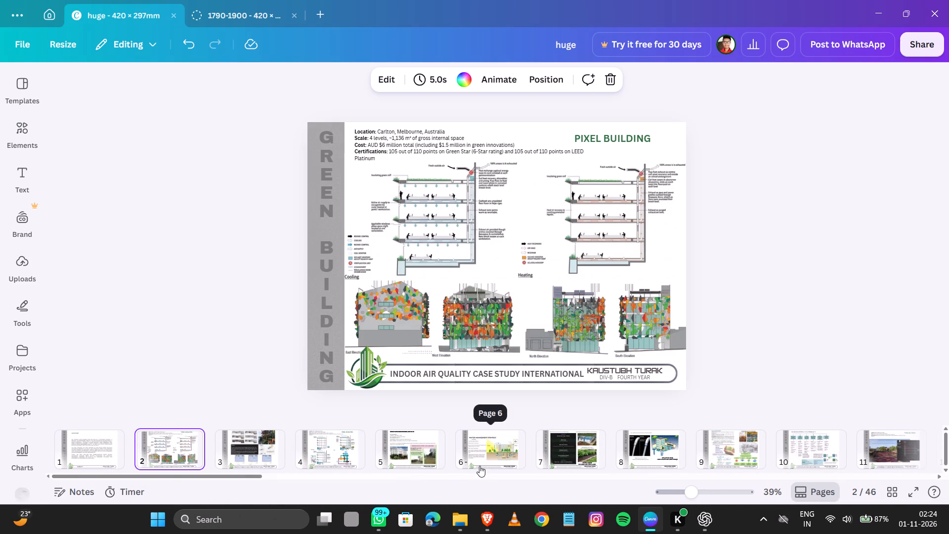
pyautogui.press('Right')
pyautogui.press('Right')
pyautogui.press('Right')
pyautogui.press('Right')
pyautogui.press('Left')
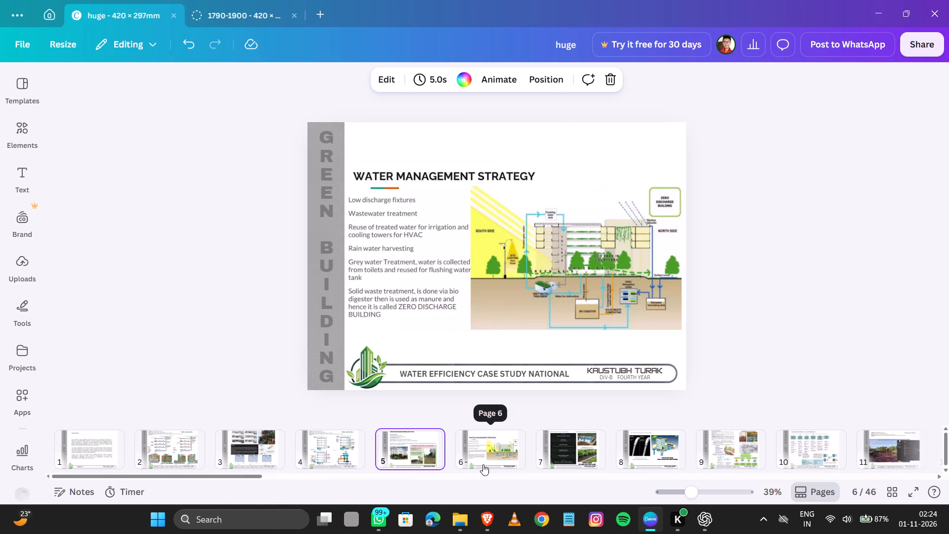
pyautogui.press('Right')
pyautogui.press('Right')
pyautogui.press('Right')
pyautogui.press('Right')
pyautogui.press('Right')
pyautogui.press('Right')
pyautogui.press('Right')
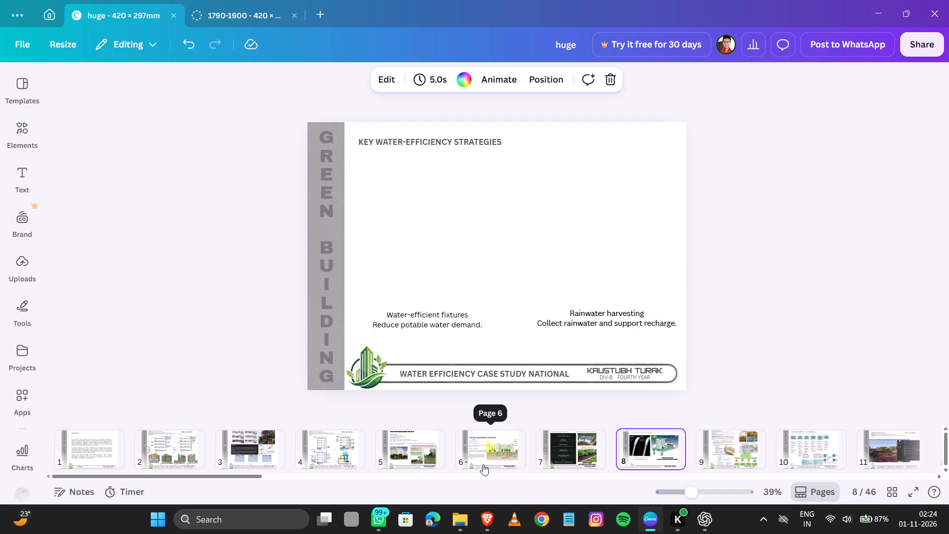
pyautogui.press('Left')
pyautogui.press('Right')
pyautogui.press('Right')
pyautogui.press('Right')
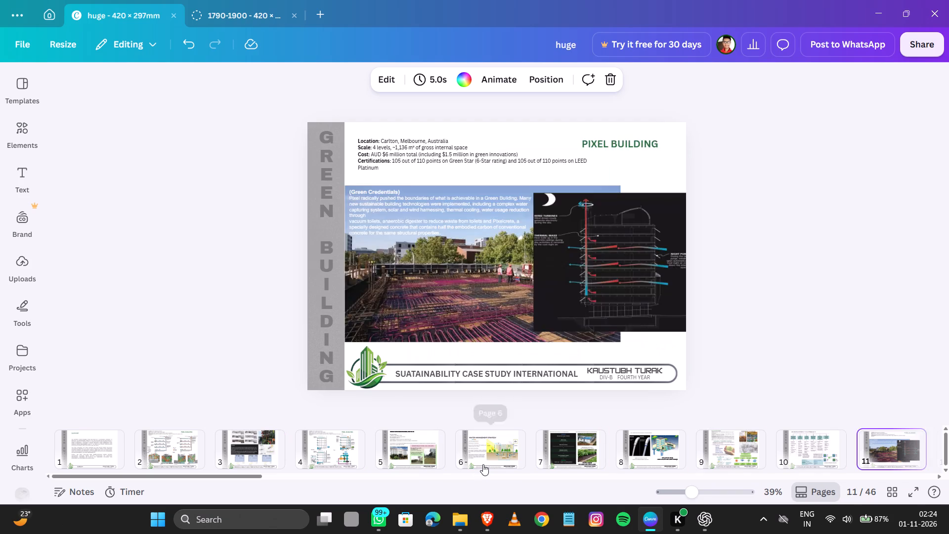
# Look through pages 12 to 21 to check the order and footer titles of the remaining case-study pages.
pyautogui.press('Right')
pyautogui.press('Right')
pyautogui.press('Right')
pyautogui.press('Right')
pyautogui.press('Right')
pyautogui.press('Right')
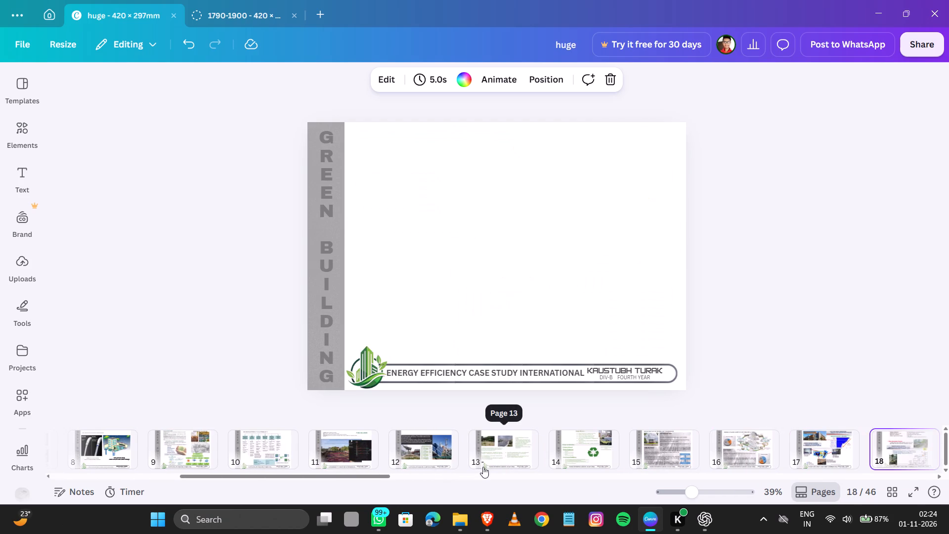
pyautogui.press('Right')
pyautogui.press('Right')
pyautogui.press('Right')
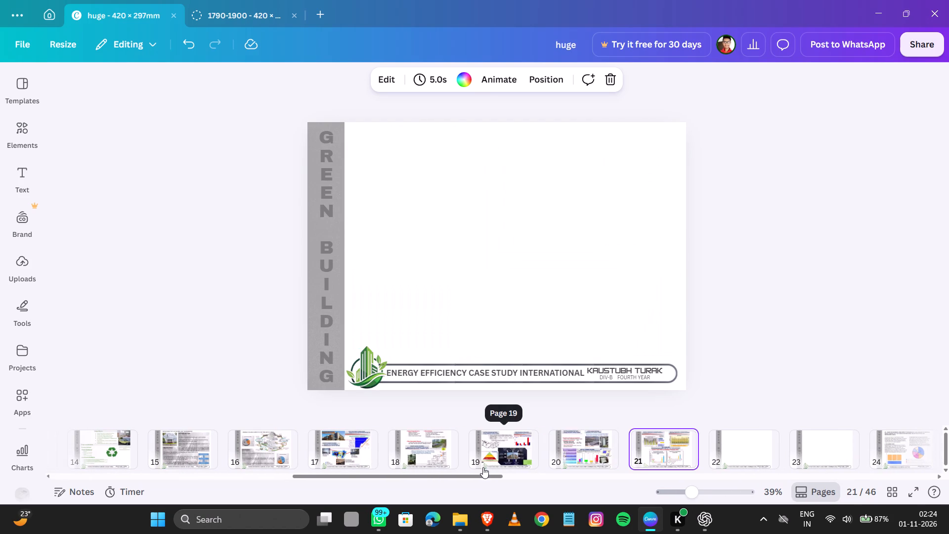
# Go back to the summary page and review pages 2 to 5, comparing the international and national water efficiency case studies.
pyautogui.press('Left')
pyautogui.press('Left')
pyautogui.press('Left')
pyautogui.press('Left')
pyautogui.press('Left')
pyautogui.press('Left')
pyautogui.press('Left')
pyautogui.press('Left')
pyautogui.press('Left')
pyautogui.press('Left')
pyautogui.press('Left')
pyautogui.press('Left')
pyautogui.press('Left')
pyautogui.press('Left')
pyautogui.press('Left')
pyautogui.press('Left')
pyautogui.press('Left')
pyautogui.press('Left')
pyautogui.press('Left')
pyautogui.press('Left')
pyautogui.press('Left')
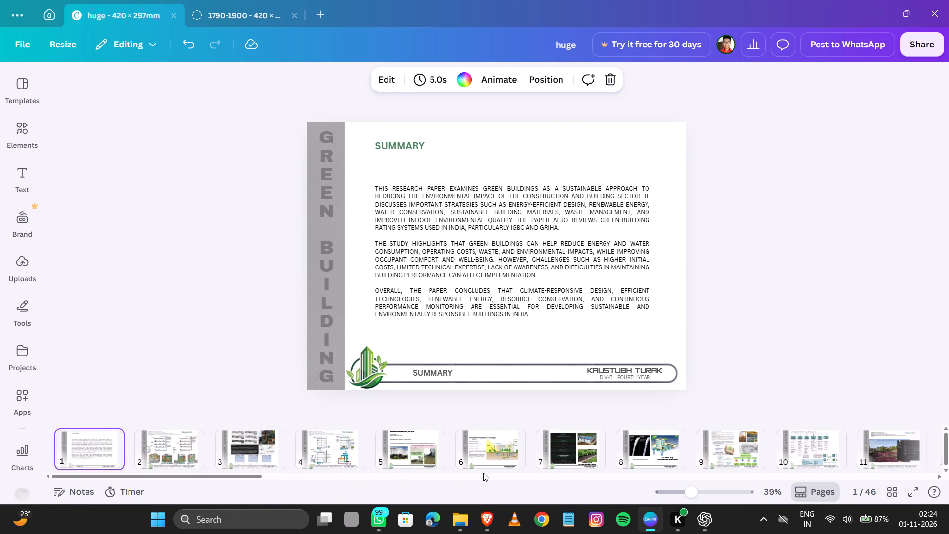
pyautogui.press('Right')
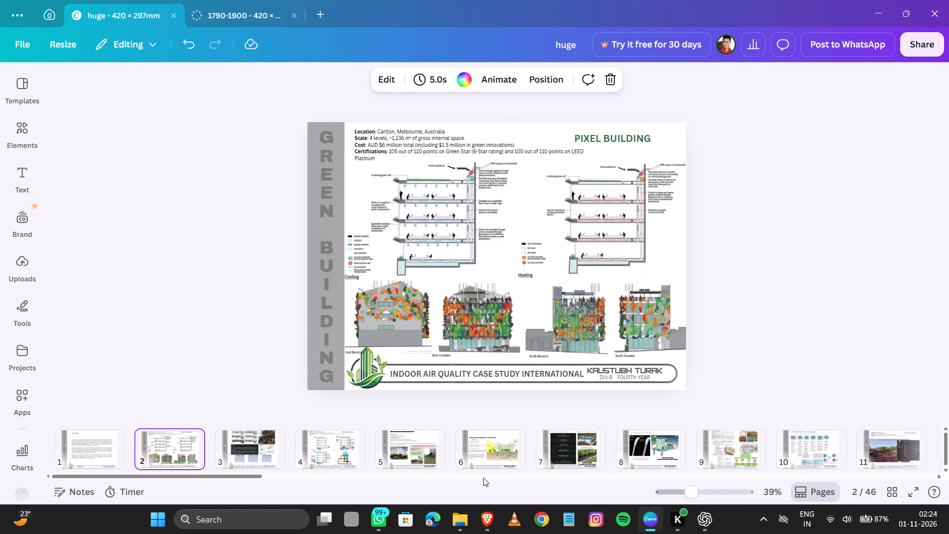
pyautogui.press('Right')
pyautogui.press('Right')
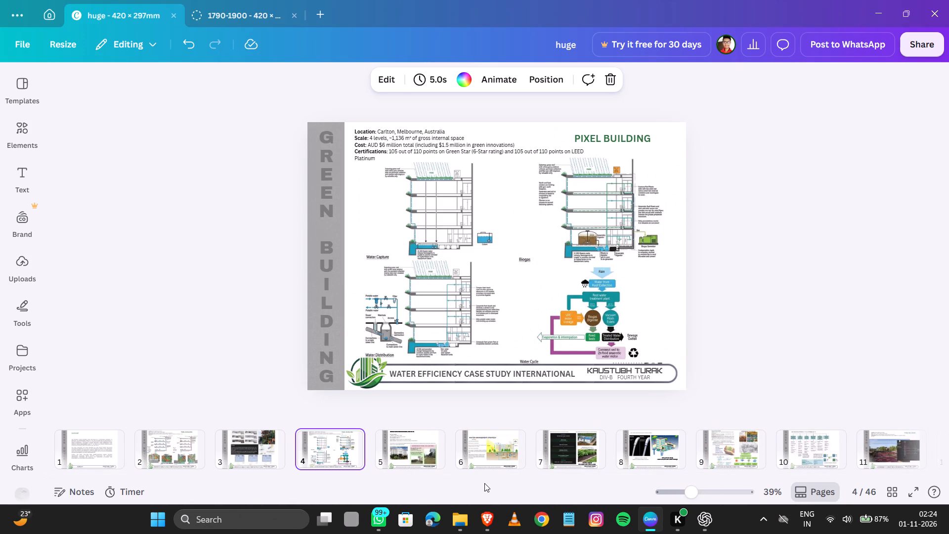
pyautogui.press('Right')
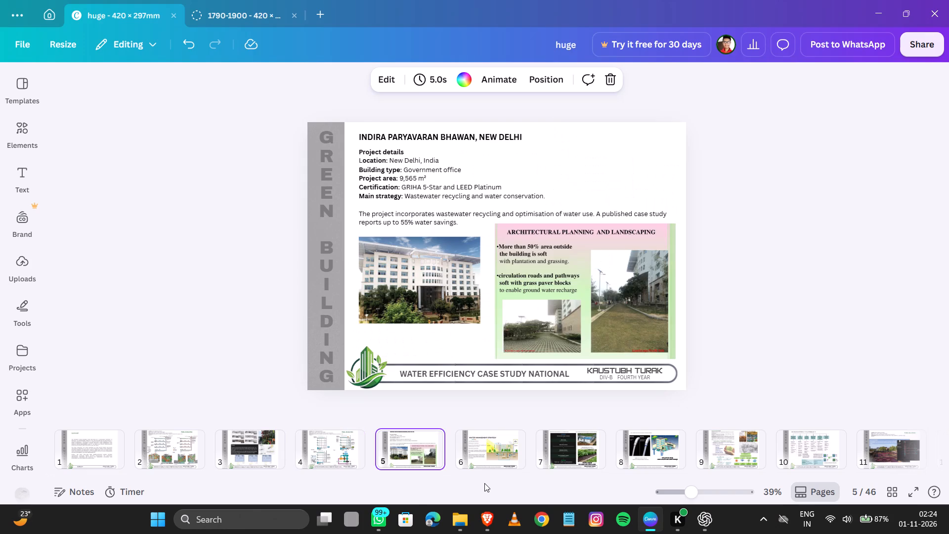
pyautogui.press('Left')
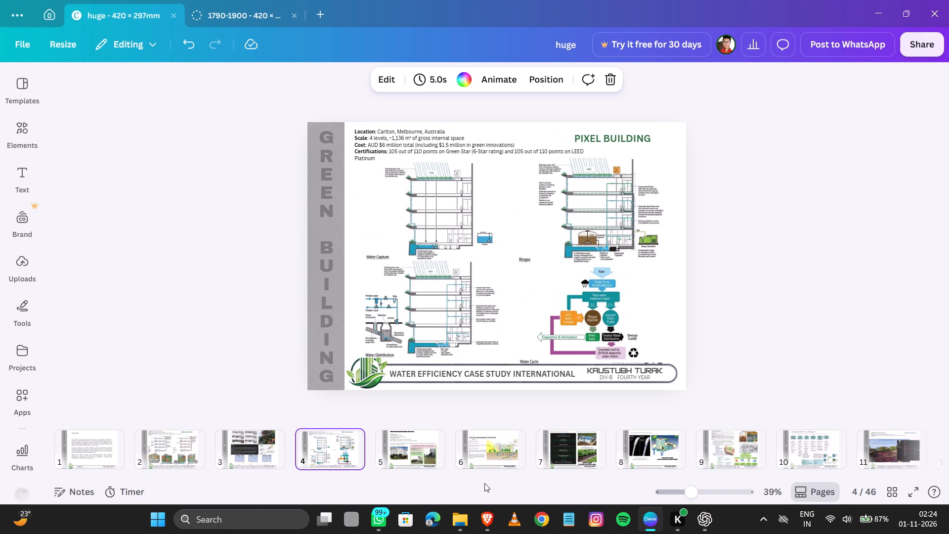
pyautogui.press('Right')
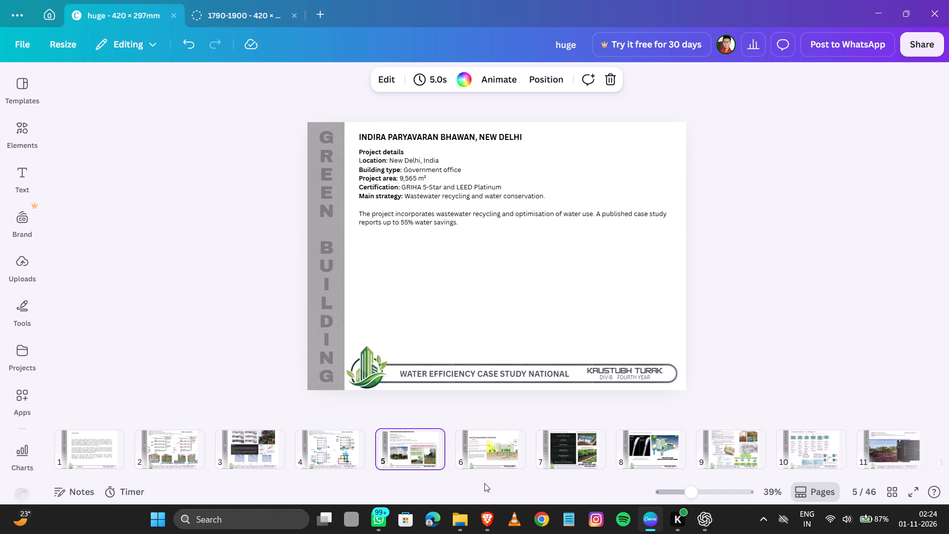
# Look through pages 6 to 18 to check the sequence of the sustainability and energy efficiency case studies.
pyautogui.press('Right')
pyautogui.press('Right')
pyautogui.press('Right')
pyautogui.press('Right')
pyautogui.press('Right')
pyautogui.press('Right')
pyautogui.press('Right')
pyautogui.press('Right')
pyautogui.press('Right')
pyautogui.press('Right')
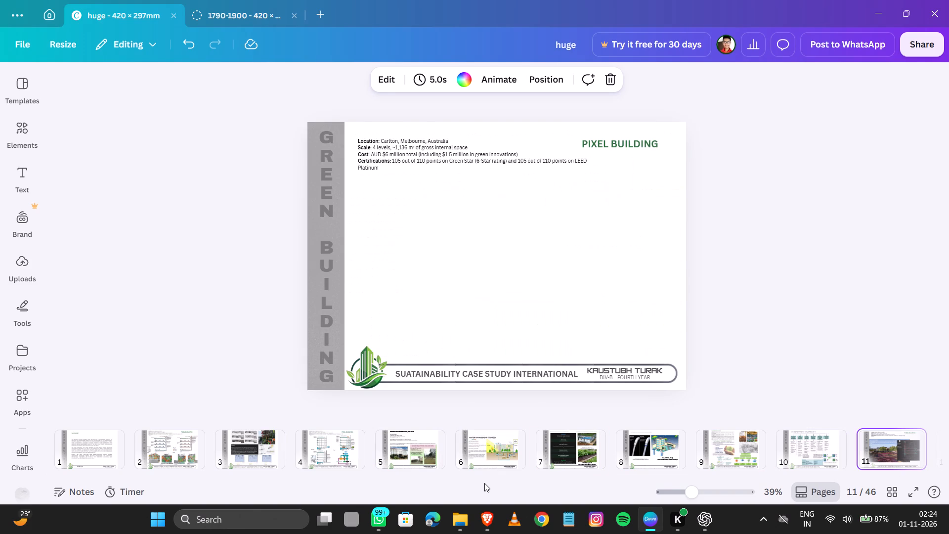
pyautogui.press('Right')
pyautogui.press('Right')
pyautogui.press('Right')
pyautogui.press('Right')
pyautogui.press('Right')
pyautogui.press('Right')
pyautogui.press('Right')
pyautogui.press('Right')
pyautogui.press('Right')
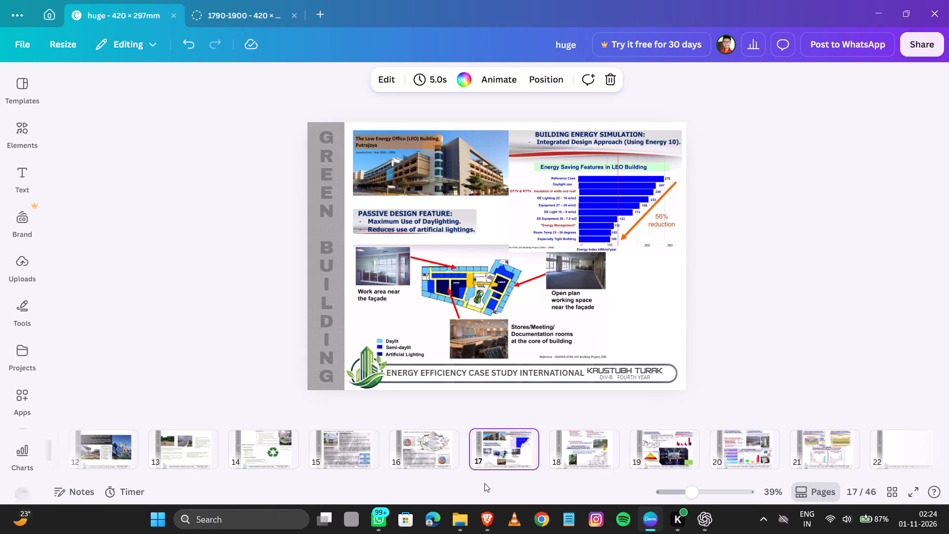
pyautogui.press('Right')
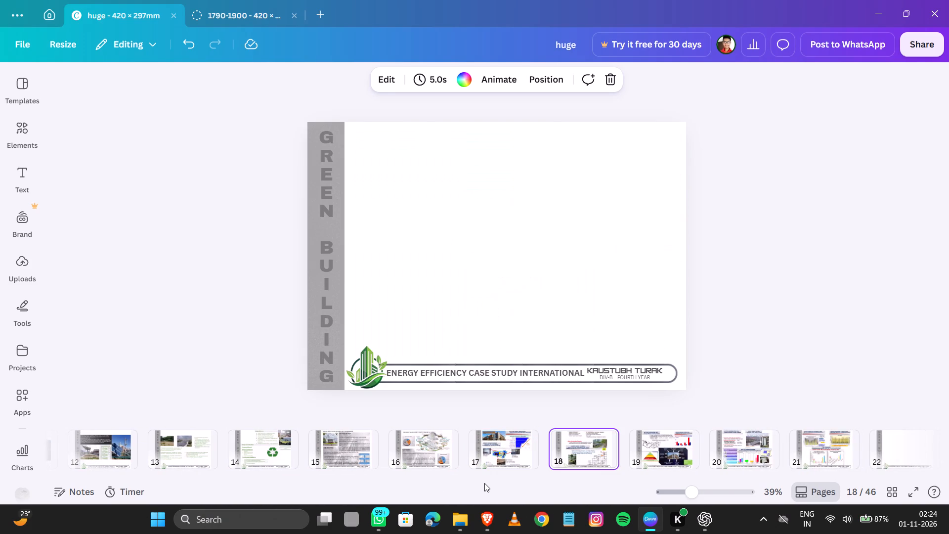
# Review the rest of the presentation from page 19 to the last page, 46, including the rating system pages.
pyautogui.press('Right')
pyautogui.press('Right')
pyautogui.press('Right')
pyautogui.press('Right')
pyautogui.press('Right')
pyautogui.press('Right')
pyautogui.press('Right')
pyautogui.press('Right')
pyautogui.press('Right')
pyautogui.press('Right')
pyautogui.press('Right')
pyautogui.press('Right')
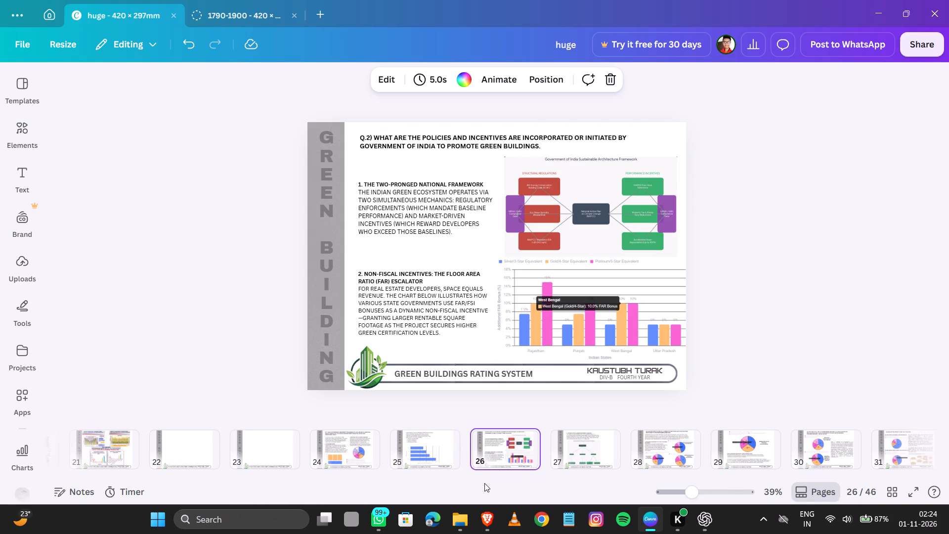
pyautogui.press('Right')
pyautogui.press('Right')
pyautogui.press('Right')
pyautogui.press('Right')
pyautogui.press('Right')
pyautogui.press('Right')
pyautogui.press('Right')
pyautogui.press('Right')
pyautogui.press('Right')
pyautogui.press('Right')
pyautogui.press('Right')
pyautogui.press('Right')
pyautogui.press('Right')
pyautogui.press('Right')
pyautogui.press('Right')
pyautogui.press('Right')
pyautogui.press('Right')
pyautogui.press('Right')
pyautogui.press('Right')
pyautogui.press('Right')
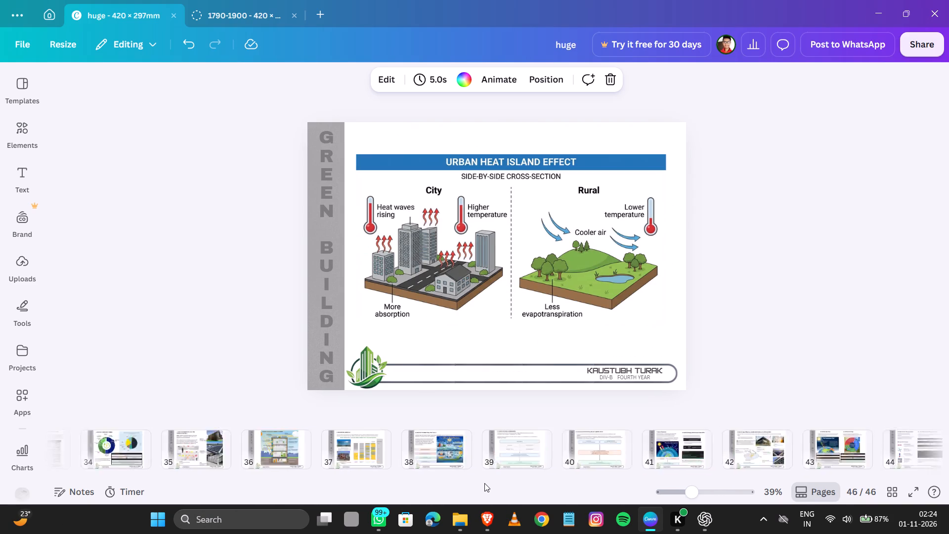
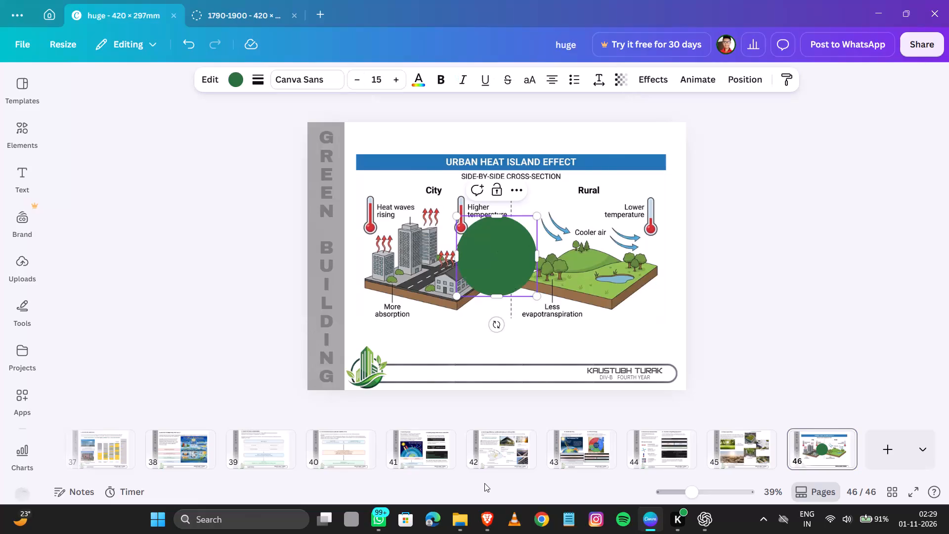
# Delete the green circle covering the Urban Heat Island Effect diagram on page 46.
pyautogui.press('BackSpace')
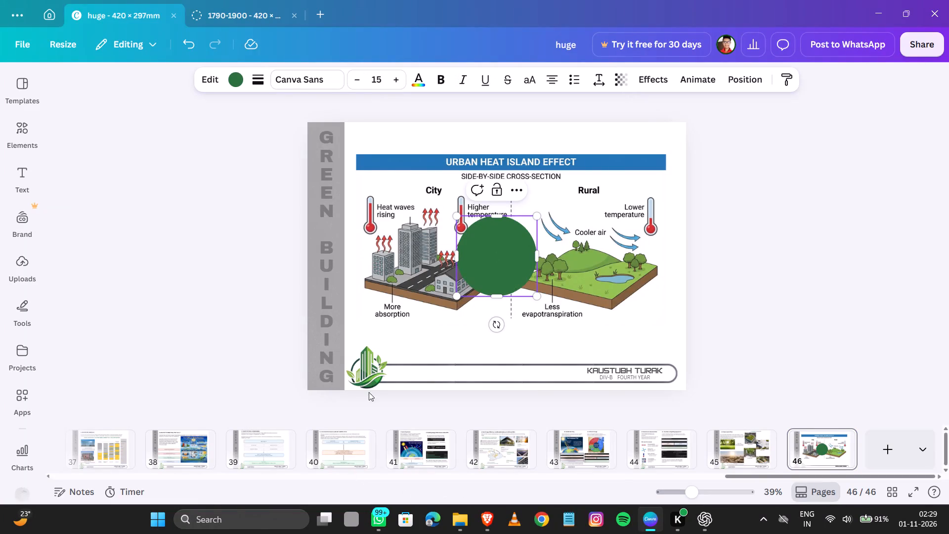
pyautogui.moveTo(734, 208); pyautogui.dragTo(736, 213)
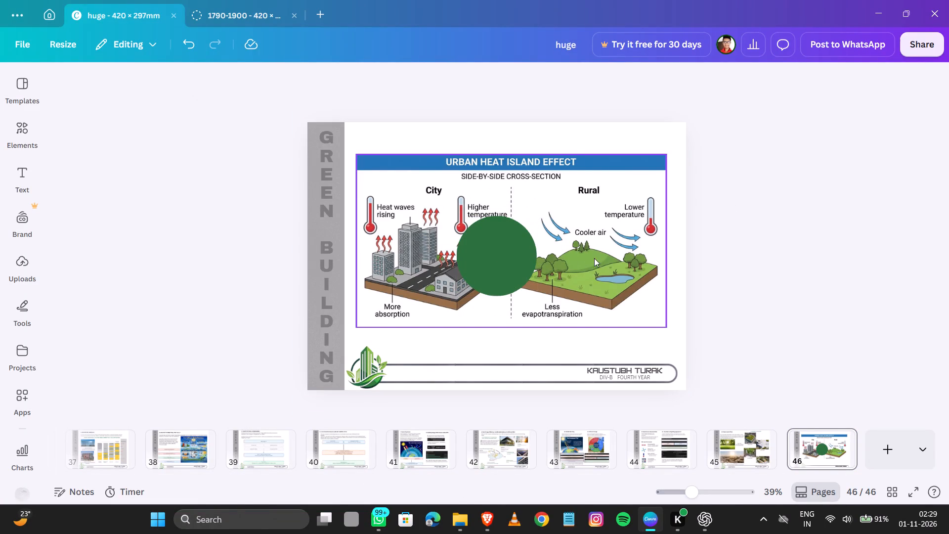
pyautogui.click(500, 243)
pyautogui.press('Delete')
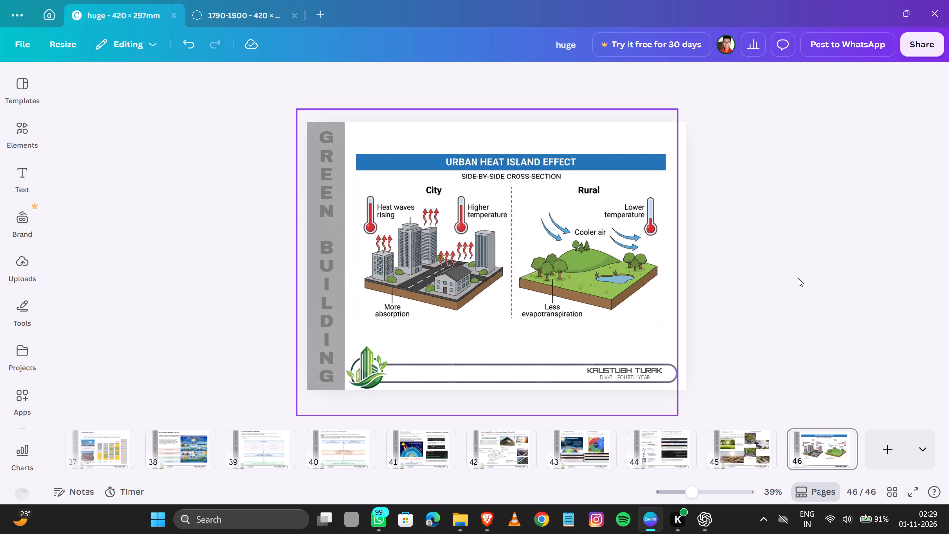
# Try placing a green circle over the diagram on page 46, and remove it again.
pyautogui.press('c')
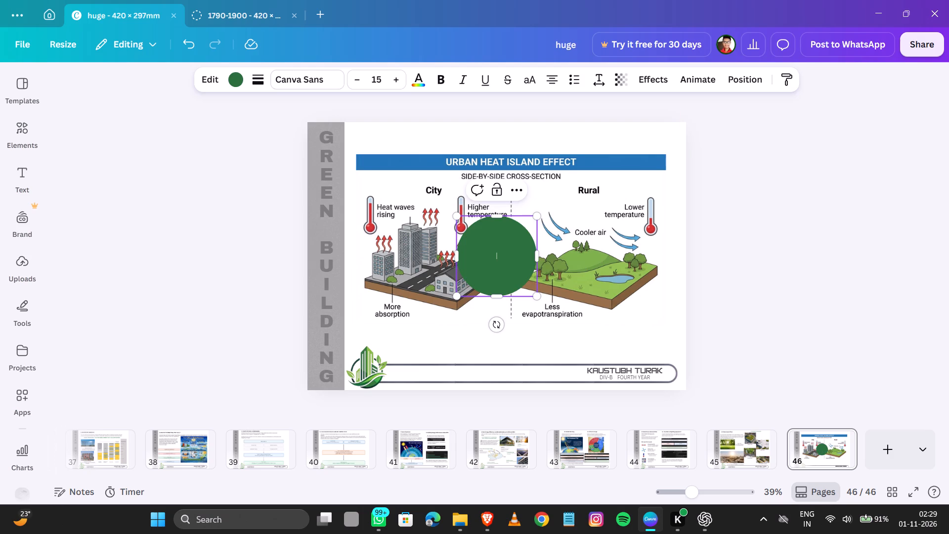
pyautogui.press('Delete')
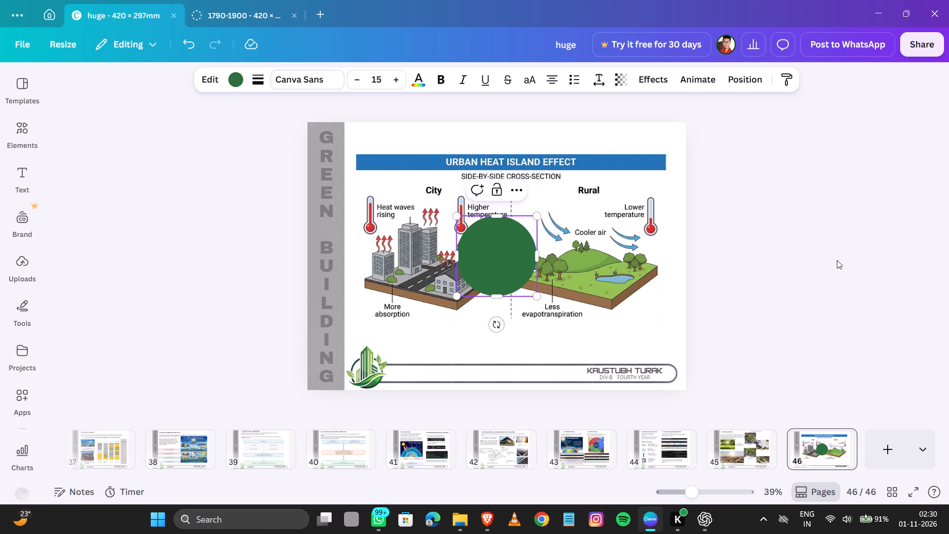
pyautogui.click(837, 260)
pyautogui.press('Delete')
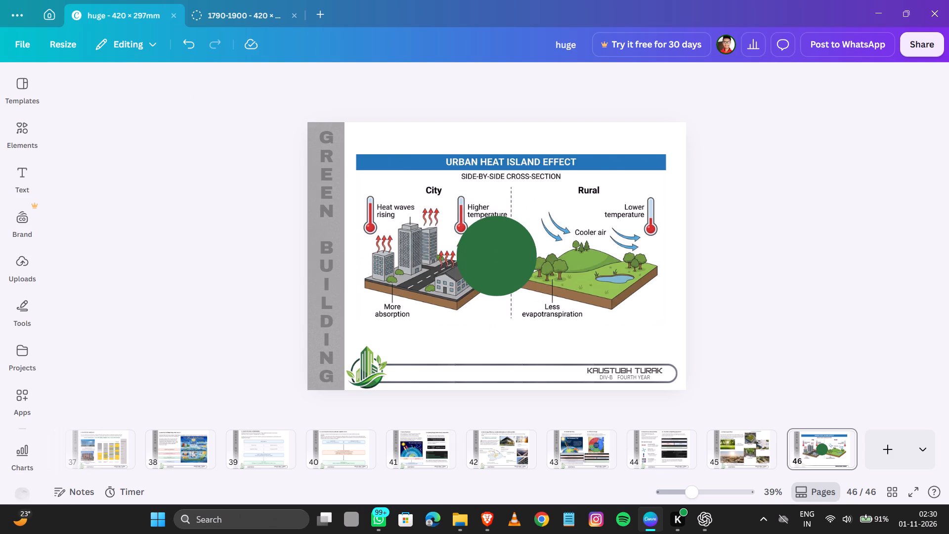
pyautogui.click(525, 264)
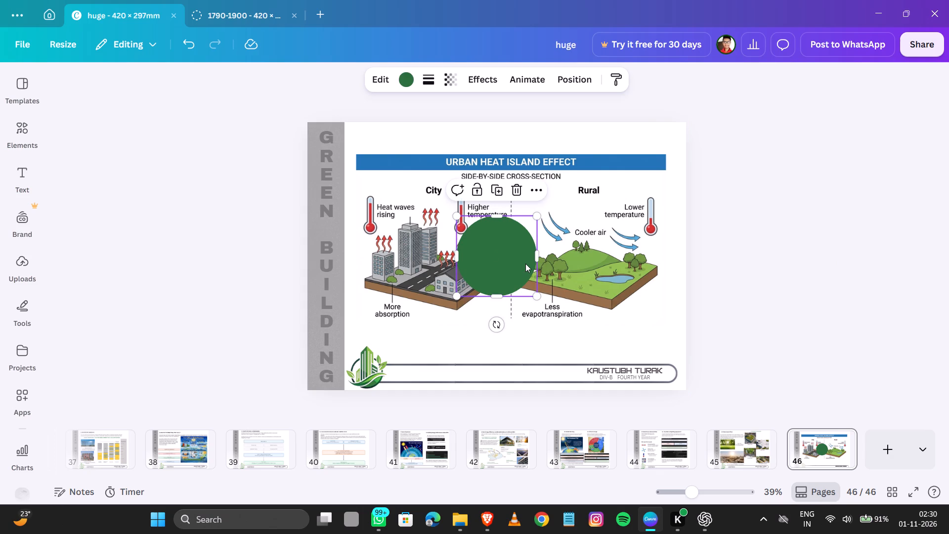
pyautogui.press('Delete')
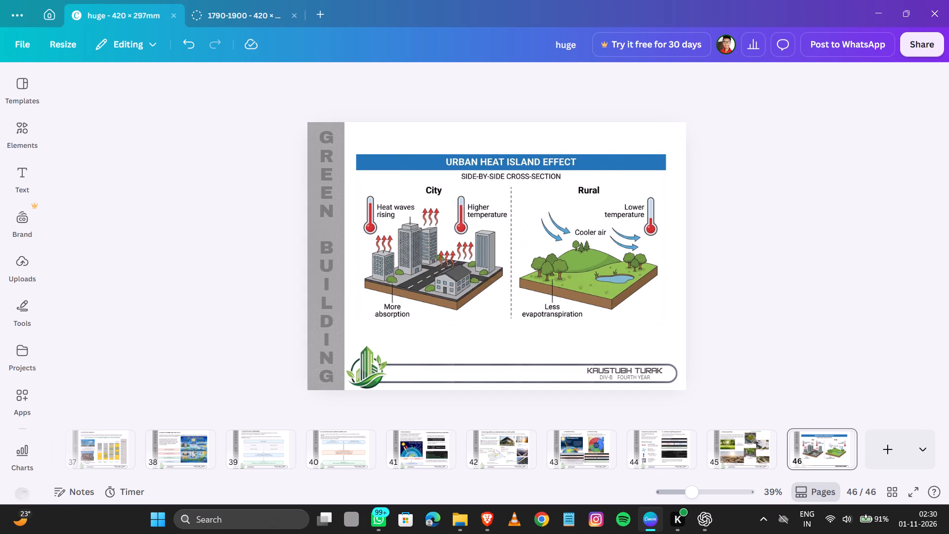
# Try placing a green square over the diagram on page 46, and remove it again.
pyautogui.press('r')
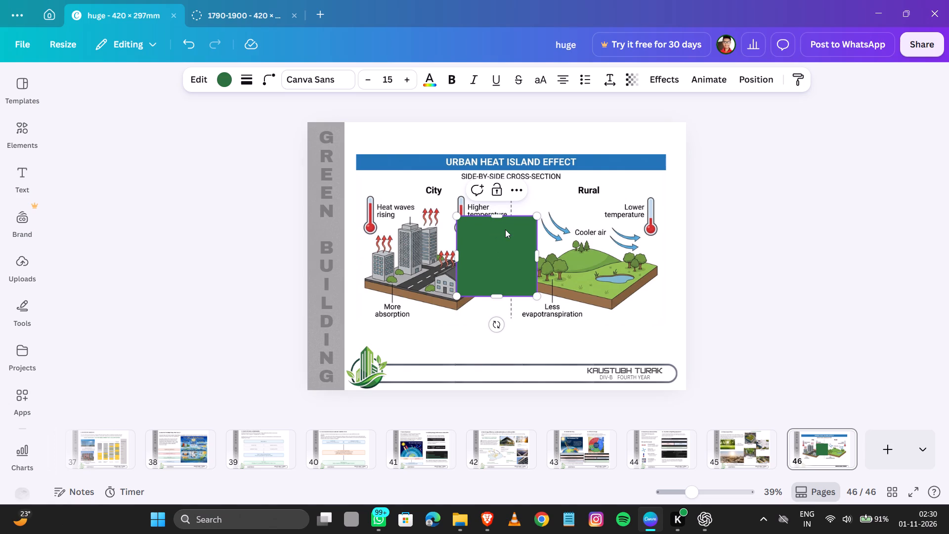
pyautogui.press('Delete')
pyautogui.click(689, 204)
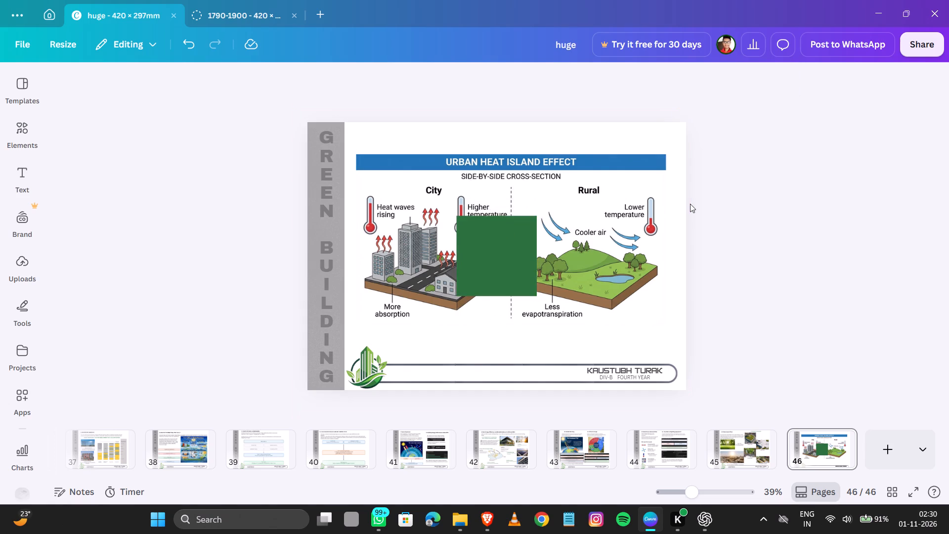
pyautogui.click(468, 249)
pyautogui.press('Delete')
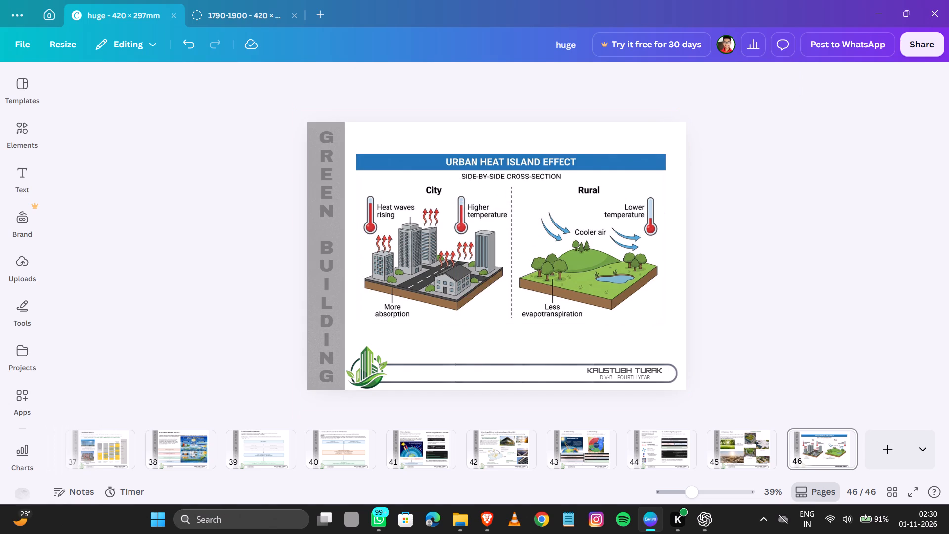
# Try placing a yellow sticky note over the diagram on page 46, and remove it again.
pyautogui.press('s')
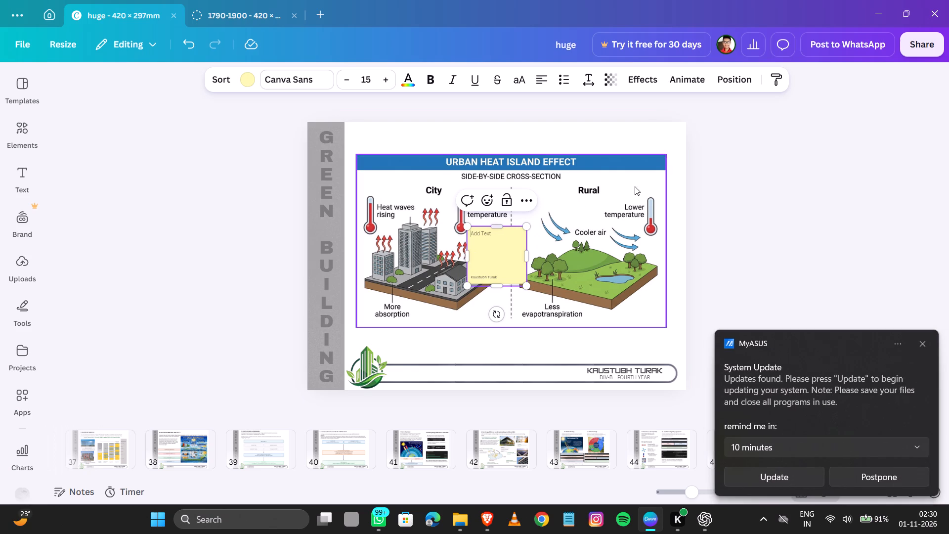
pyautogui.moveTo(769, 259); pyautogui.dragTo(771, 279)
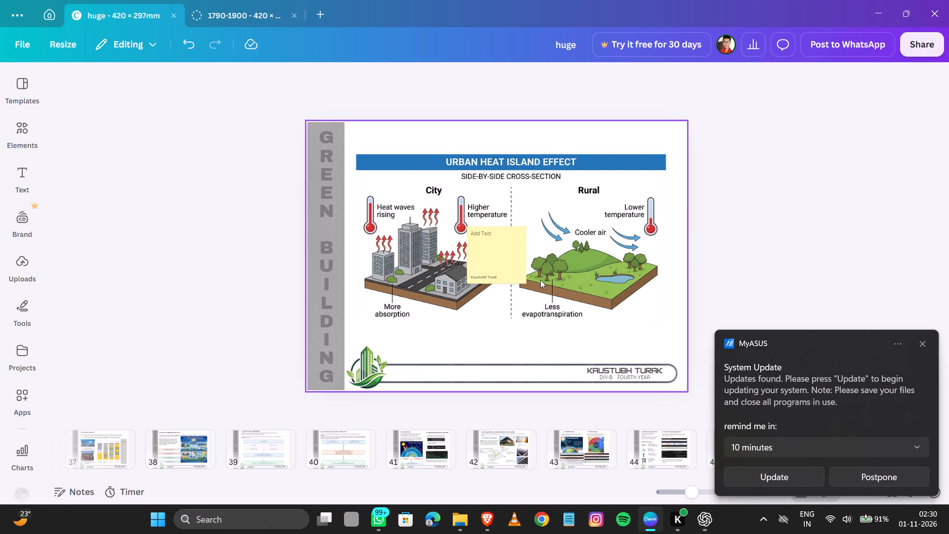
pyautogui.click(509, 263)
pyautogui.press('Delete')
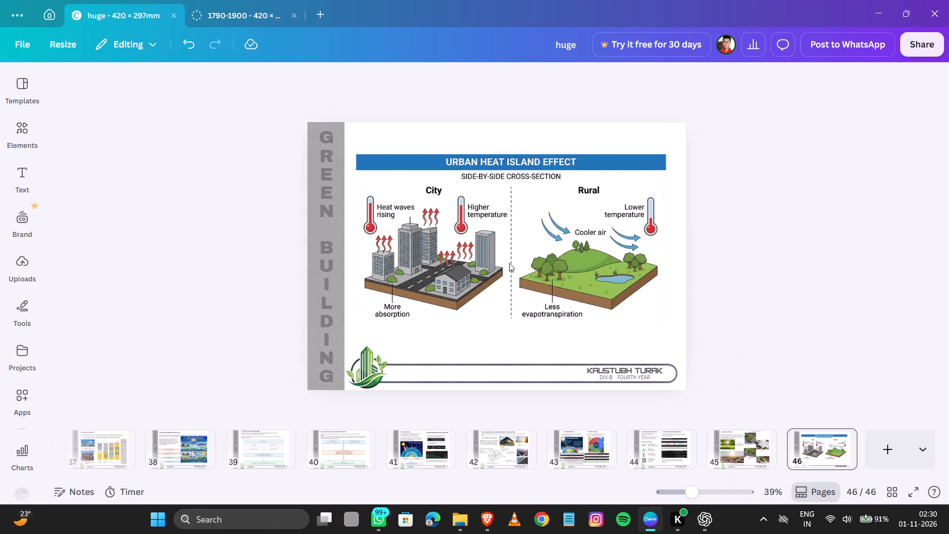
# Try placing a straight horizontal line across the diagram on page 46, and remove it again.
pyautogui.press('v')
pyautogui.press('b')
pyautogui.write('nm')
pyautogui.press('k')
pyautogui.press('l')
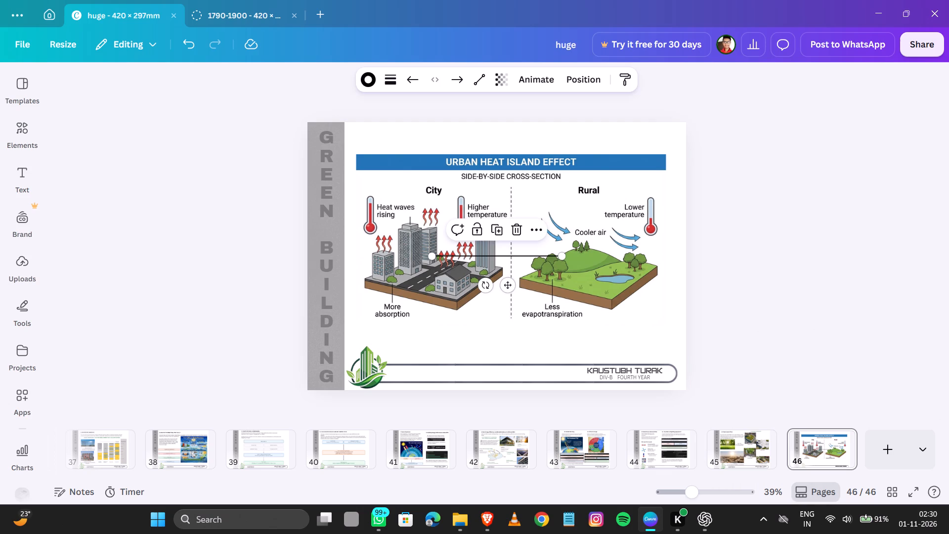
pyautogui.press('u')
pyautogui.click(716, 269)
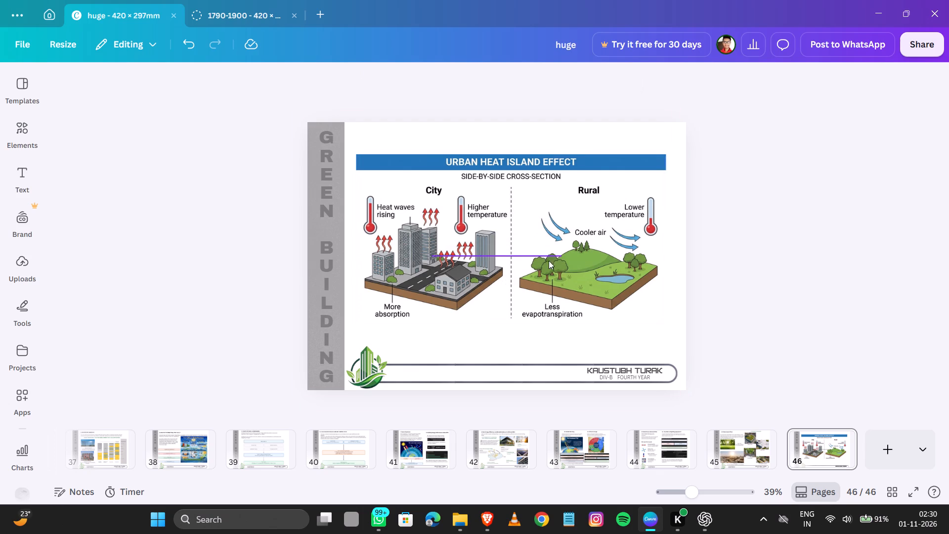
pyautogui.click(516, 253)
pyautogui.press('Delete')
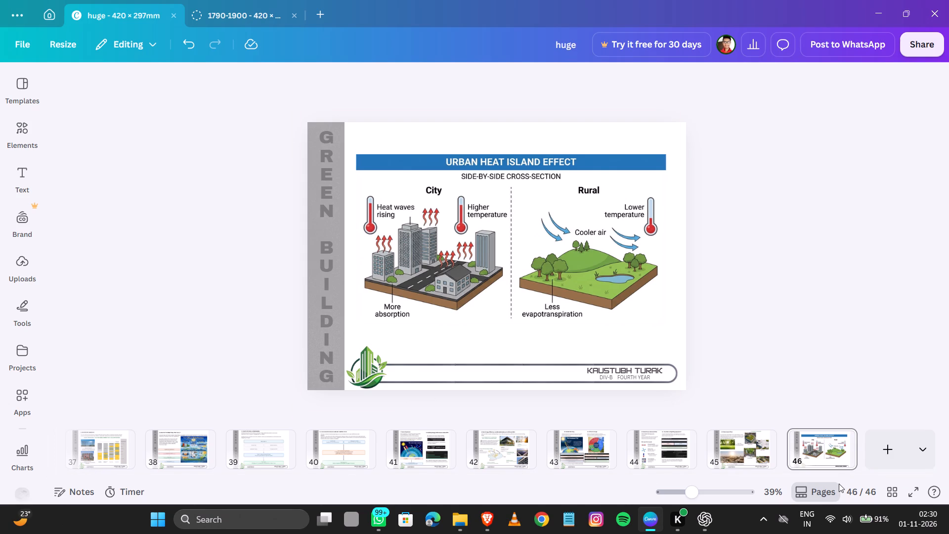
# Make two duplicates of page 22, the blank Energy Efficiency Case Study International page.
pyautogui.moveTo(839, 473); pyautogui.dragTo(710, 471)
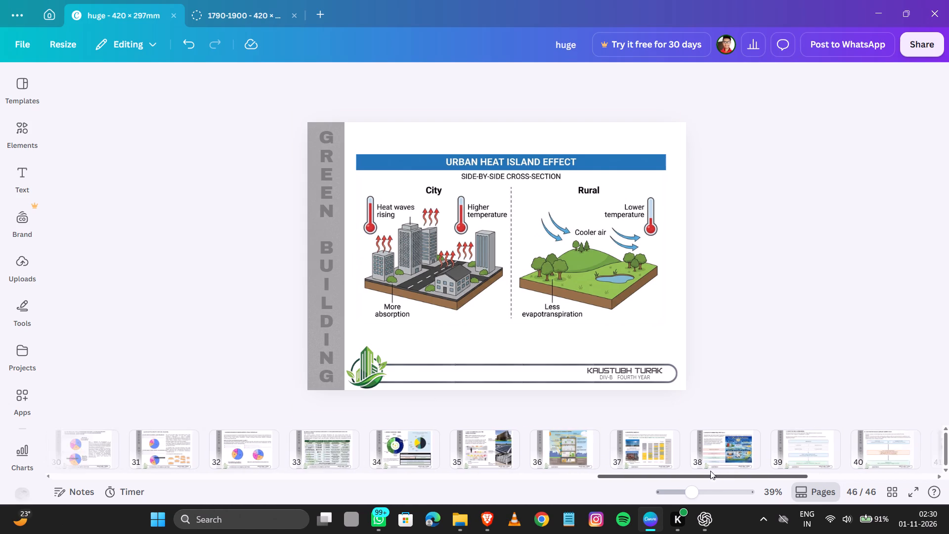
pyautogui.moveTo(710, 471); pyautogui.dragTo(468, 533)
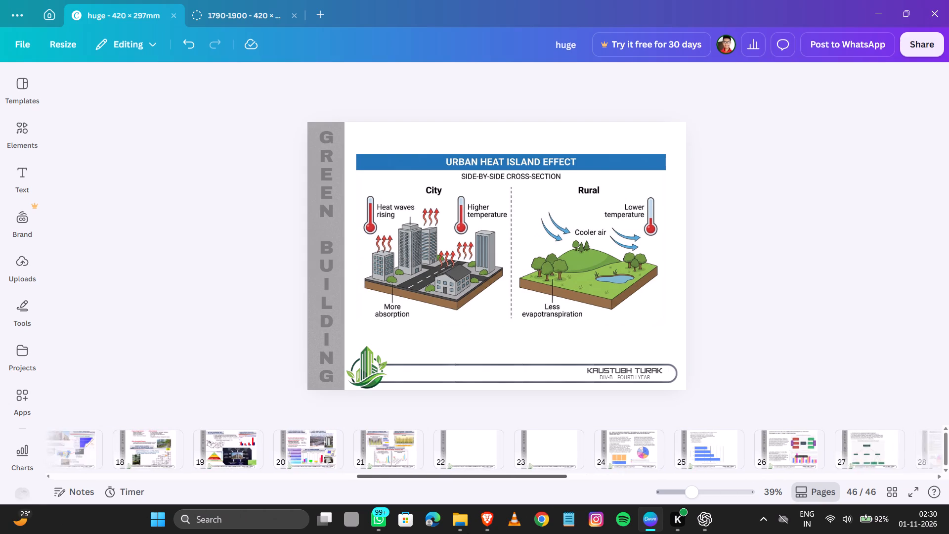
pyautogui.moveTo(468, 533); pyautogui.dragTo(440, 533)
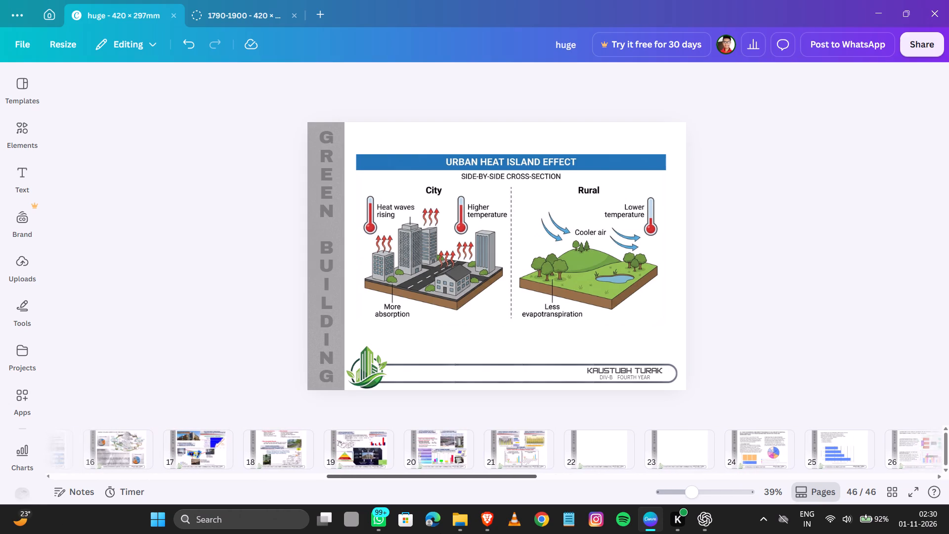
pyautogui.moveTo(440, 533); pyautogui.dragTo(433, 533)
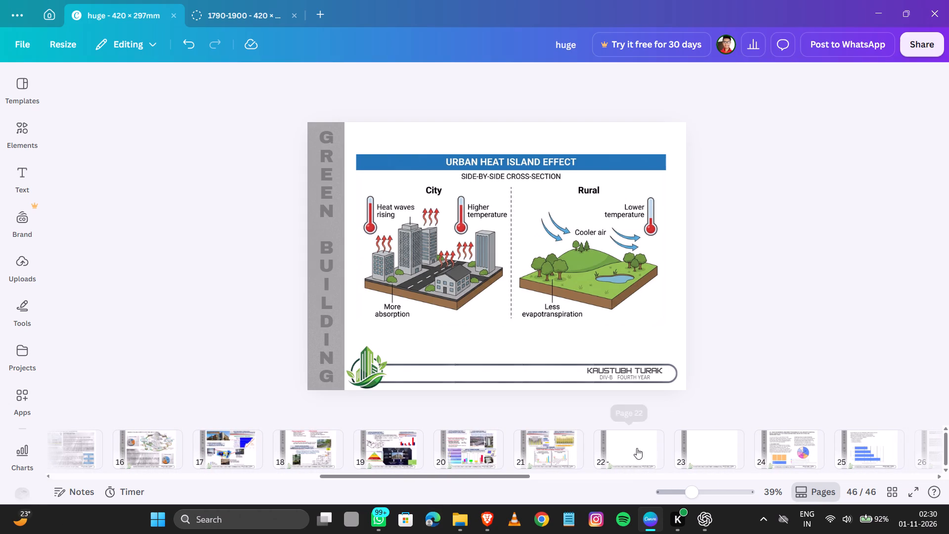
pyautogui.click(637, 446)
pyautogui.click(644, 441)
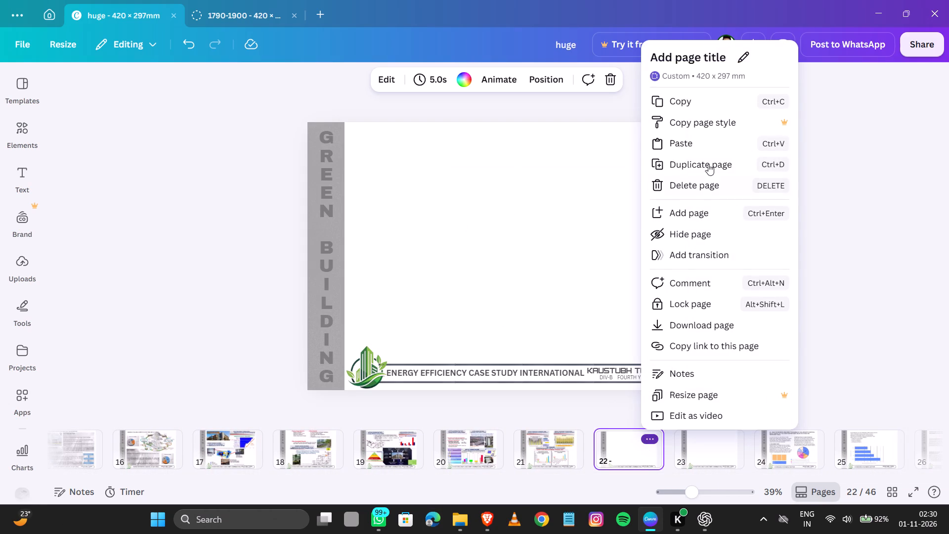
pyautogui.click(701, 163)
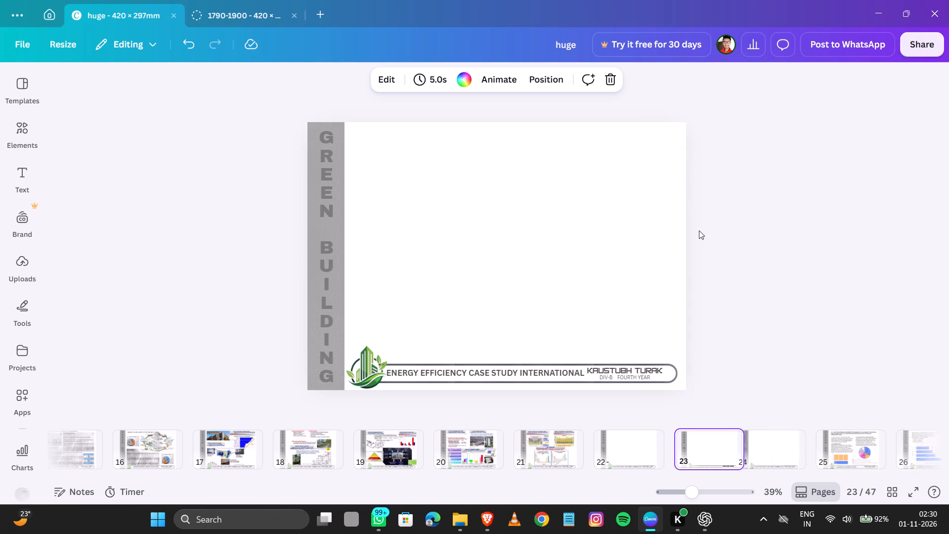
pyautogui.click(723, 439)
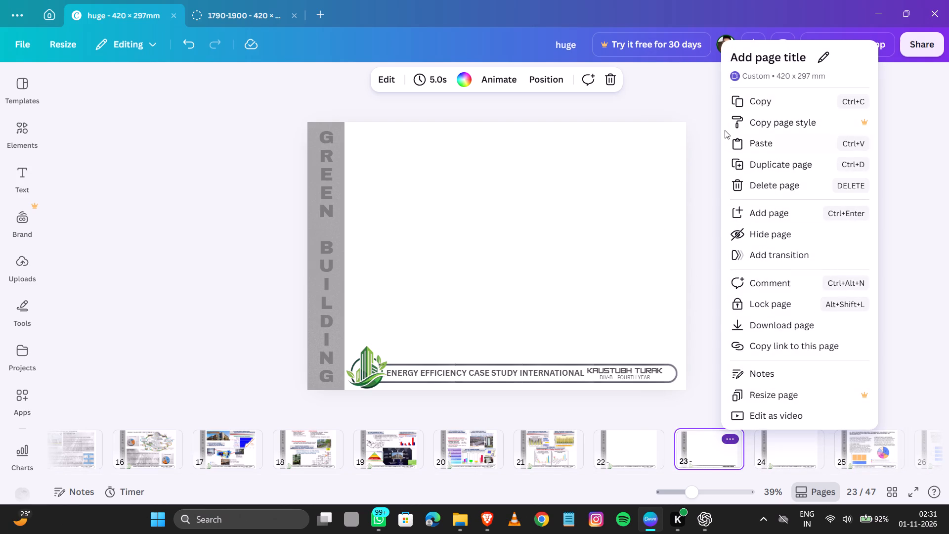
pyautogui.click(783, 162)
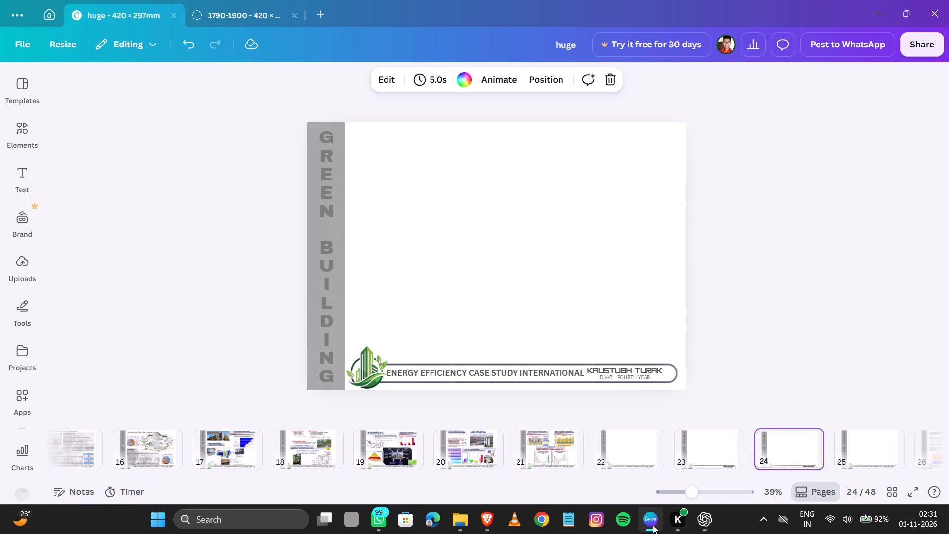
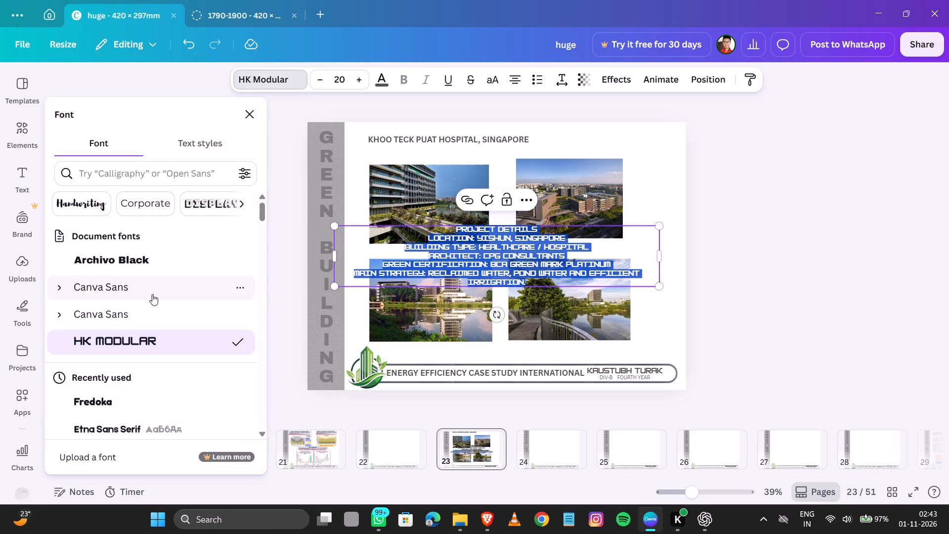
pyautogui.click(145, 317)
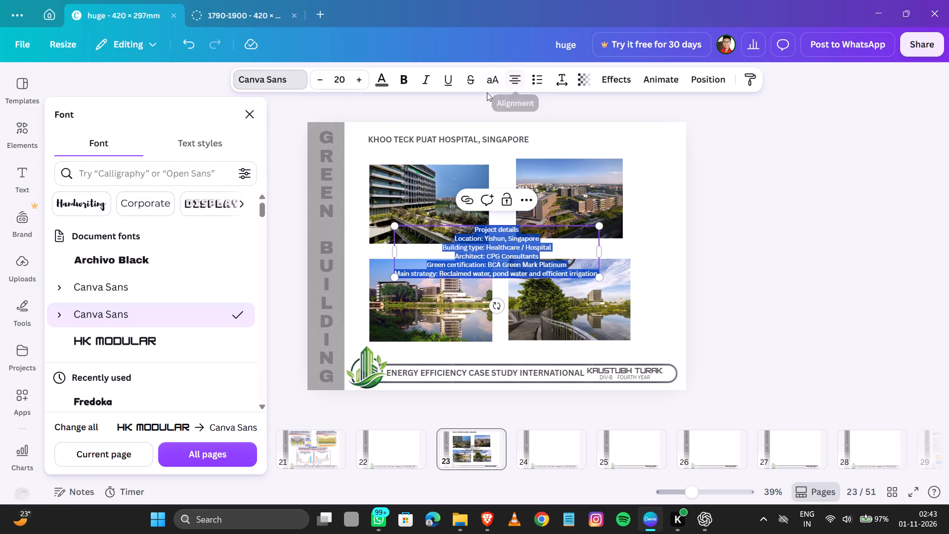
pyautogui.click(516, 82)
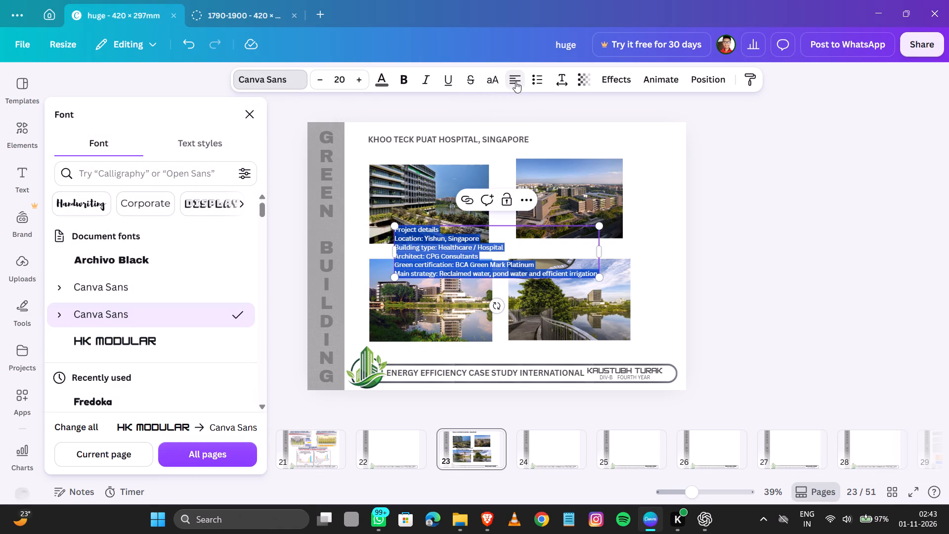
pyautogui.click(767, 252)
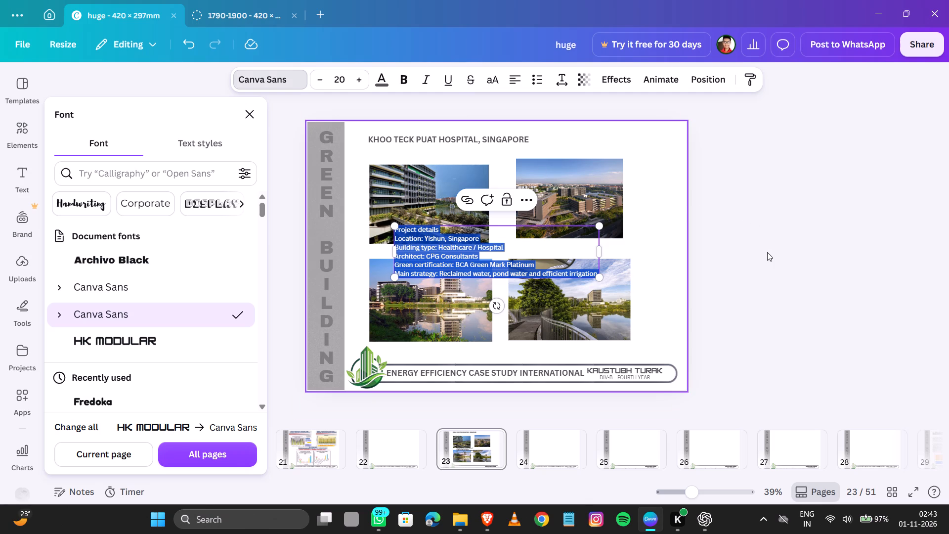
pyautogui.click(712, 276)
pyautogui.moveTo(429, 251); pyautogui.dragTo(429, 251)
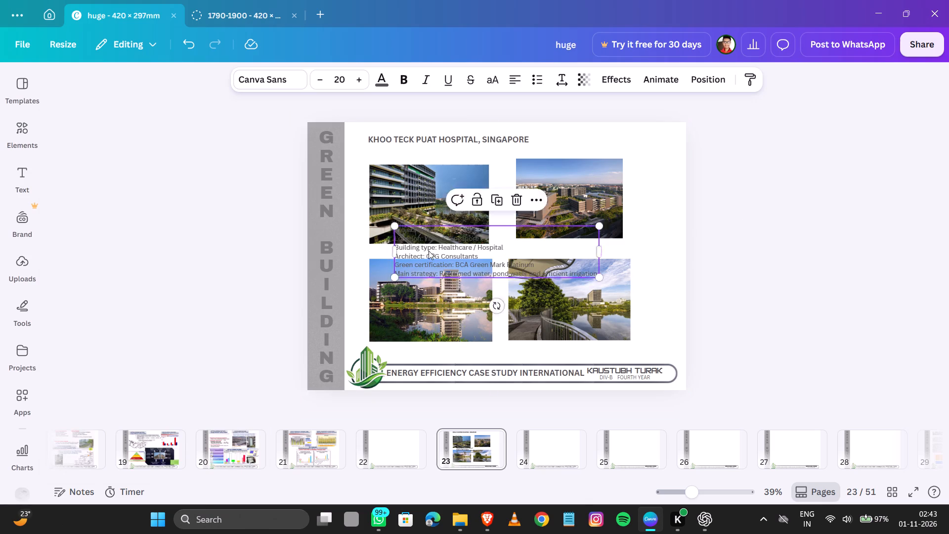
pyautogui.moveTo(429, 251); pyautogui.dragTo(399, 176)
# Move the terrace photo and the aerial photo down the page, clear of the project details text.
pyautogui.moveTo(423, 232); pyautogui.dragTo(490, 335)
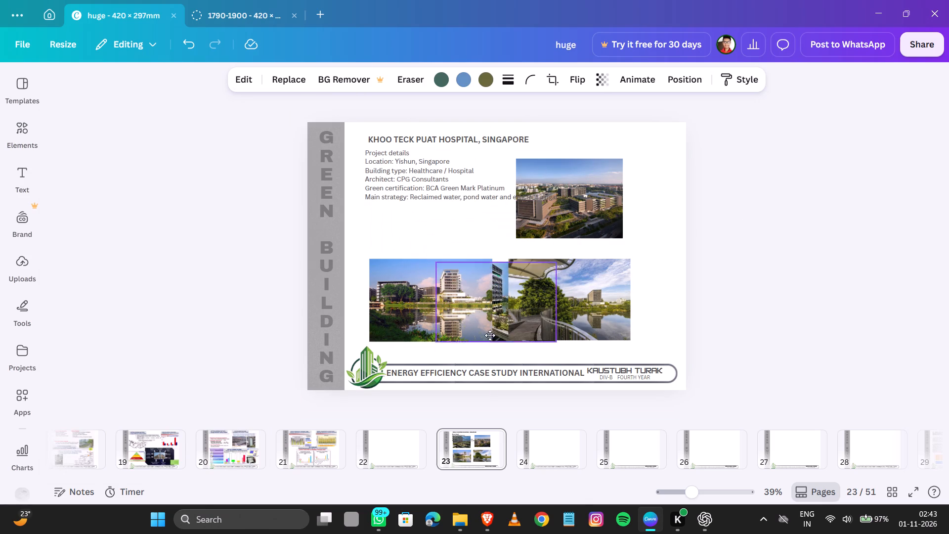
pyautogui.moveTo(490, 335); pyautogui.dragTo(488, 346)
pyautogui.moveTo(569, 222); pyautogui.dragTo(613, 270)
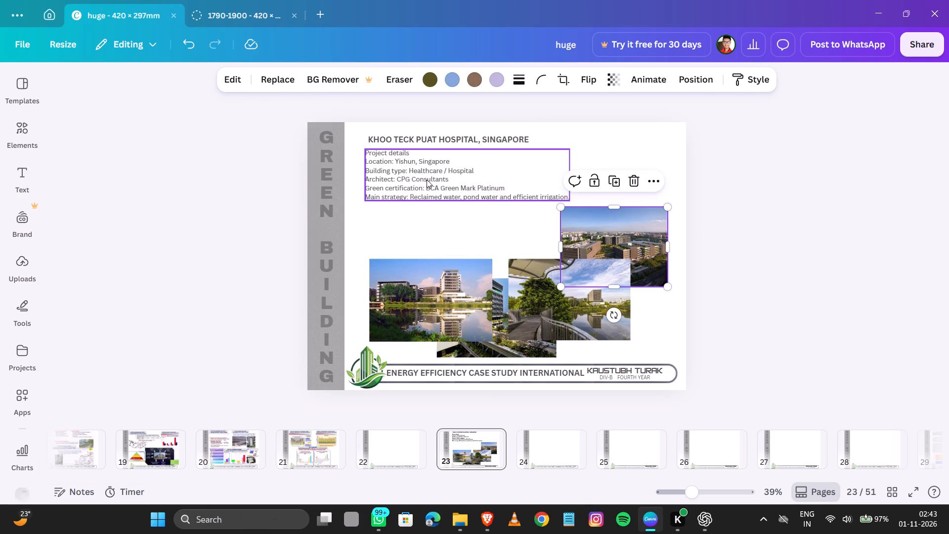
# Nudge the project details text slightly down from the hospital heading.
pyautogui.click(427, 179)
pyautogui.press('Down')
pyautogui.press('Down')
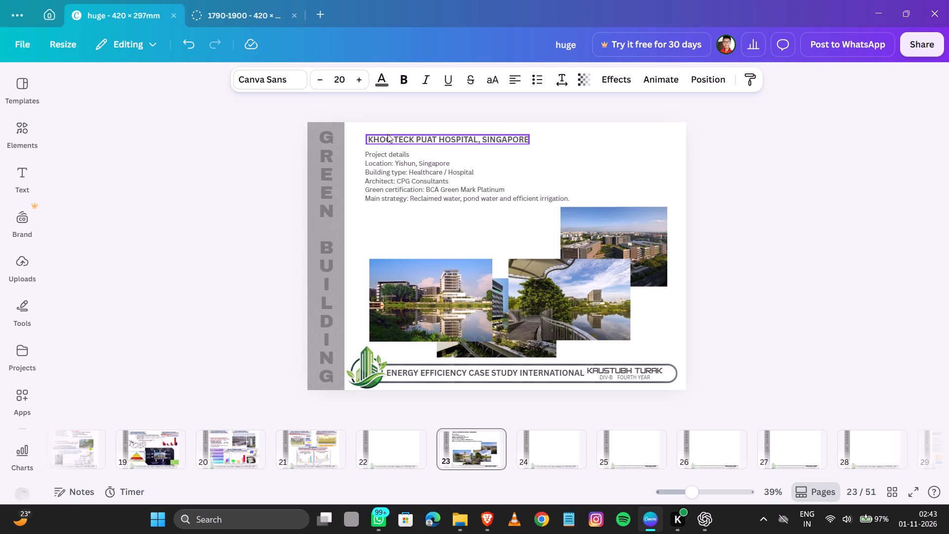
# Nudge the hospital heading sideways to line up its left edge with the project details text below.
pyautogui.click(388, 136)
pyautogui.press('Left')
pyautogui.press('Left')
pyautogui.press('Left')
pyautogui.press('Right')
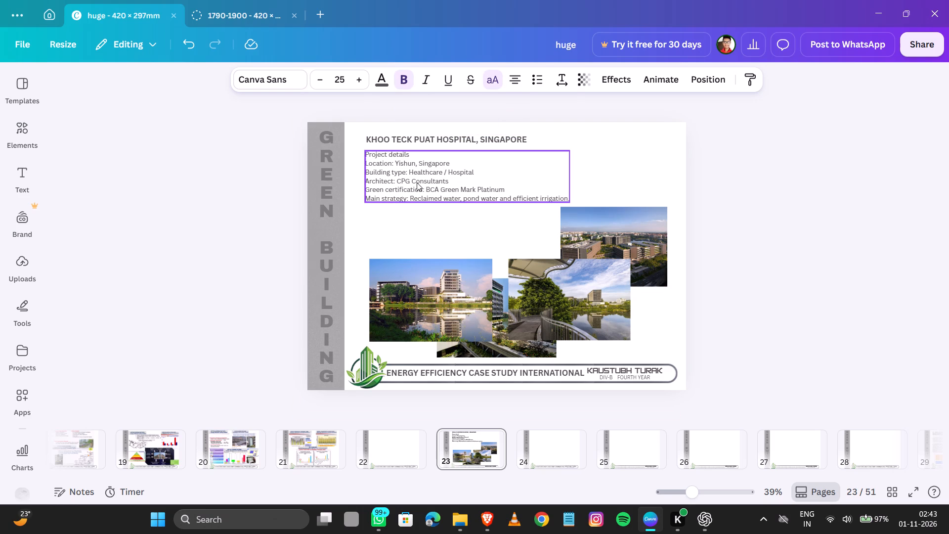
pyautogui.press('Right')
pyautogui.click(752, 215)
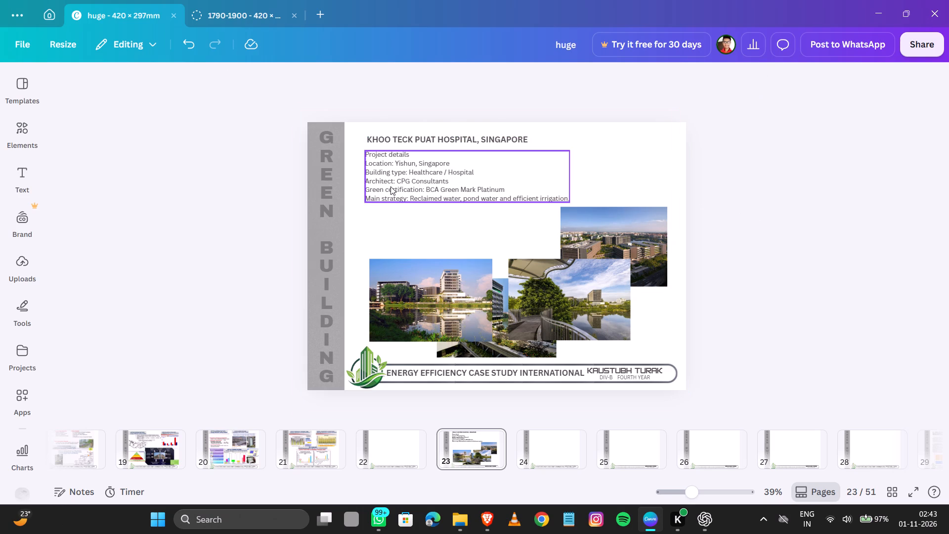
pyautogui.click(390, 186)
pyautogui.press('Right')
pyautogui.press('Left')
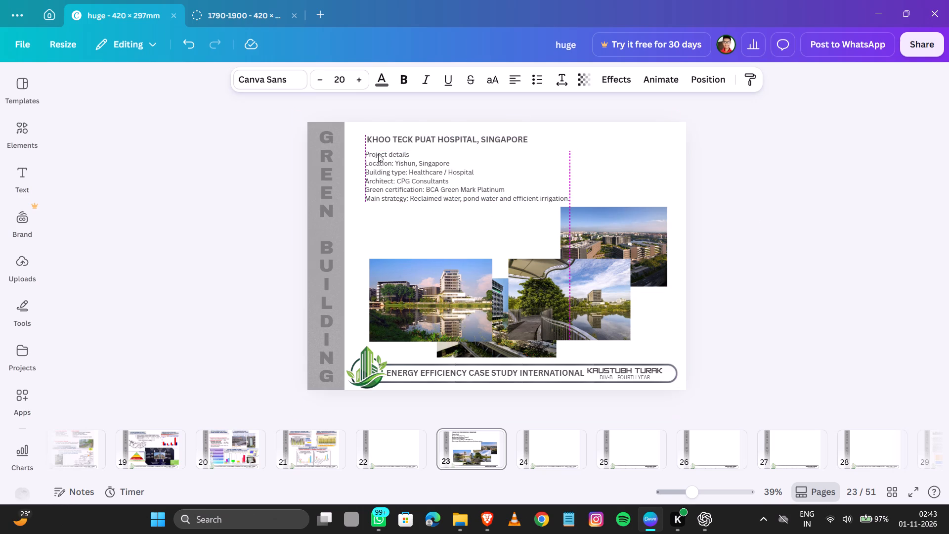
# Change the colour of the whole project details text to black.
pyautogui.keyDown('ctrl'); pyautogui.scroll(4, 399, 158); pyautogui.keyUp('ctrl')
pyautogui.keyDown('ctrl'); pyautogui.scroll(1, 244, 89); pyautogui.keyUp('ctrl')
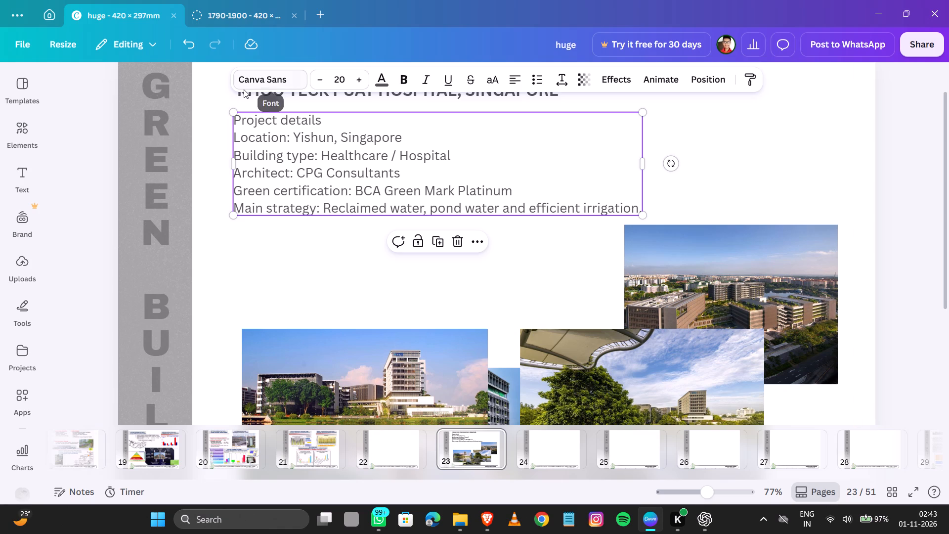
pyautogui.keyDown('ctrl'); pyautogui.scroll(6, 244, 89); pyautogui.keyUp('ctrl')
pyautogui.keyDown('ctrl'); pyautogui.scroll(3, 202, 136); pyautogui.keyUp('ctrl')
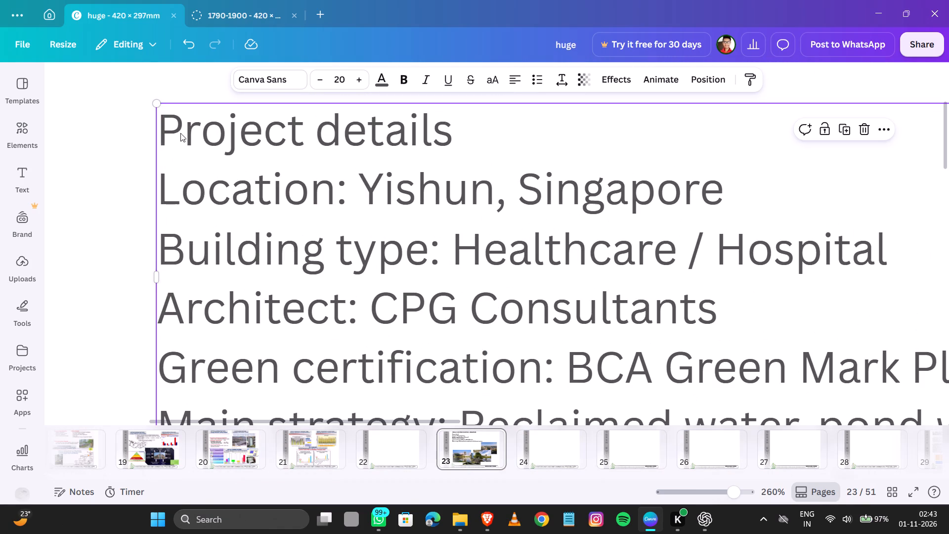
pyautogui.click(165, 130)
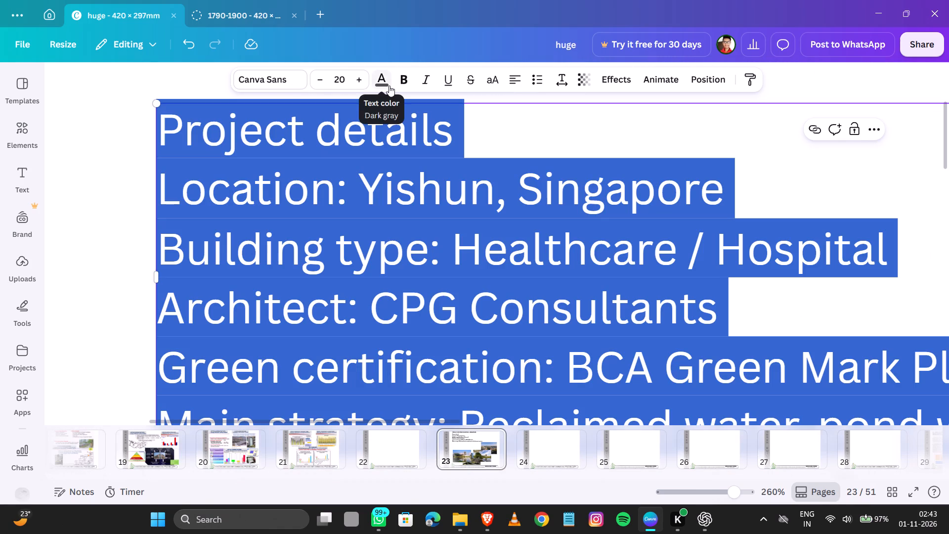
pyautogui.click(382, 83)
pyautogui.click(201, 203)
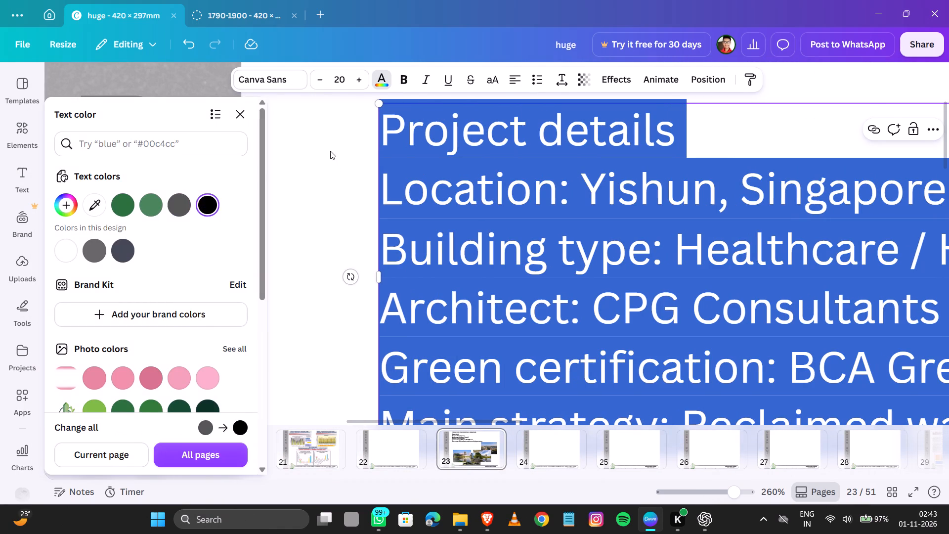
pyautogui.click(330, 150)
# Make the "Project details" line bold.
pyautogui.click(404, 123)
pyautogui.click(398, 133)
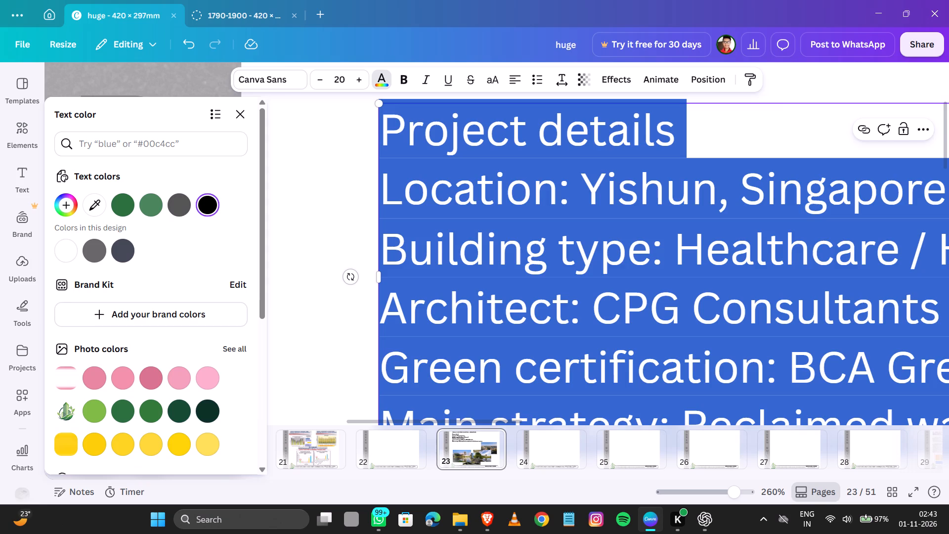
pyautogui.click(523, 135)
pyautogui.moveTo(690, 129); pyautogui.dragTo(389, 146)
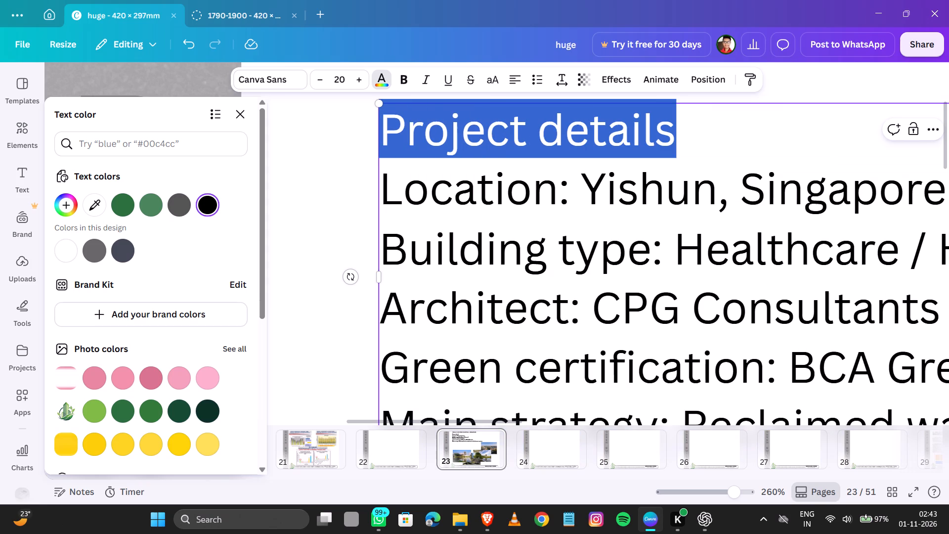
pyautogui.moveTo(389, 146); pyautogui.dragTo(389, 145)
pyautogui.click(400, 79)
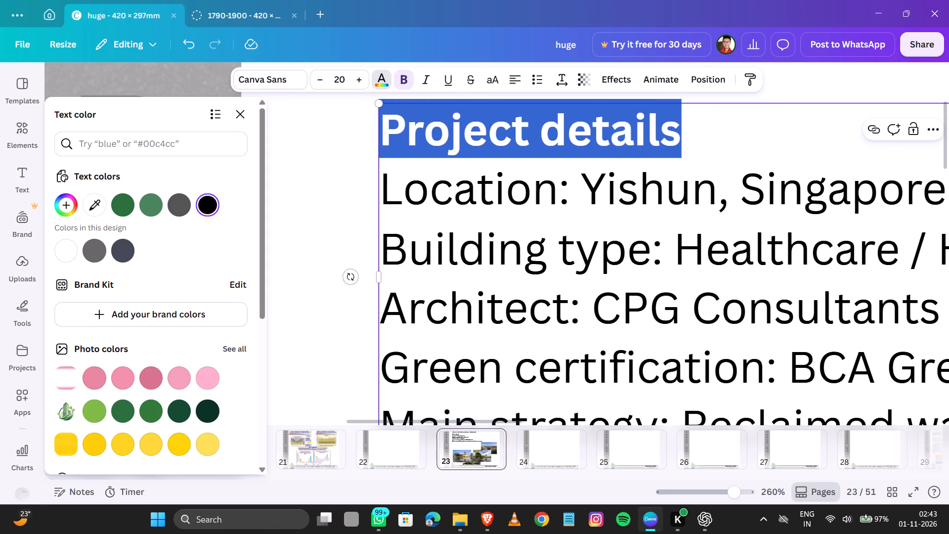
# Bold the labels "Location:", "Building type:", "Architect:", "Green certification:" and "Main strategy:" in the project details text.
pyautogui.moveTo(576, 202); pyautogui.dragTo(386, 200)
pyautogui.click(406, 77)
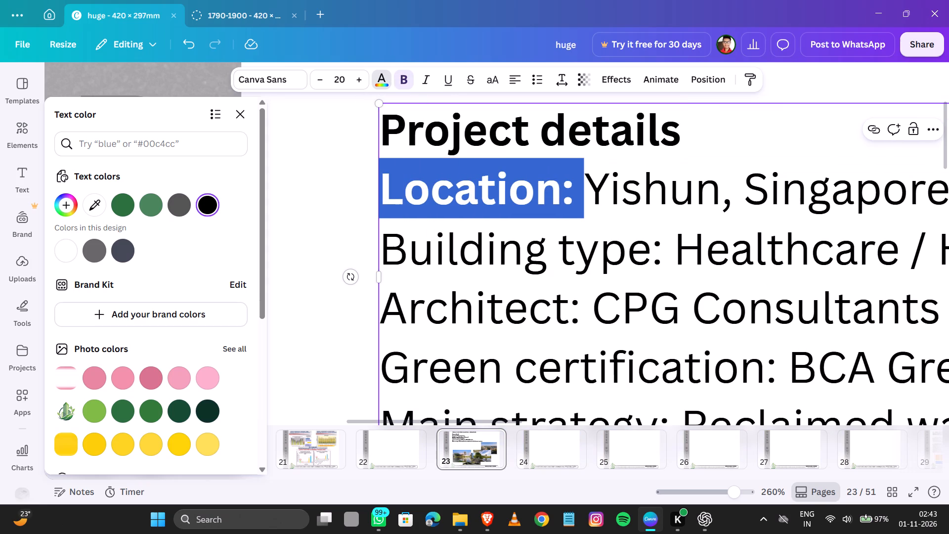
pyautogui.moveTo(665, 261); pyautogui.dragTo(391, 232)
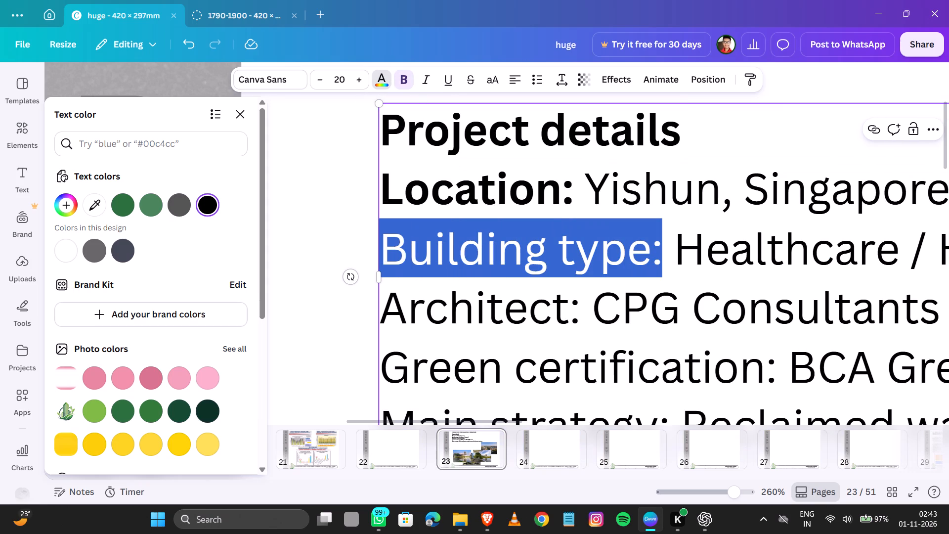
pyautogui.moveTo(391, 232); pyautogui.dragTo(391, 231)
pyautogui.click(405, 82)
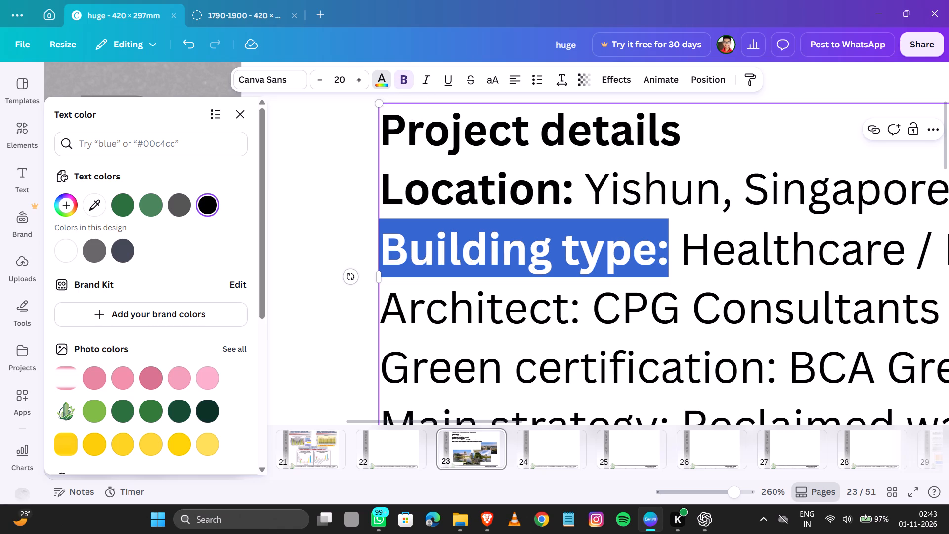
pyautogui.moveTo(582, 313); pyautogui.dragTo(389, 308)
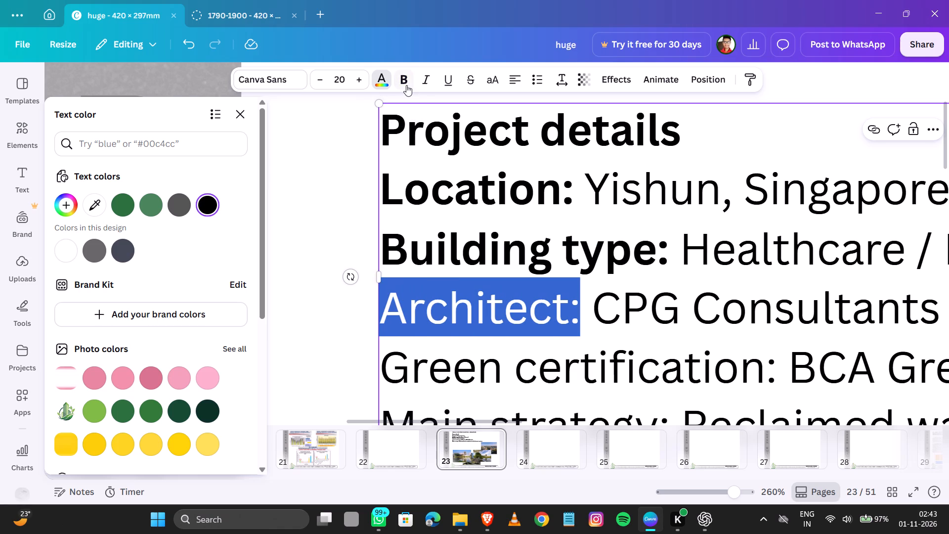
pyautogui.click(405, 82)
pyautogui.scroll(-4, 478, 265)
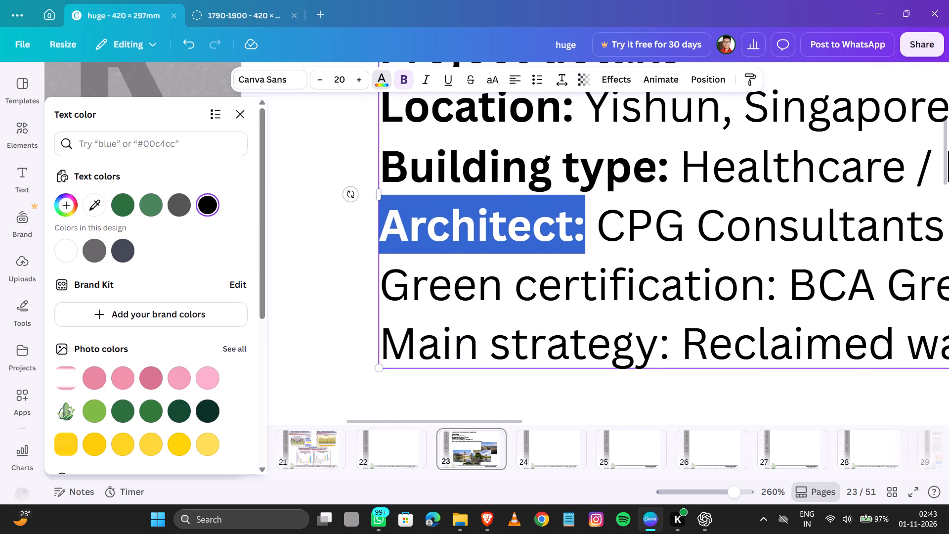
pyautogui.moveTo(782, 296); pyautogui.dragTo(389, 276)
pyautogui.click(406, 79)
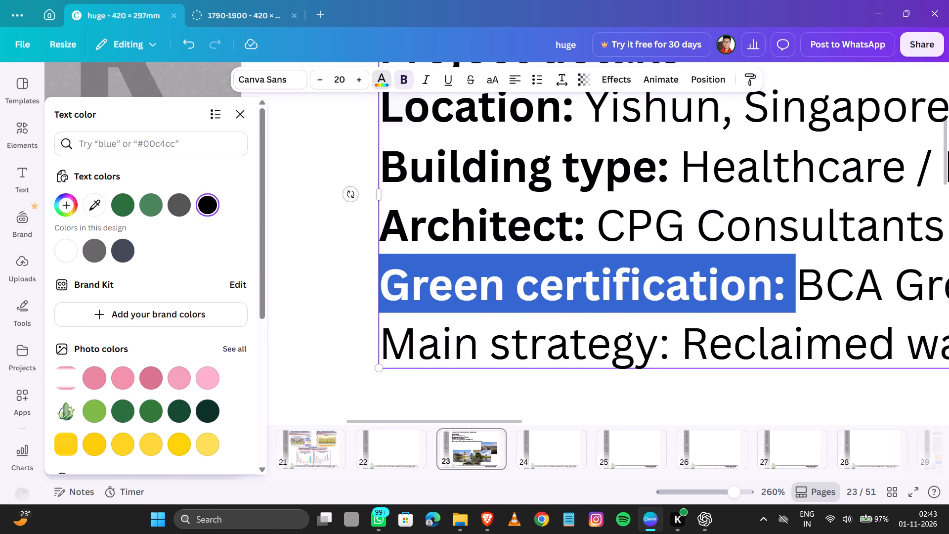
pyautogui.moveTo(671, 353); pyautogui.dragTo(397, 324)
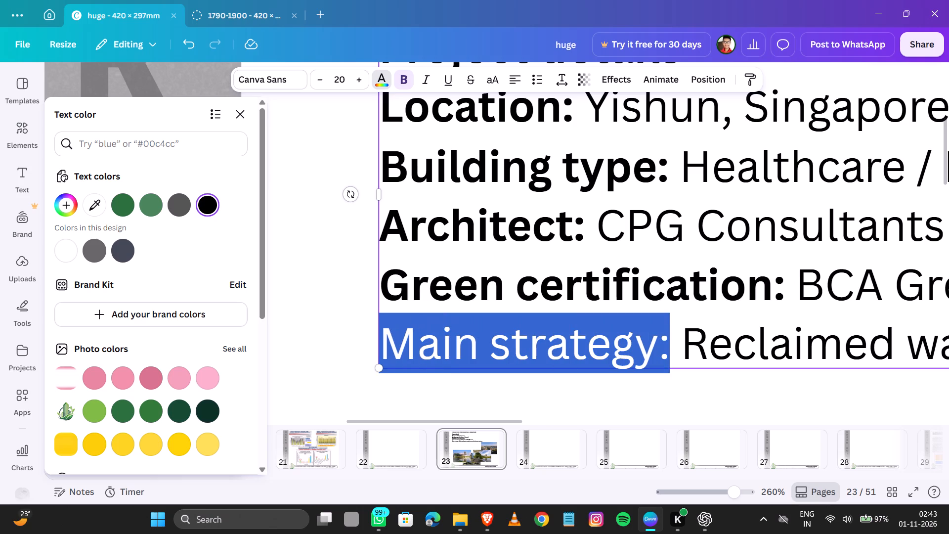
pyautogui.moveTo(397, 324); pyautogui.dragTo(390, 327)
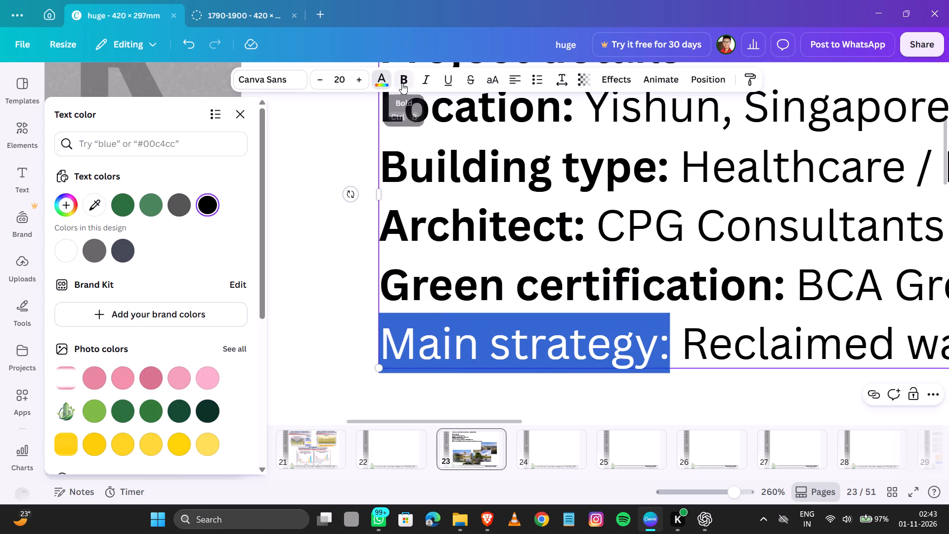
pyautogui.click(402, 83)
pyautogui.click(332, 307)
pyautogui.press('Escape')
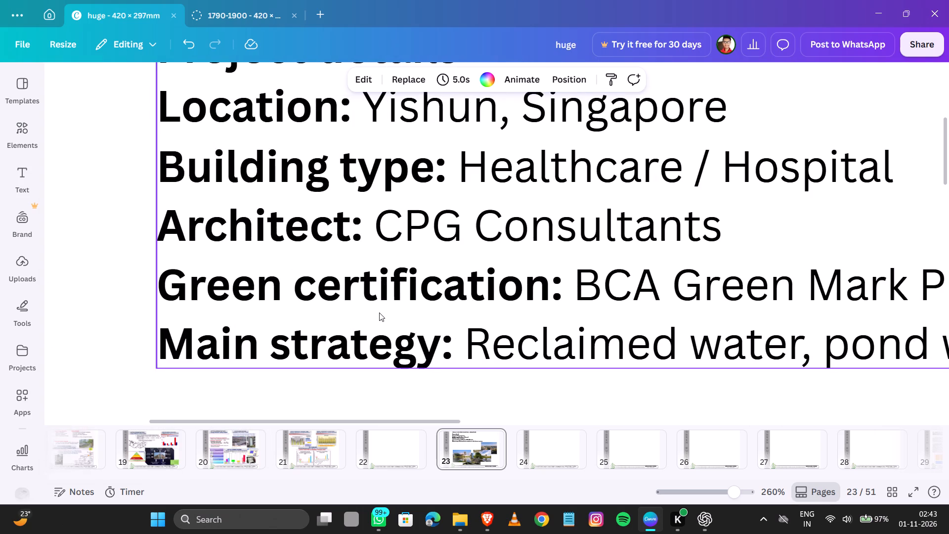
# Nudge the hospital heading left, closer to the grey GREEN BUILDING strip.
pyautogui.keyDown('ctrl'); pyautogui.scroll(-10, 380, 312); pyautogui.keyUp('ctrl')
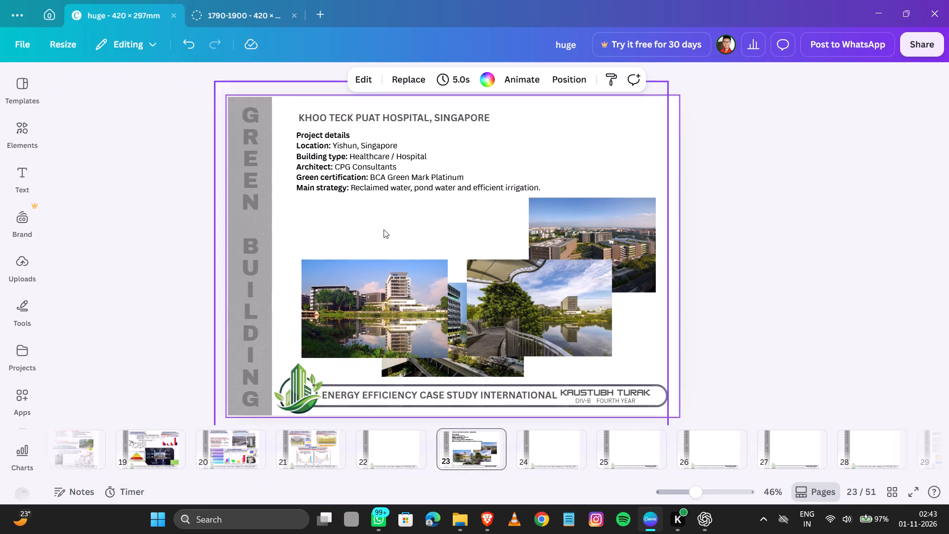
pyautogui.keyDown('ctrl'); pyautogui.scroll(1, 332, 119); pyautogui.keyUp('ctrl')
pyautogui.click(332, 119)
pyautogui.press('Left')
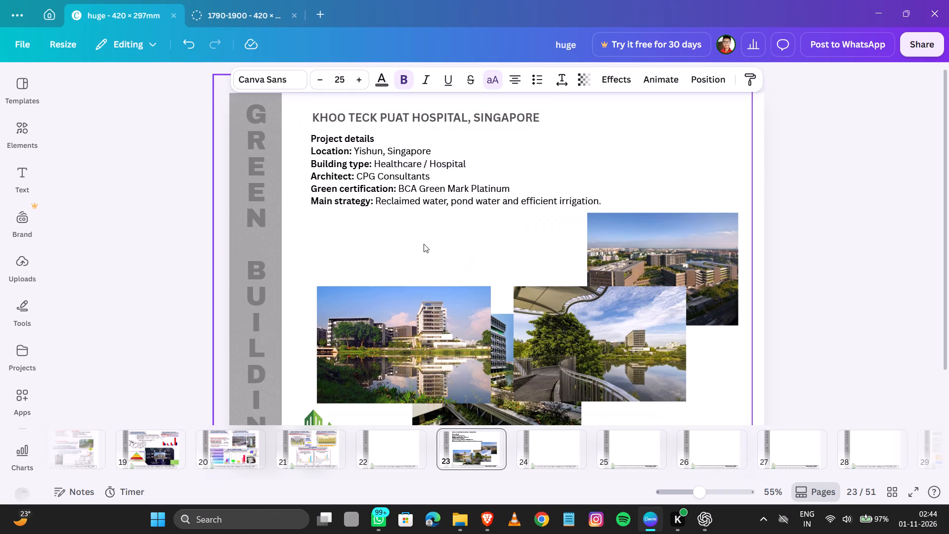
pyautogui.press('Left')
pyautogui.press('Left')
pyautogui.press('Left')
pyautogui.press('Left')
pyautogui.press('Left')
pyautogui.press('Left')
# Nudge the project details text left until its edge lines up with the hospital heading.
pyautogui.click(353, 182)
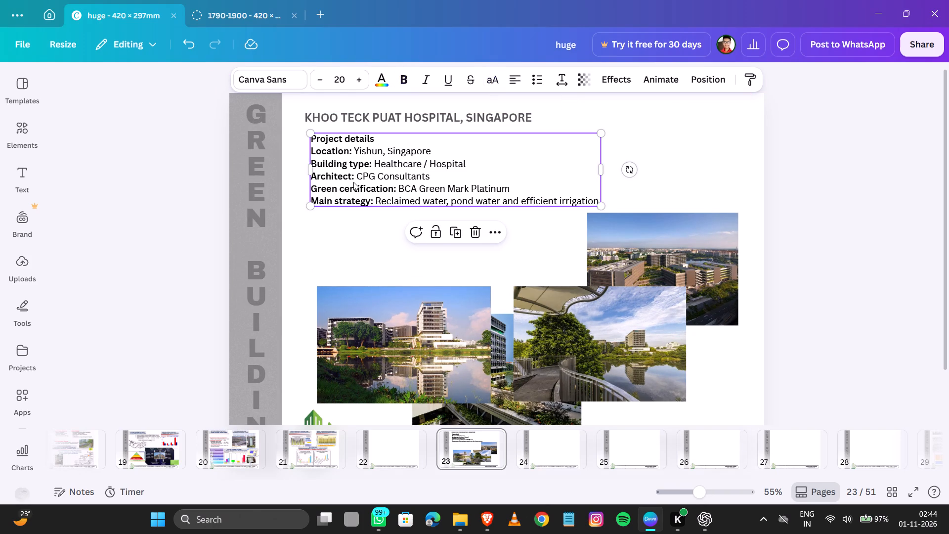
pyautogui.press('Left')
pyautogui.press('Left')
pyautogui.press('Left')
pyautogui.press('Left')
pyautogui.press('Left')
pyautogui.press('Left')
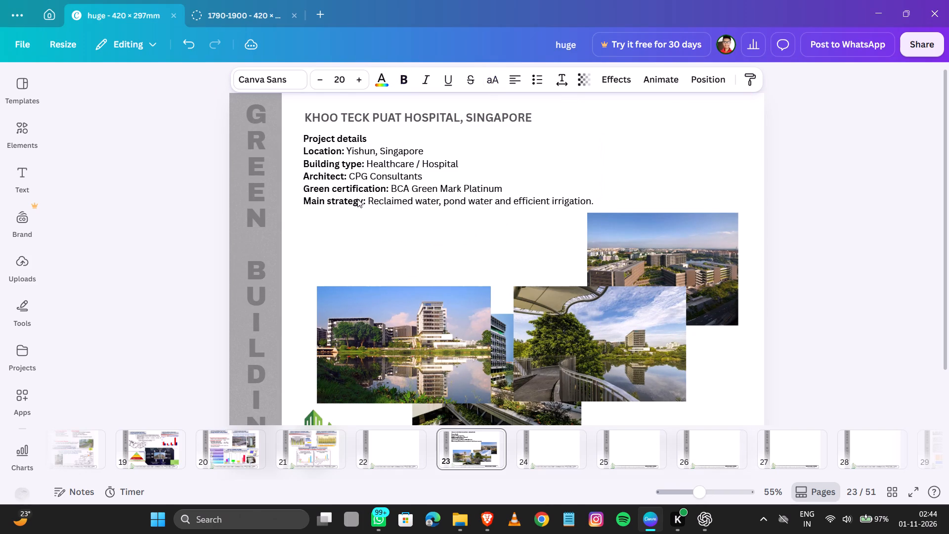
pyautogui.press('Right')
pyautogui.press('Right')
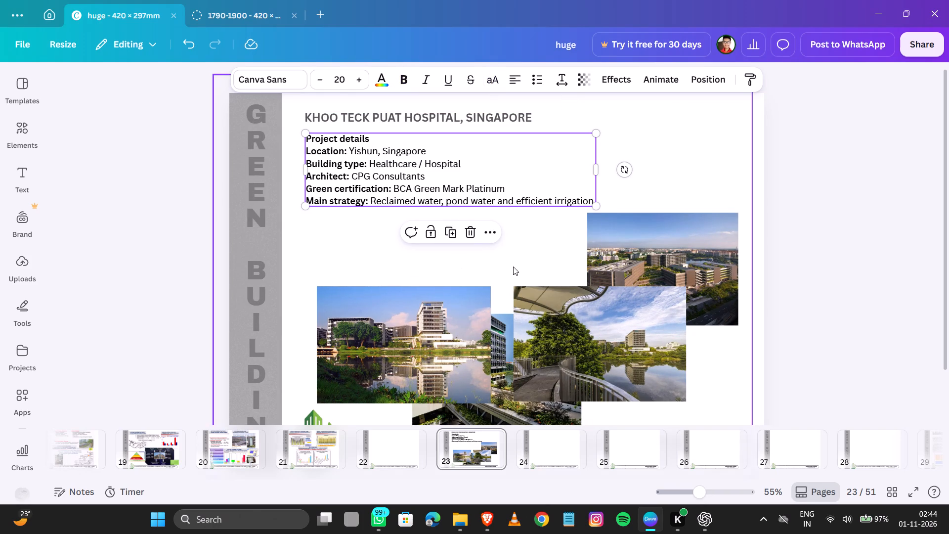
pyautogui.click(819, 227)
# Move the lakefront building photo directly below the project details text, left-aligned with it, and shrink it.
pyautogui.scroll(-3, 492, 284)
pyautogui.keyDown('ctrl'); pyautogui.scroll(-4, 485, 282); pyautogui.keyUp('ctrl')
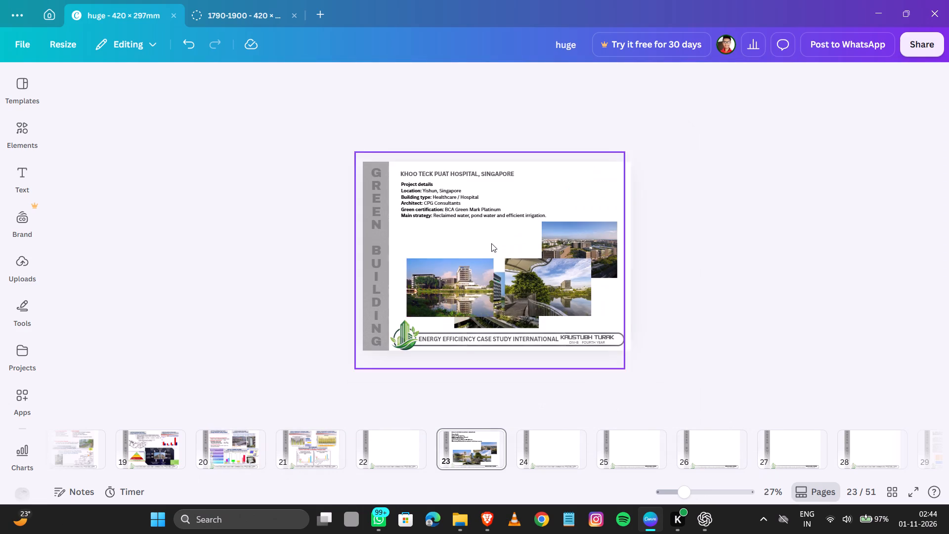
pyautogui.keyDown('ctrl'); pyautogui.scroll(4, 491, 243); pyautogui.keyUp('ctrl')
pyautogui.moveTo(419, 324); pyautogui.dragTo(409, 253)
pyautogui.moveTo(477, 307); pyautogui.dragTo(421, 272)
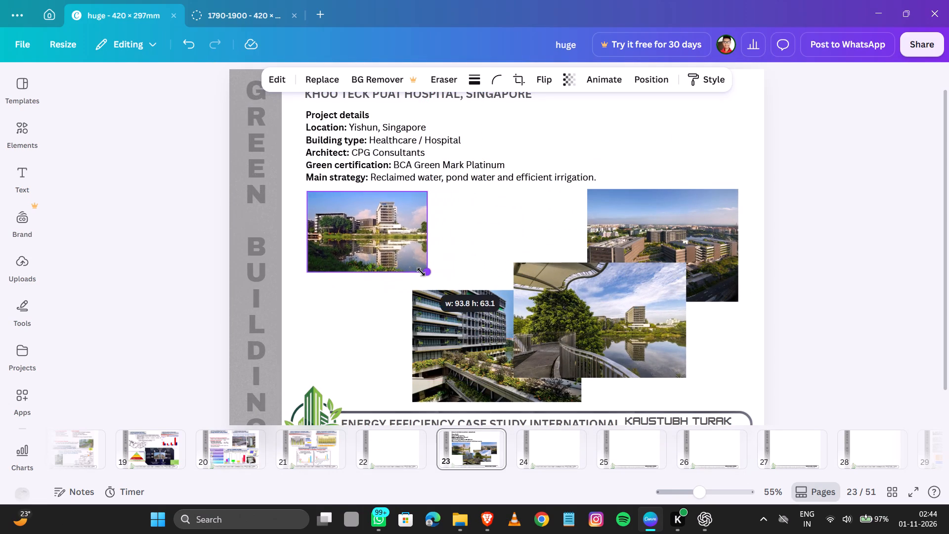
pyautogui.moveTo(421, 272); pyautogui.dragTo(451, 286)
# Move the planted terrace photo directly below the lakefront photo, align their left edges, and shrink it to clear the footer bar.
pyautogui.moveTo(468, 370); pyautogui.dragTo(366, 376)
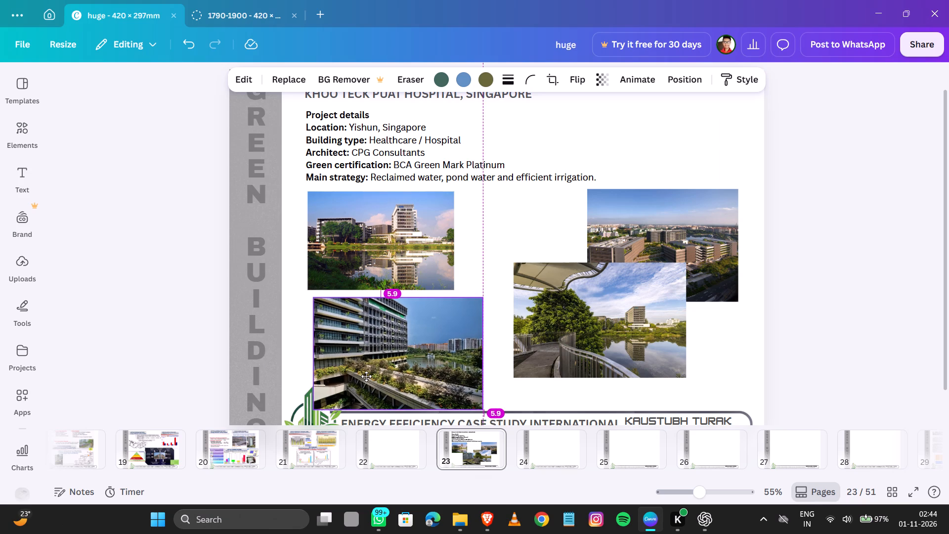
pyautogui.moveTo(366, 376); pyautogui.dragTo(363, 375)
pyautogui.moveTo(473, 410); pyautogui.dragTo(462, 401)
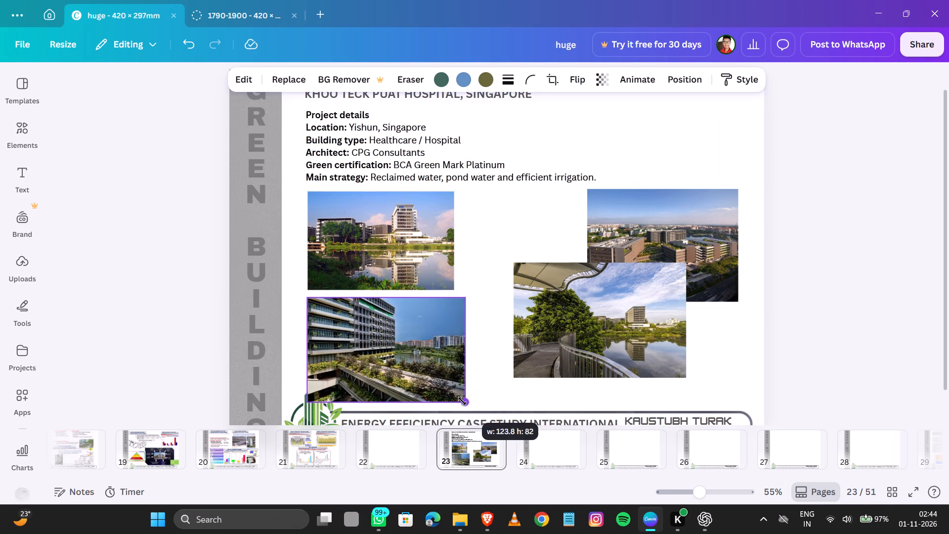
pyautogui.moveTo(462, 401); pyautogui.dragTo(461, 398)
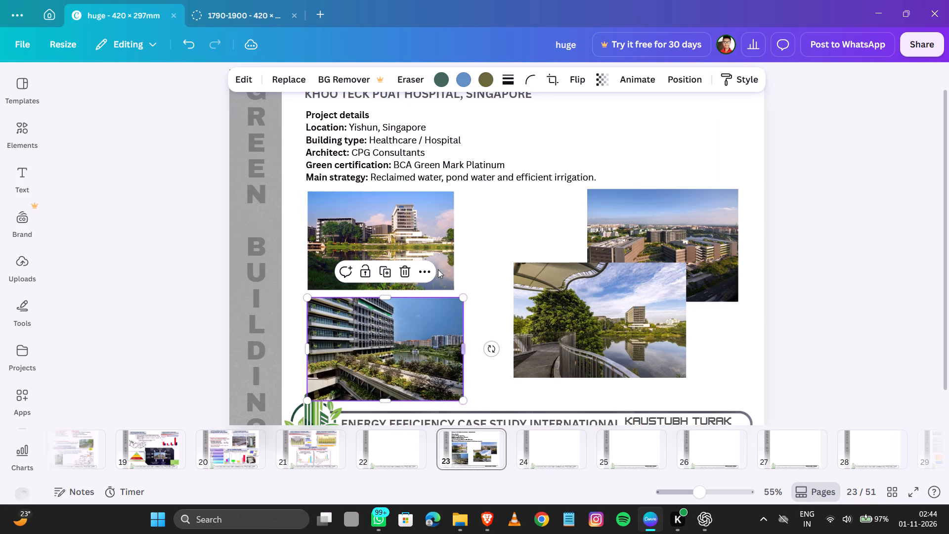
# Enlarge the lakefront photo to match the width of the terrace photo below it.
pyautogui.click(437, 257)
pyautogui.moveTo(449, 287); pyautogui.dragTo(458, 293)
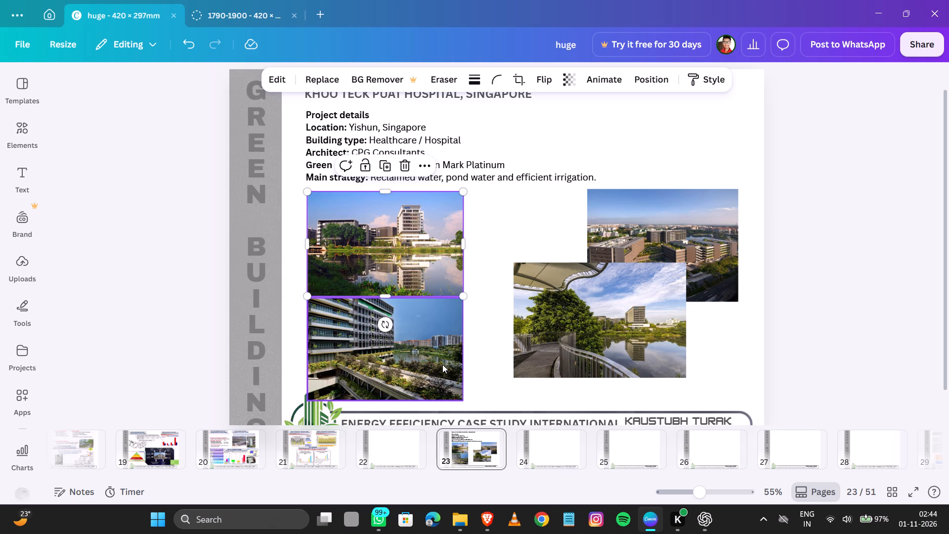
# Nudge the terrace photo down to leave a small gap below the lakefront photo.
pyautogui.click(442, 364)
pyautogui.press('Down')
pyautogui.press('Down')
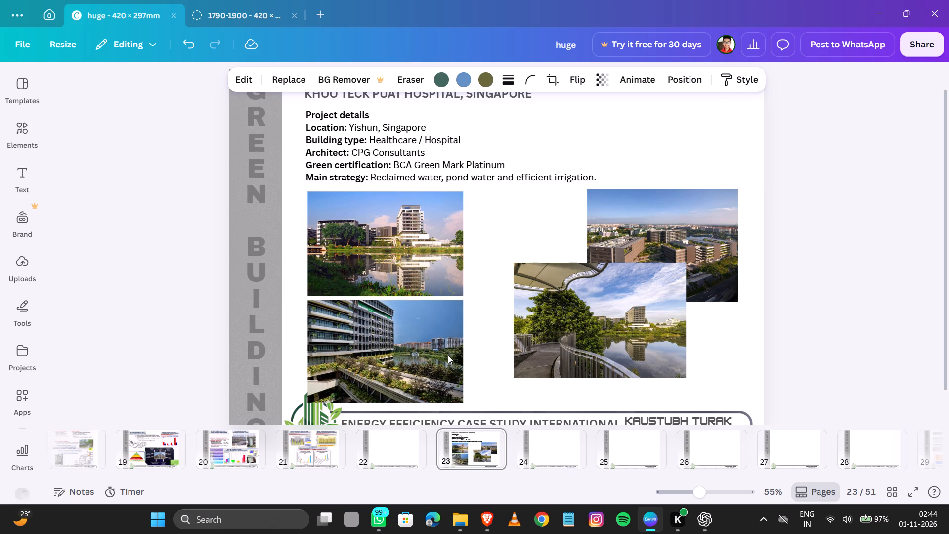
pyautogui.click(448, 355)
pyautogui.click(456, 317)
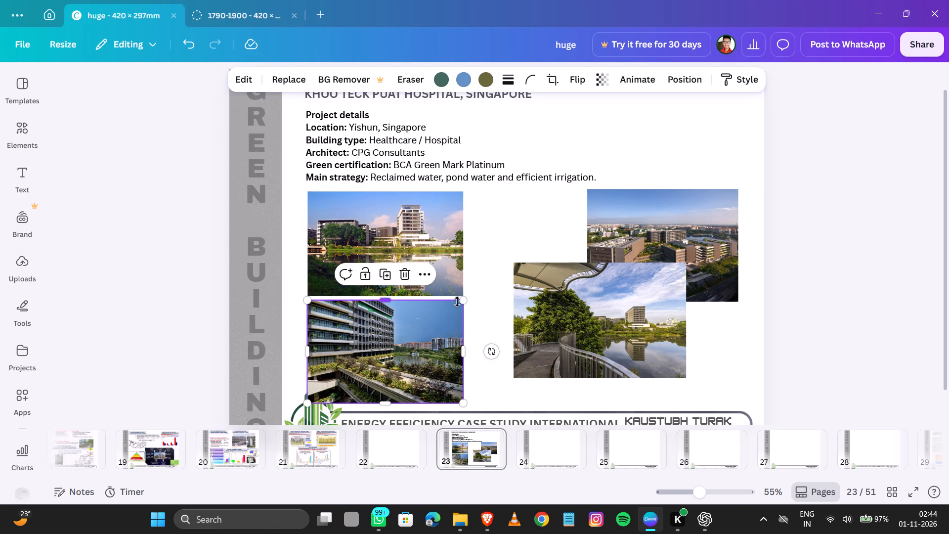
pyautogui.moveTo(461, 300); pyautogui.dragTo(464, 306)
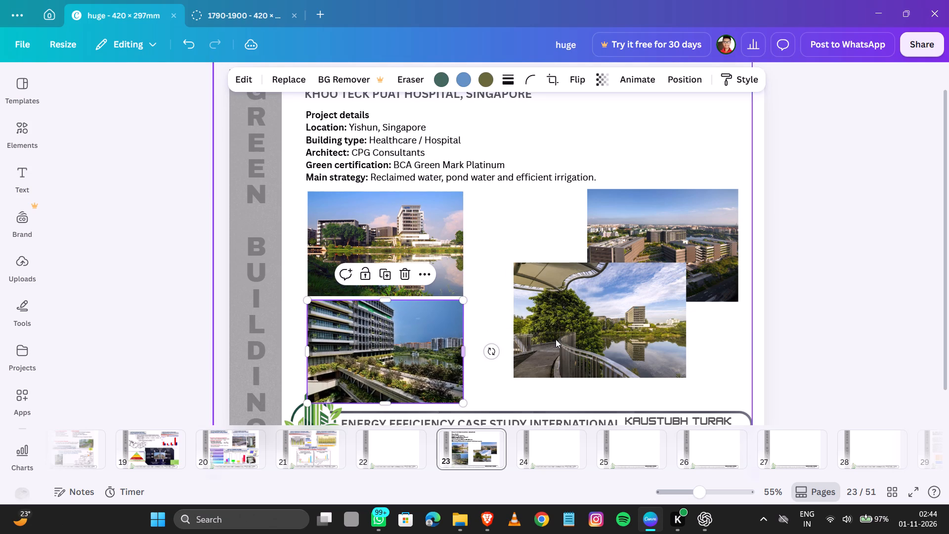
pyautogui.press('Down')
pyautogui.press('Down')
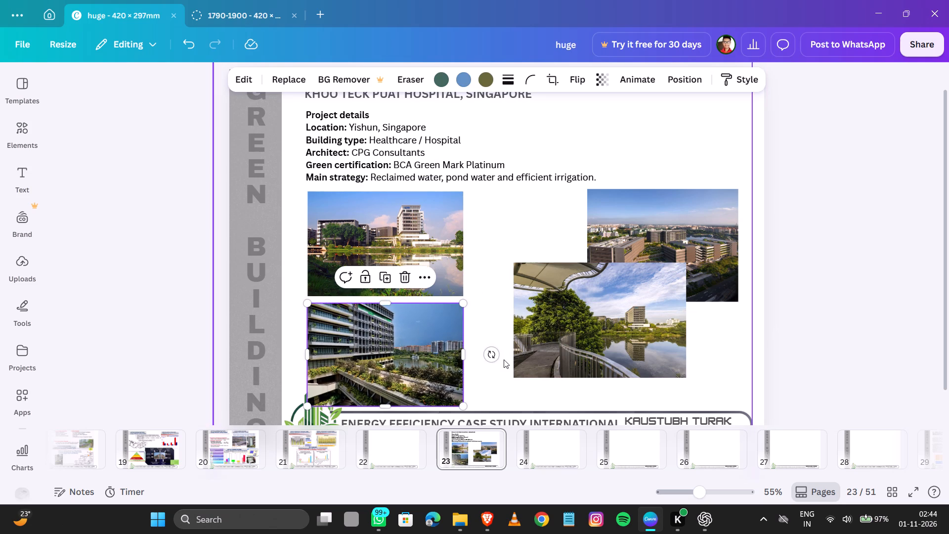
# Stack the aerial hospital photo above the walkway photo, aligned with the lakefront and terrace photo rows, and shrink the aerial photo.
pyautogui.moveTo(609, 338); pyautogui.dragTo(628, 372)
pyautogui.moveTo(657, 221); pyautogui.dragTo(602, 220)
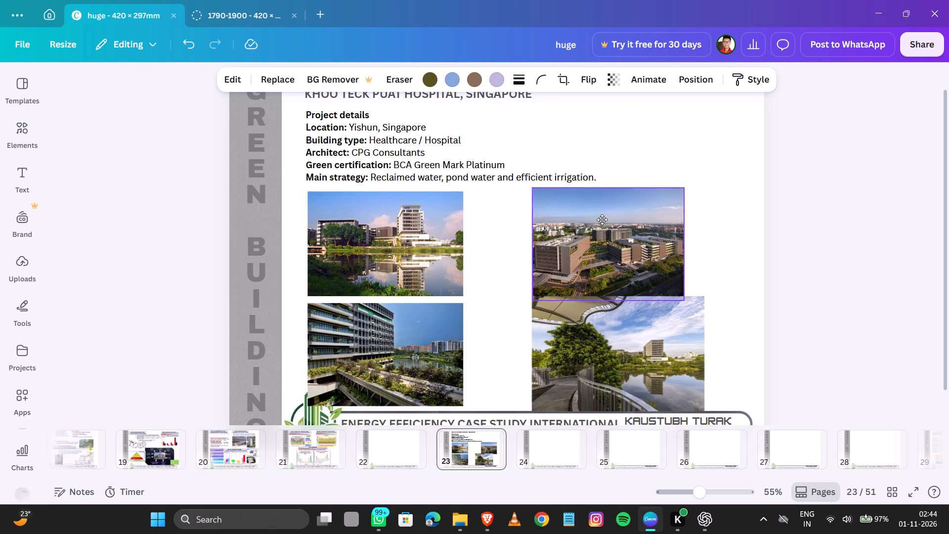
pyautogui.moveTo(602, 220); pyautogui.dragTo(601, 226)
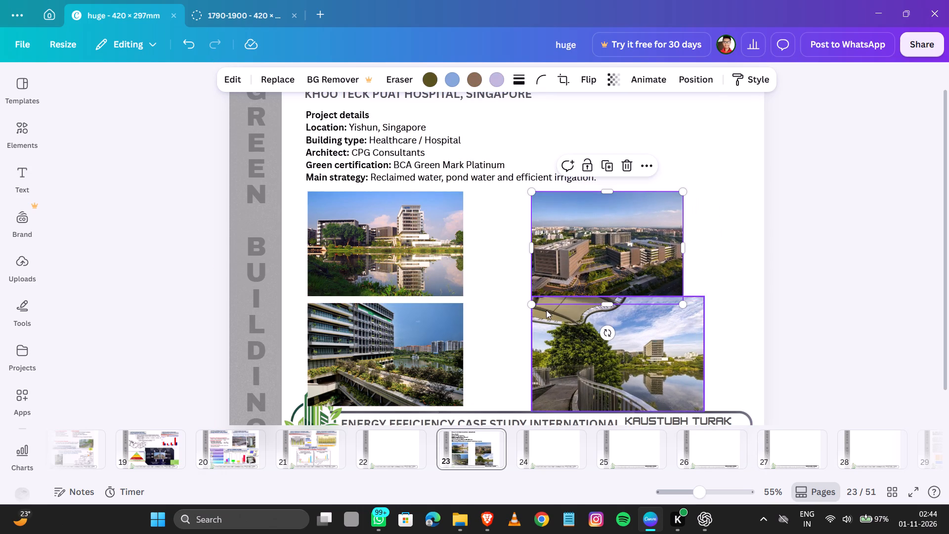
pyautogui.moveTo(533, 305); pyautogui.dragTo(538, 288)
# Align the walkway photo's left edge with the aerial photo and shrink it to the height of the terrace photo.
pyautogui.moveTo(601, 365); pyautogui.dragTo(614, 367)
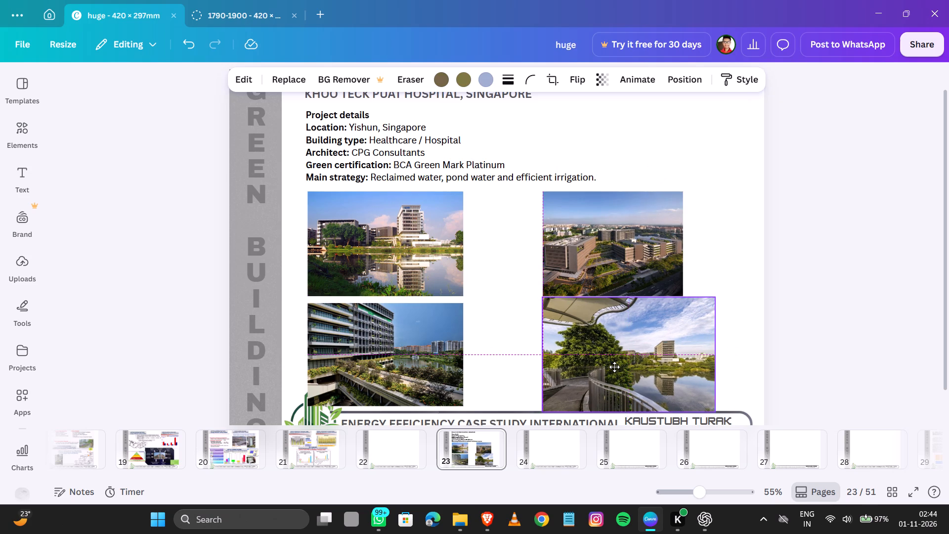
pyautogui.moveTo(614, 367); pyautogui.dragTo(614, 362)
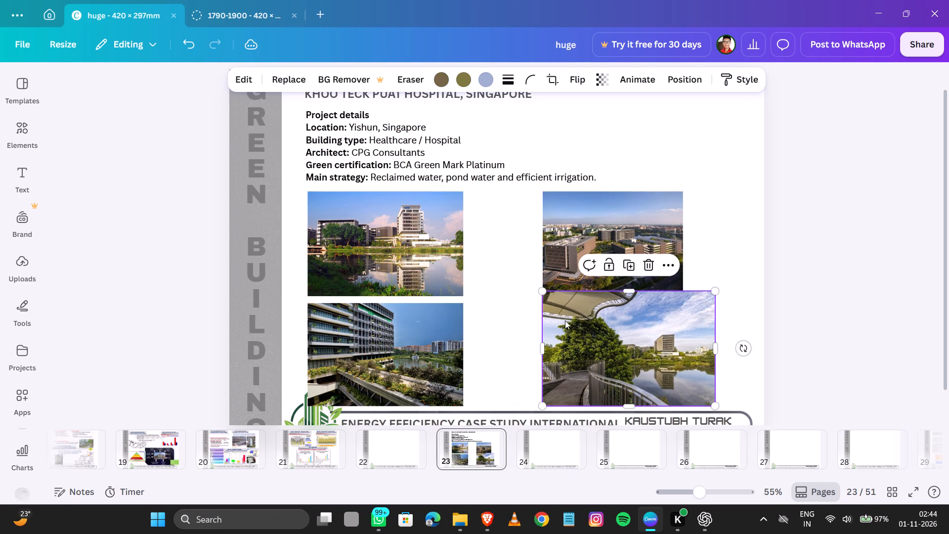
pyautogui.moveTo(715, 294); pyautogui.dragTo(693, 314)
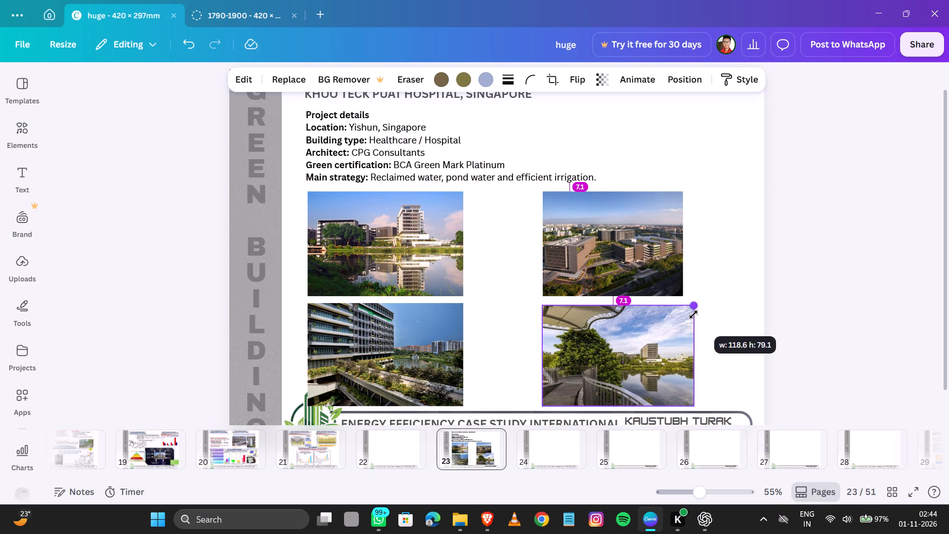
pyautogui.moveTo(693, 314); pyautogui.dragTo(696, 306)
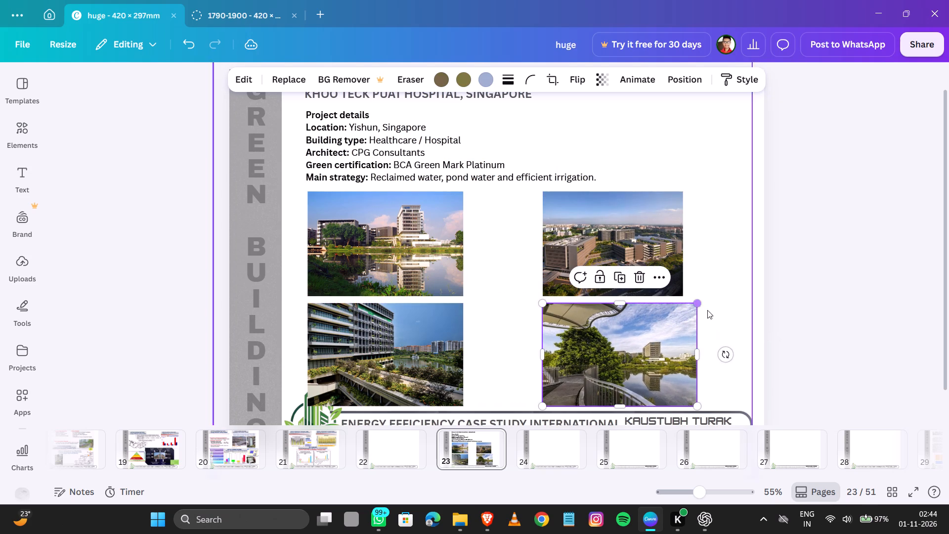
pyautogui.click(822, 295)
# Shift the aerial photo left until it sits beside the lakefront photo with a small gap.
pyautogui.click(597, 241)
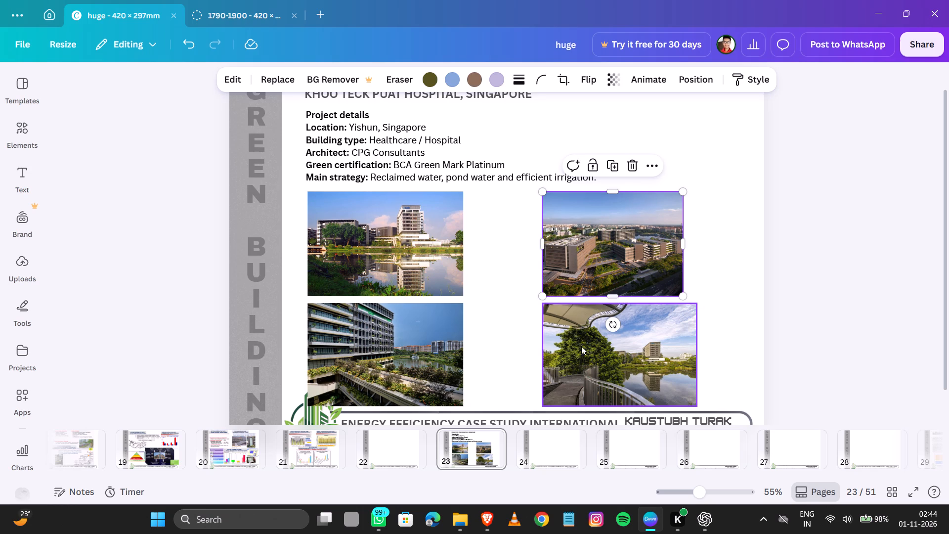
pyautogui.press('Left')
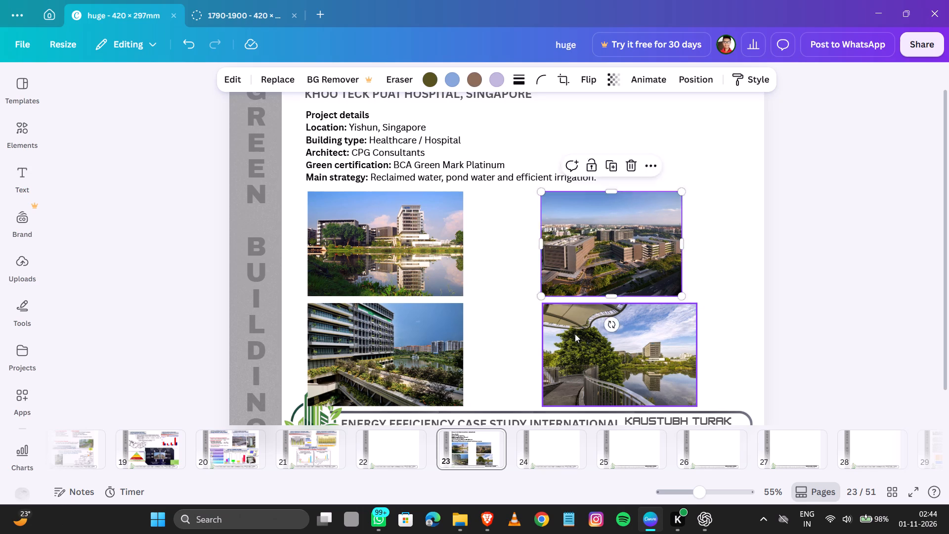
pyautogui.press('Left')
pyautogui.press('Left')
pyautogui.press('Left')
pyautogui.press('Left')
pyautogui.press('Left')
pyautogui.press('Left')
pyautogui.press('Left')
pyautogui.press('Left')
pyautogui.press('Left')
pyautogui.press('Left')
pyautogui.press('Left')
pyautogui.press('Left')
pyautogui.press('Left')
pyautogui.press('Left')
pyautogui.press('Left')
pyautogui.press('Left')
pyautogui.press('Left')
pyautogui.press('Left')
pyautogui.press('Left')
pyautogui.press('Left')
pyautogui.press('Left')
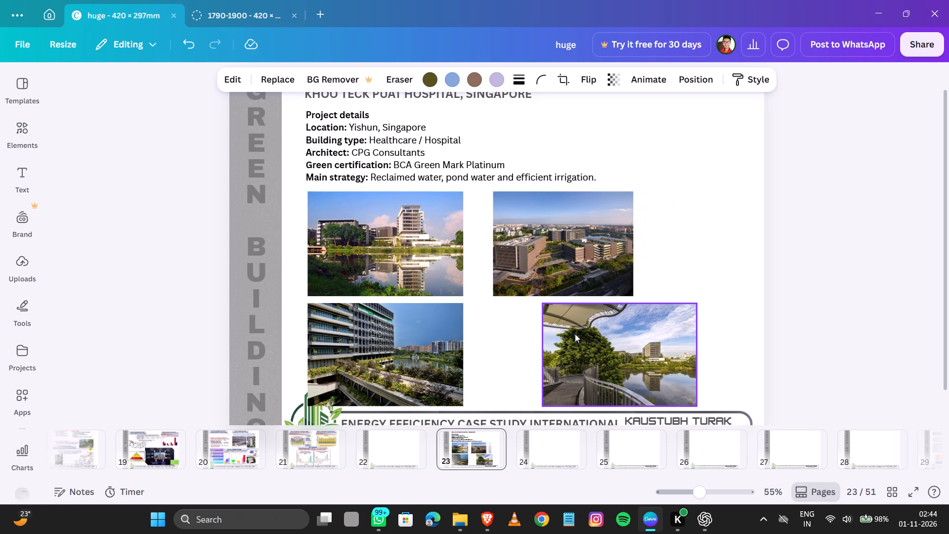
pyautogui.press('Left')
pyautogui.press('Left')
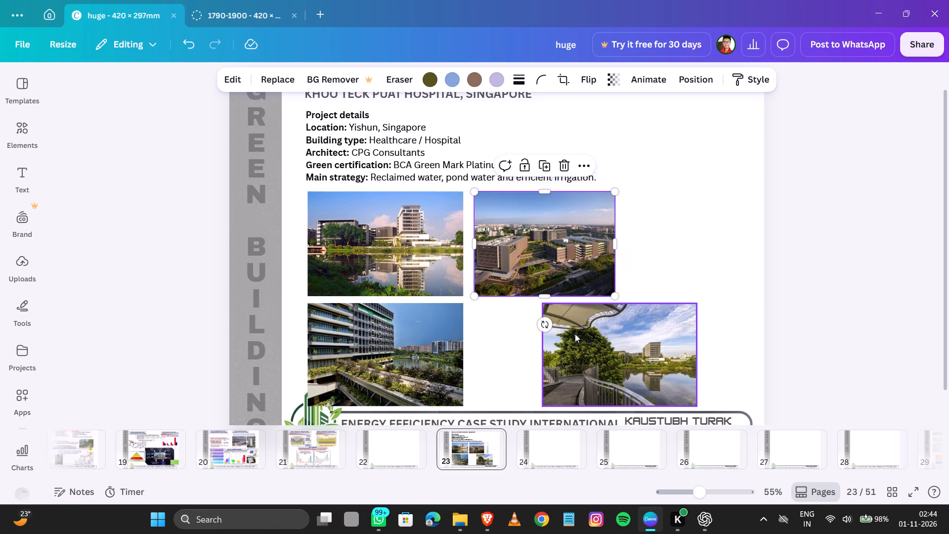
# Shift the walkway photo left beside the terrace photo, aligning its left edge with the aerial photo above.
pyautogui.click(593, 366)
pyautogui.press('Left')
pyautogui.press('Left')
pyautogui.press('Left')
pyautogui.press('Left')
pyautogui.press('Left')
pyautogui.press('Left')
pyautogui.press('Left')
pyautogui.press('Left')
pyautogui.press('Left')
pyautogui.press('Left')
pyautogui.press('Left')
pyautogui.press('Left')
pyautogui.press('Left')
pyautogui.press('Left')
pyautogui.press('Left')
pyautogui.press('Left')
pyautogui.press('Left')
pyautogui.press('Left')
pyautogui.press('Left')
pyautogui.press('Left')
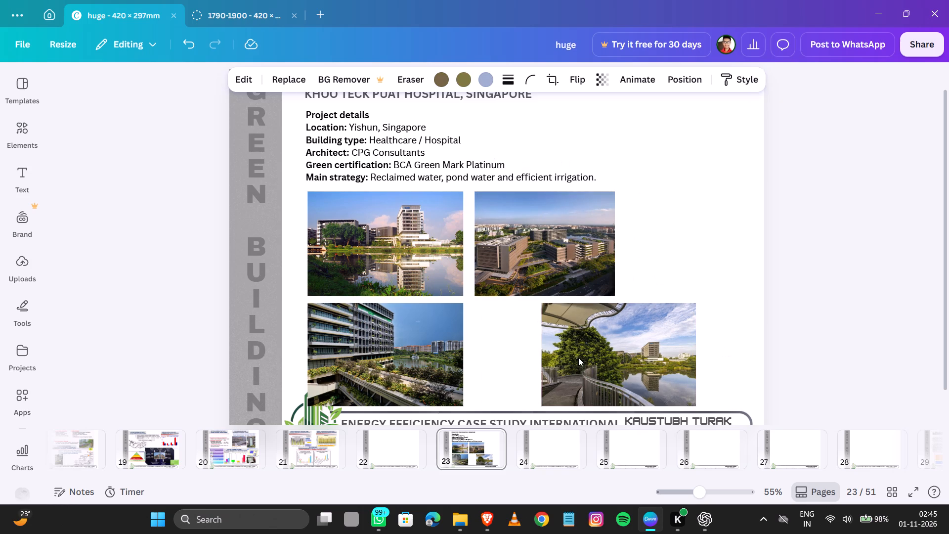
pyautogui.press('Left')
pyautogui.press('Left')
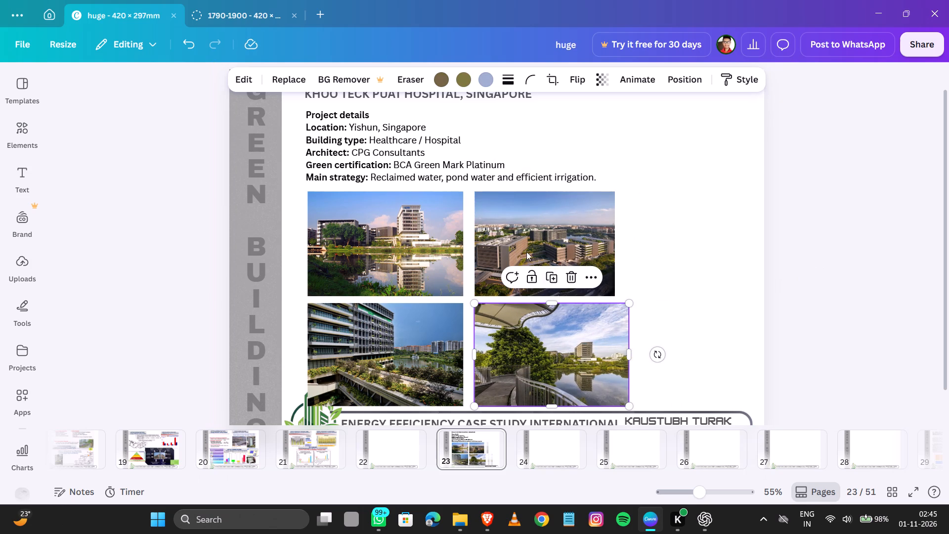
# Rearrange the two photos on the page's right side, the walkway photo beside the project details and the aerial photo below it.
pyautogui.moveTo(531, 222); pyautogui.dragTo(655, 178)
pyautogui.scroll(3, 769, 241)
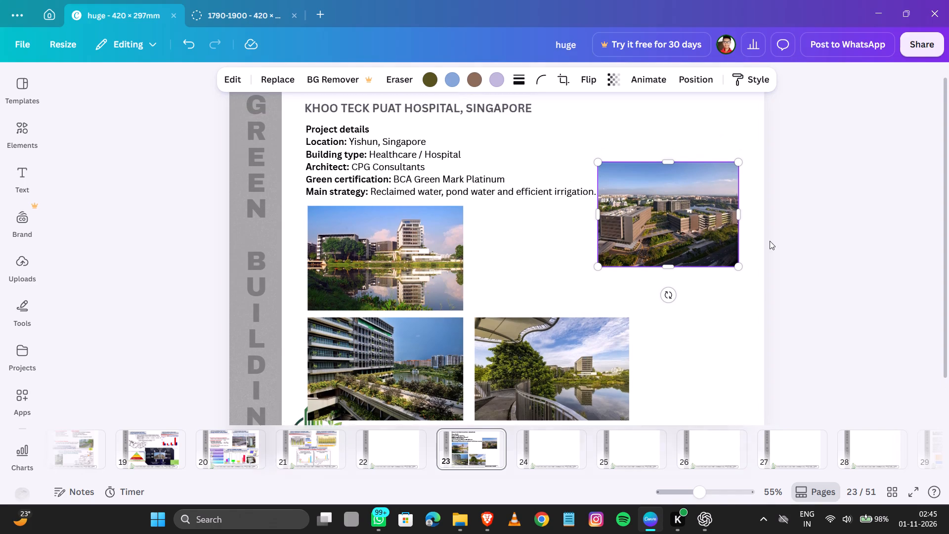
pyautogui.scroll(2, 770, 241)
pyautogui.moveTo(524, 387); pyautogui.dragTo(631, 152)
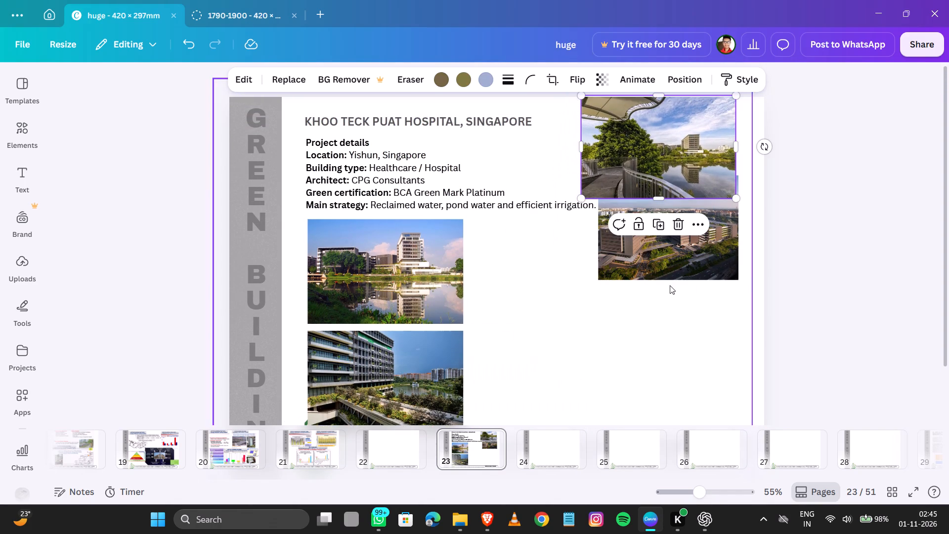
pyautogui.moveTo(673, 256); pyautogui.dragTo(668, 311)
pyautogui.scroll(3, 700, 212)
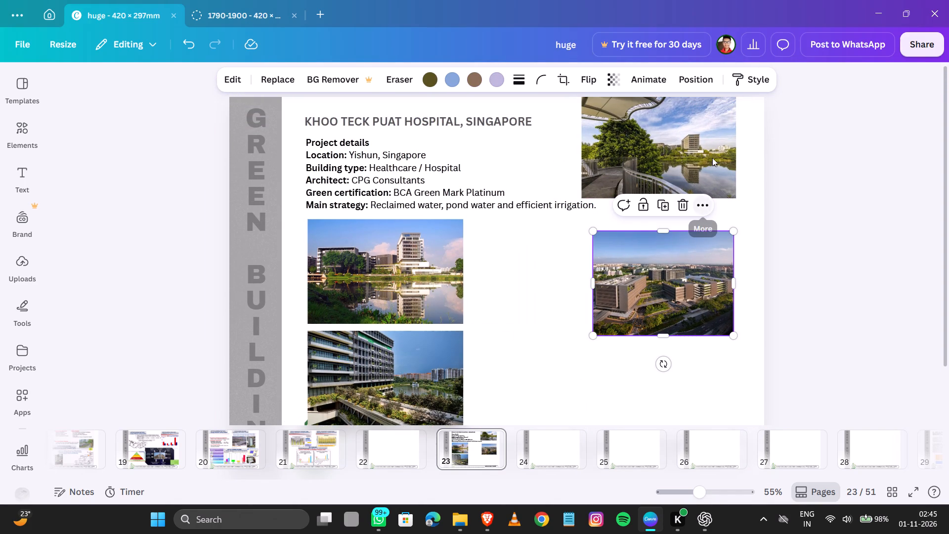
# Nudge the walkway photo down and right into the page's top-right corner, inside the margin and clear of the main strategy text.
pyautogui.scroll(-1, 675, 277)
pyautogui.click(471, 446)
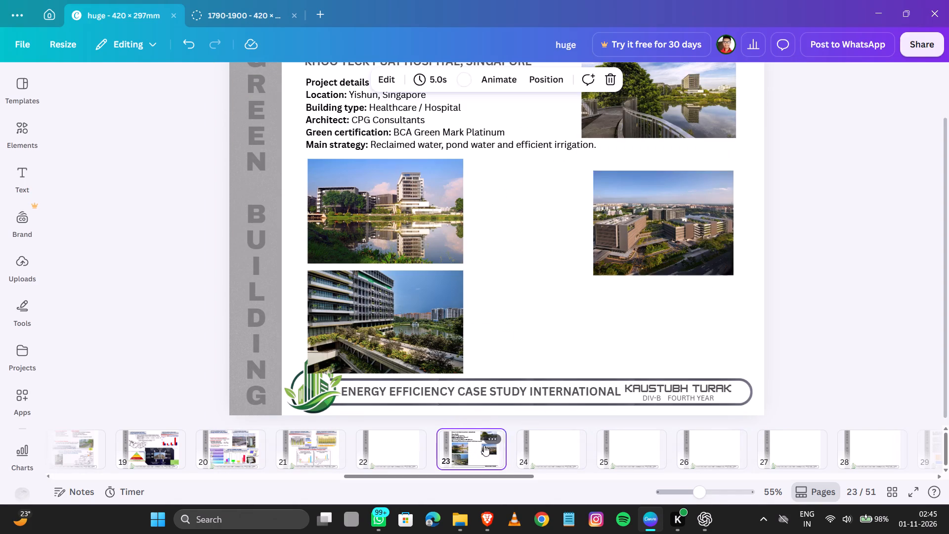
pyautogui.scroll(4, 778, 196)
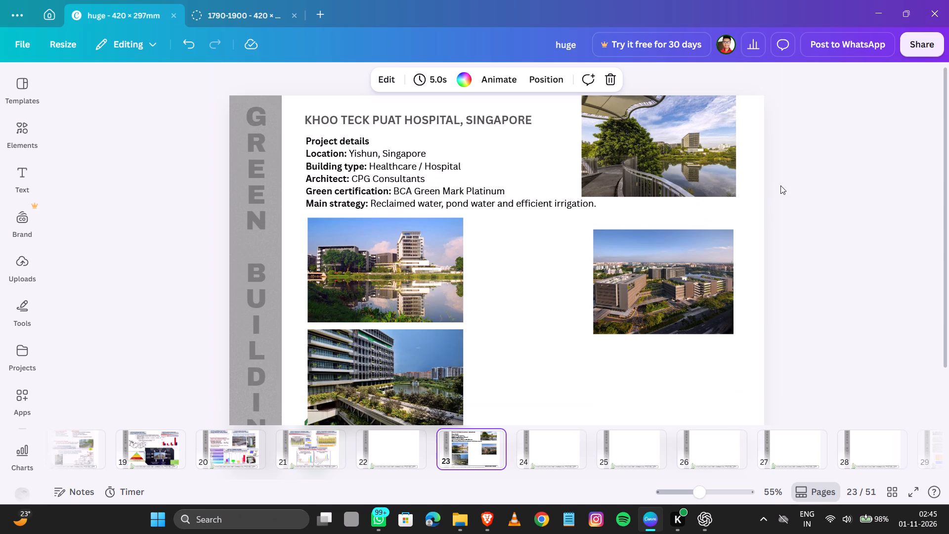
pyautogui.click(682, 168)
pyautogui.press('Down')
pyautogui.press('Down')
pyautogui.press('Down')
pyautogui.press('Down')
pyautogui.press('Down')
pyautogui.press('Down')
pyautogui.press('Down')
pyautogui.press('Down')
pyautogui.press('Down')
pyautogui.press('Down')
pyautogui.press('Right')
pyautogui.press('Right')
pyautogui.press('Right')
pyautogui.press('Right')
pyautogui.press('Right')
pyautogui.press('Right')
pyautogui.press('Right')
pyautogui.press('Right')
pyautogui.press('Right')
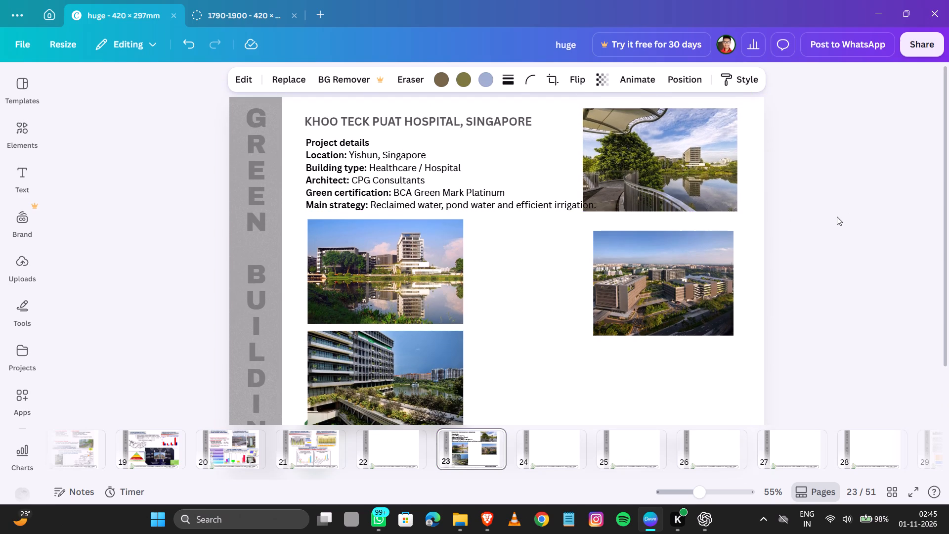
pyautogui.press('Right')
pyautogui.press('Right')
pyautogui.press('Right')
pyautogui.press('Down')
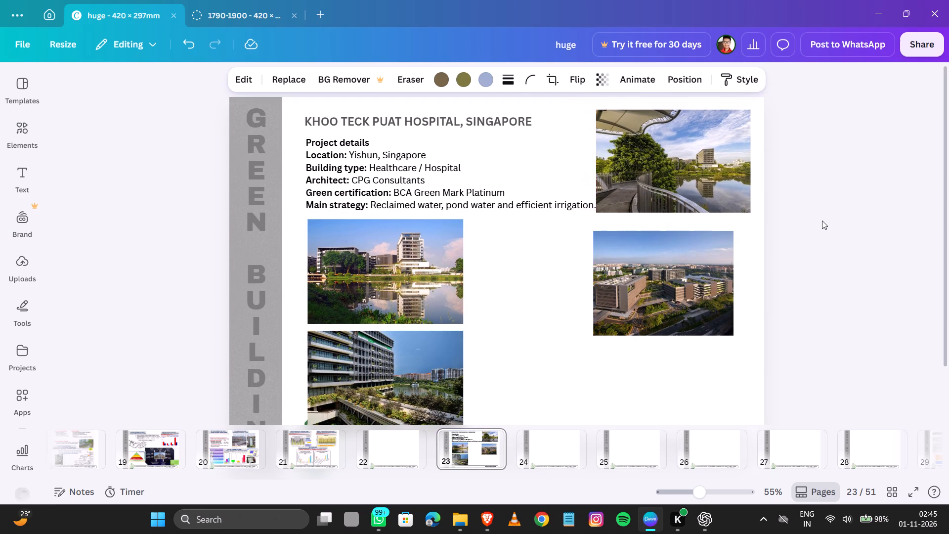
pyautogui.press('Right')
pyautogui.press('Up')
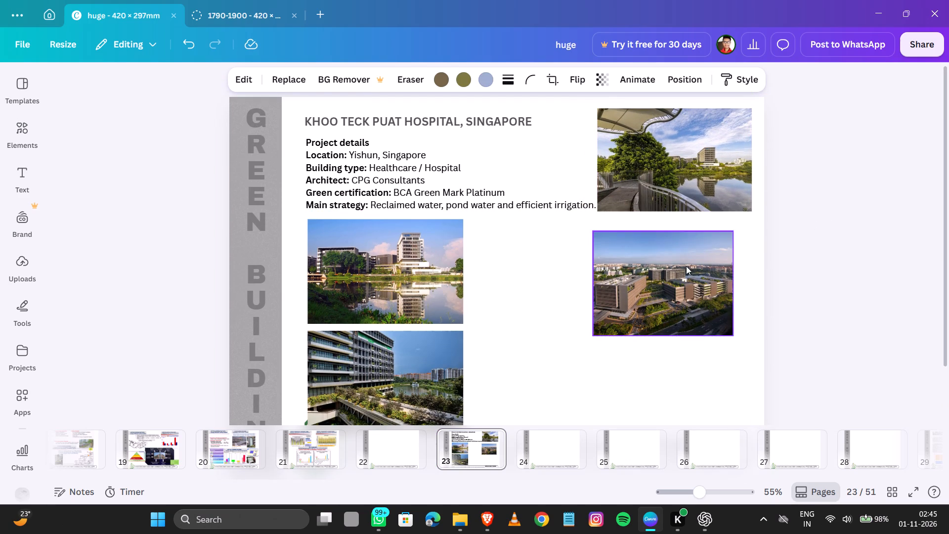
# Nudge the aerial photo right until its right edge lines up with the walkway photo above.
pyautogui.click(686, 282)
pyautogui.press('Right')
pyautogui.press('Right')
pyautogui.press('Right')
pyautogui.press('Right')
pyautogui.press('Right')
pyautogui.press('Right')
pyautogui.press('Right')
pyautogui.press('Right')
pyautogui.press('Right')
pyautogui.press('Right')
pyautogui.press('Right')
pyautogui.press('Right')
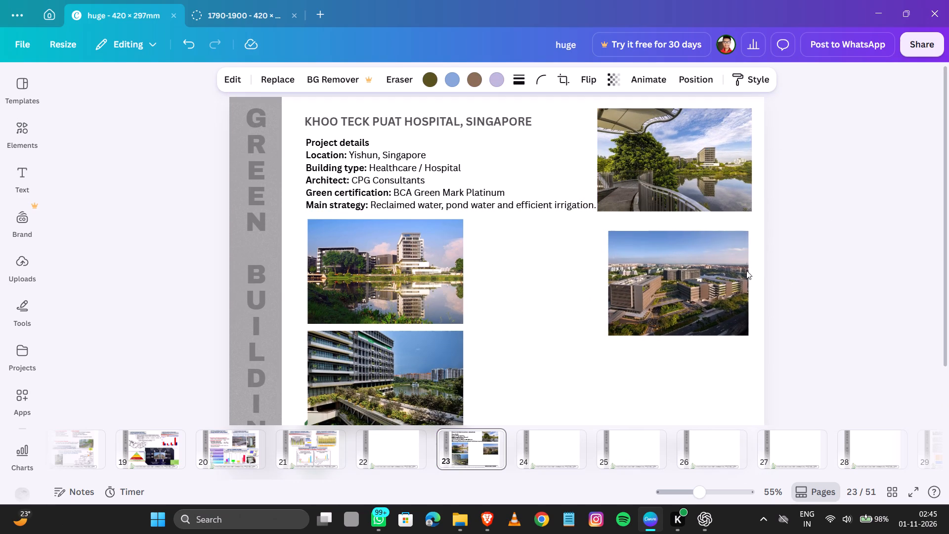
pyautogui.press('Right')
pyautogui.press('Right')
pyautogui.press('Right')
pyautogui.press('Up')
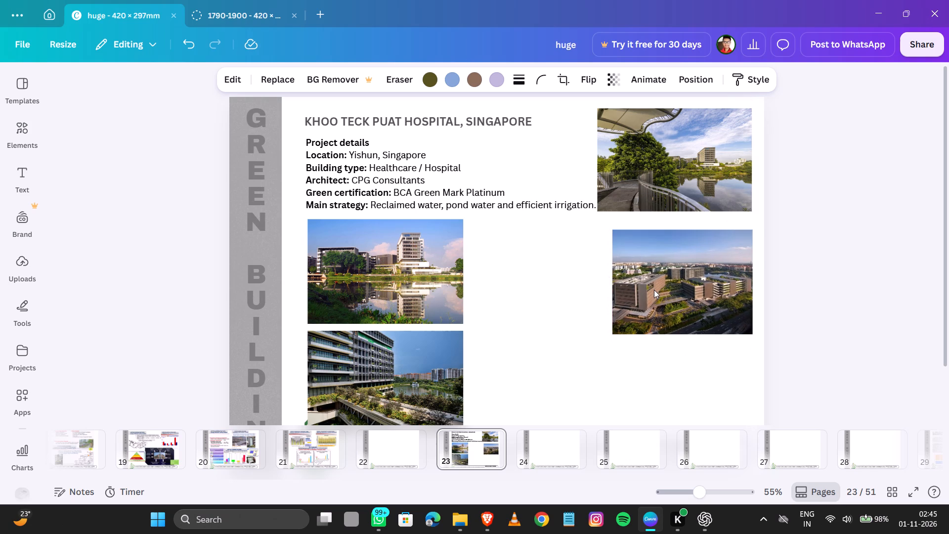
# Enlarge the aerial photo from its lower-left corner to match the width of the walkway photo.
pyautogui.click(652, 291)
pyautogui.click(625, 317)
pyautogui.moveTo(612, 336); pyautogui.dragTo(598, 362)
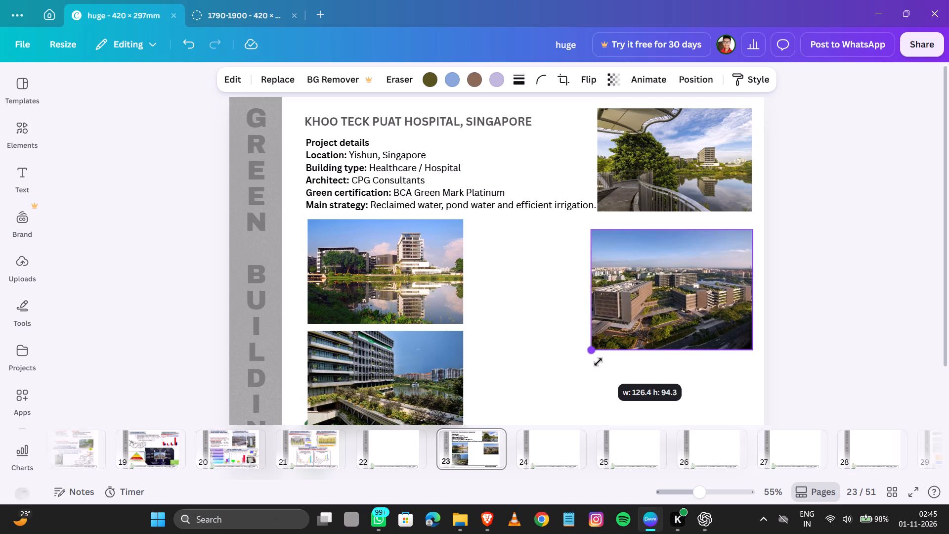
pyautogui.moveTo(598, 362); pyautogui.dragTo(604, 356)
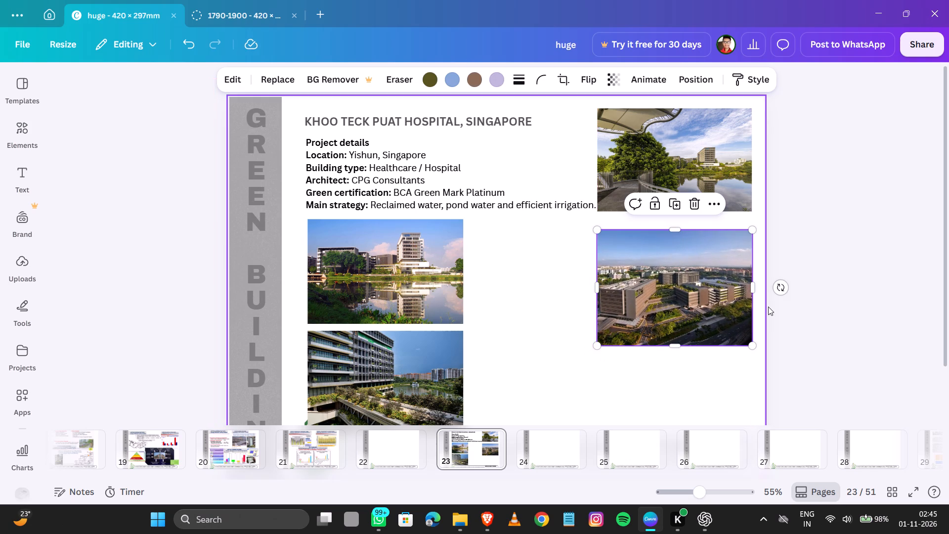
pyautogui.click(863, 288)
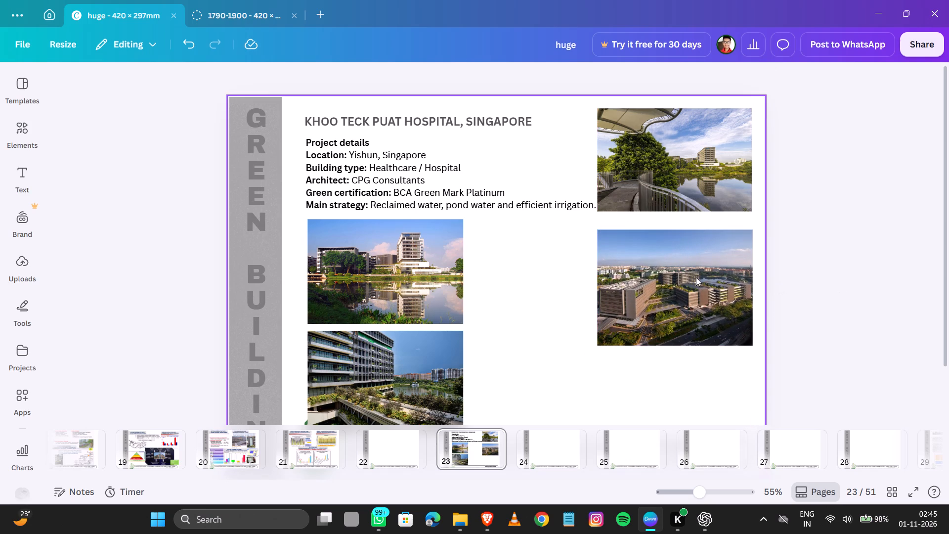
# Nudge the aerial photo up to leave a small gap below the walkway photo.
pyautogui.click(696, 277)
pyautogui.press('Up')
pyautogui.press('Up')
pyautogui.press('Up')
pyautogui.press('Up')
pyautogui.press('Up')
pyautogui.press('Up')
pyautogui.press('Up')
pyautogui.press('Up')
pyautogui.press('Up')
pyautogui.press('Up')
# Move the lakefront building photo to the bottom of the right-hand photo column, directly below the aerial photo and near the footer bar.
pyautogui.scroll(-2, 792, 233)
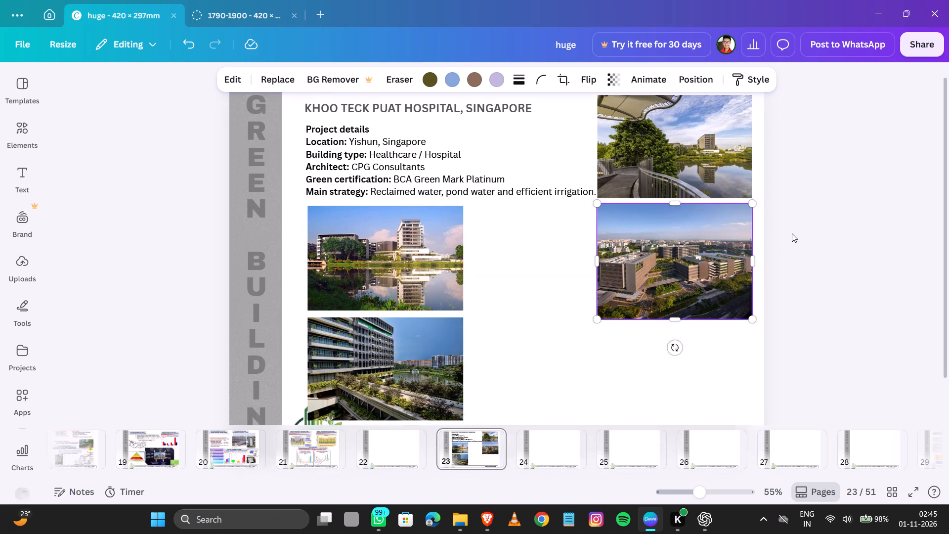
pyautogui.scroll(-3, 792, 233)
pyautogui.click(829, 295)
pyautogui.moveTo(408, 231); pyautogui.dragTo(652, 350)
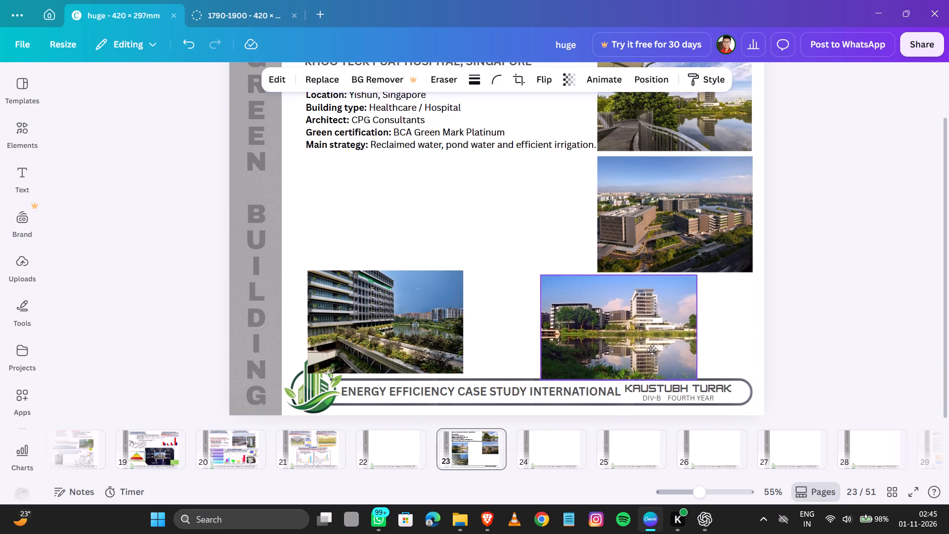
pyautogui.moveTo(652, 350); pyautogui.dragTo(698, 353)
pyautogui.press('Up')
pyautogui.press('Up')
pyautogui.press('Up')
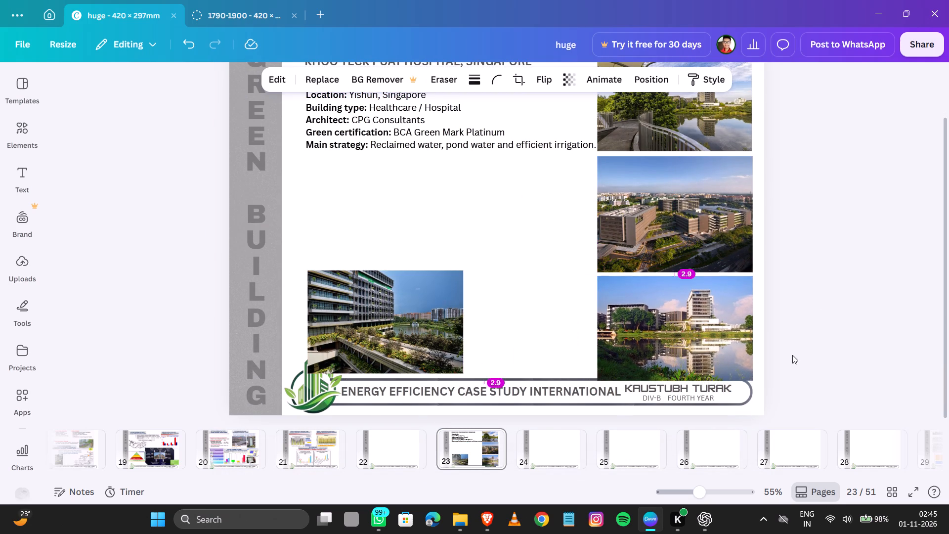
pyautogui.press('Up')
# Nudge the walkway photo up slightly towards the page's top edge.
pyautogui.scroll(4, 723, 326)
pyautogui.scroll(2, 722, 279)
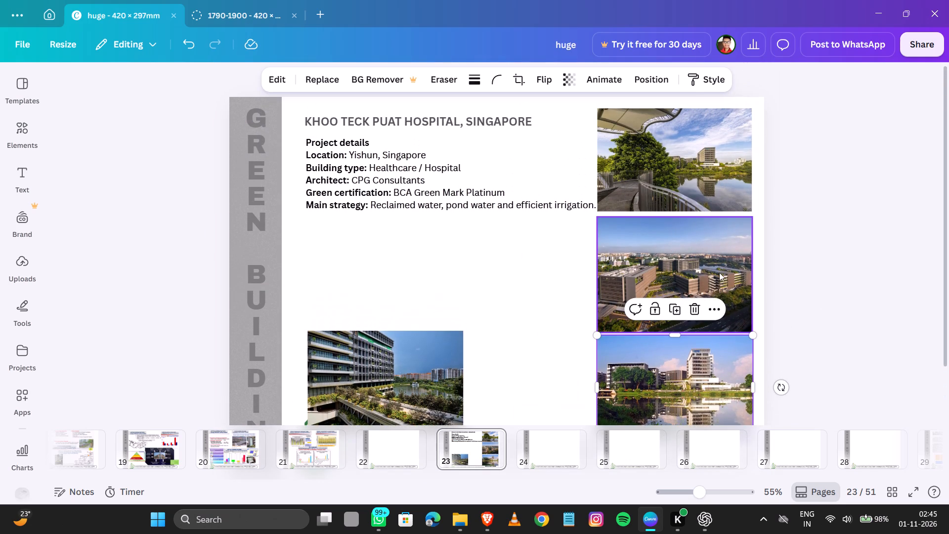
pyautogui.click(687, 183)
pyautogui.press('Up')
pyautogui.press('Up')
pyautogui.press('Up')
pyautogui.press('Up')
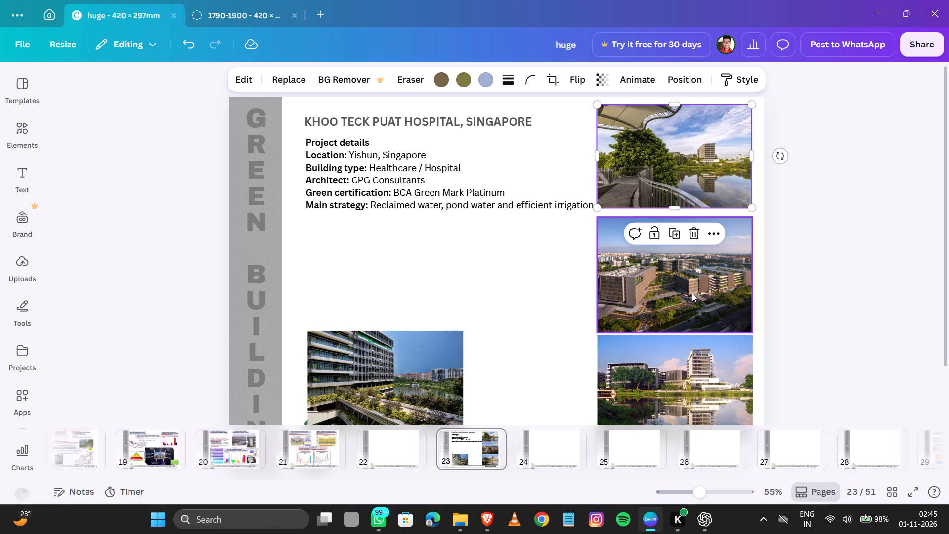
# Nudge the aerial photo up to keep a small gap below the walkway photo and widen the gap above the lakefront photo.
pyautogui.click(692, 293)
pyautogui.press('Up')
pyautogui.press('Up')
pyautogui.press('Up')
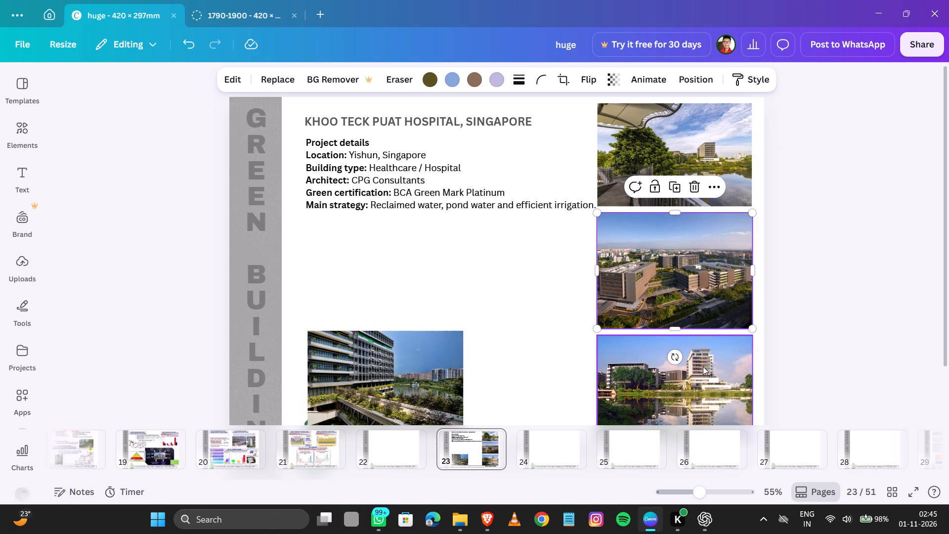
pyautogui.scroll(-8, 701, 276)
pyautogui.scroll(2, 701, 275)
pyautogui.click(697, 261)
pyautogui.press('Up')
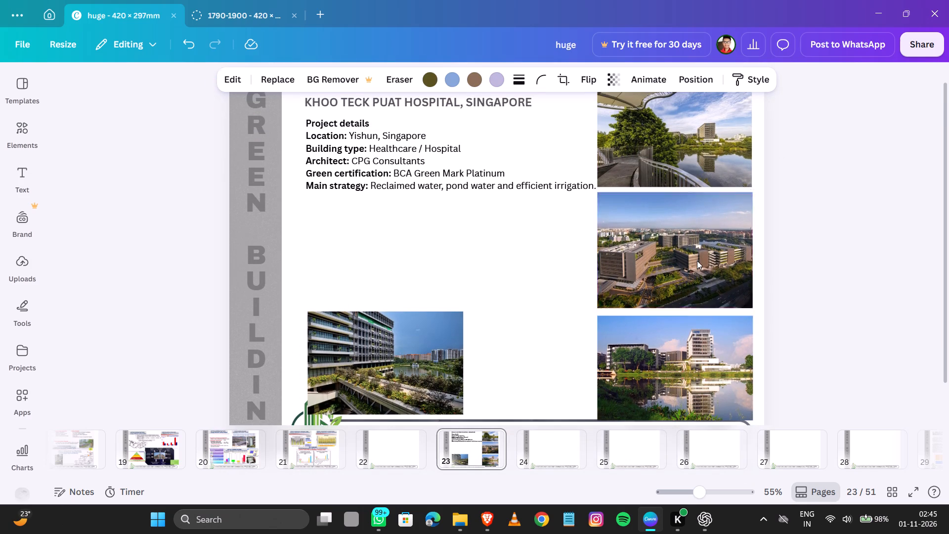
pyautogui.press('Up')
# Nudge the lakefront photo up to leave a gap of about 5 mm below the aerial photo and clear the footer bar.
pyautogui.click(686, 358)
pyautogui.press('Up')
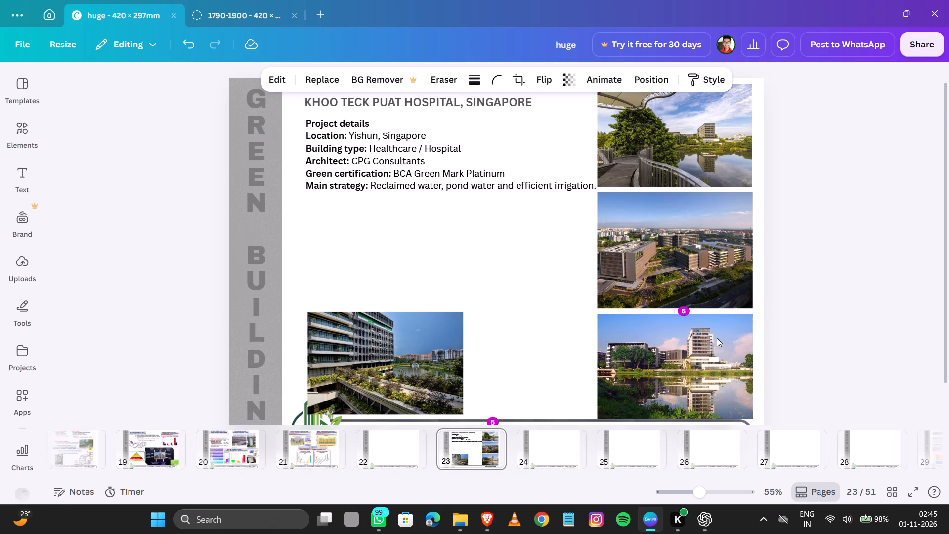
pyautogui.click(878, 261)
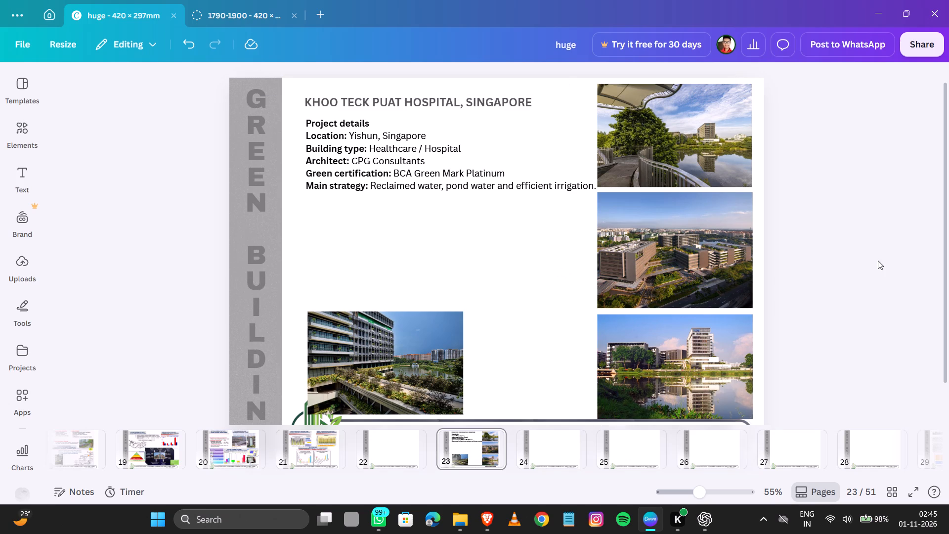
pyautogui.scroll(1, 797, 295)
pyautogui.scroll(-5, 797, 295)
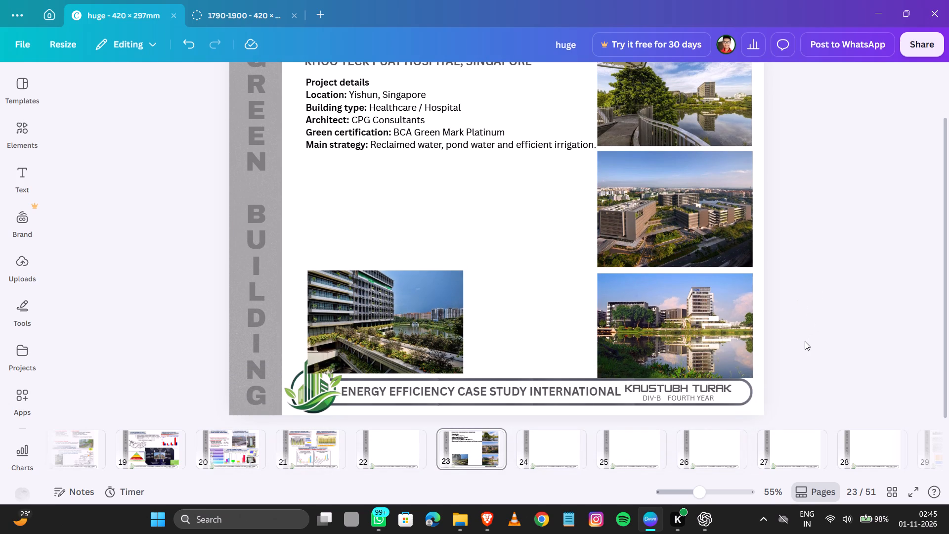
# Delete the lakefront building photo from the bottom of the photo column on the Khoo Teck Puat Hospital page.
pyautogui.scroll(5, 805, 341)
pyautogui.scroll(-4, 805, 341)
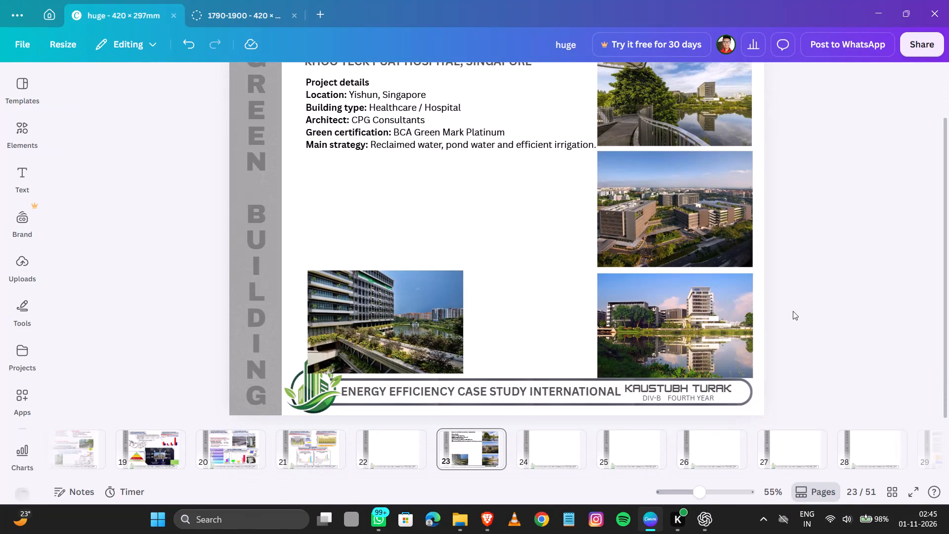
pyautogui.scroll(3, 793, 311)
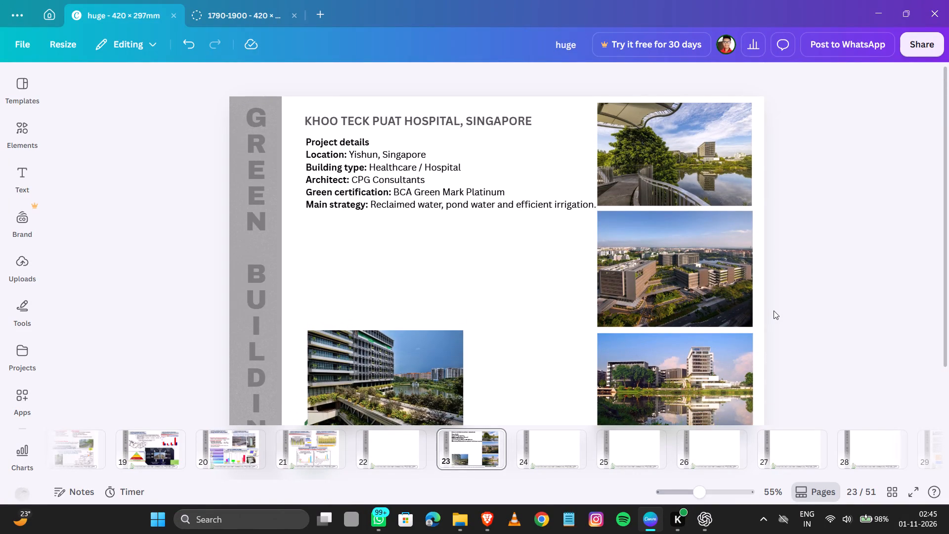
pyautogui.scroll(-3, 774, 311)
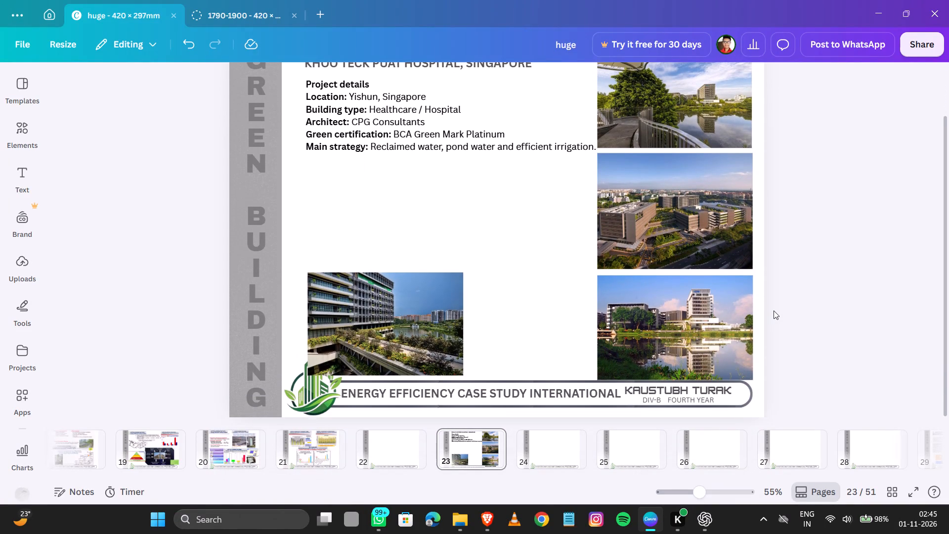
pyautogui.click(709, 331)
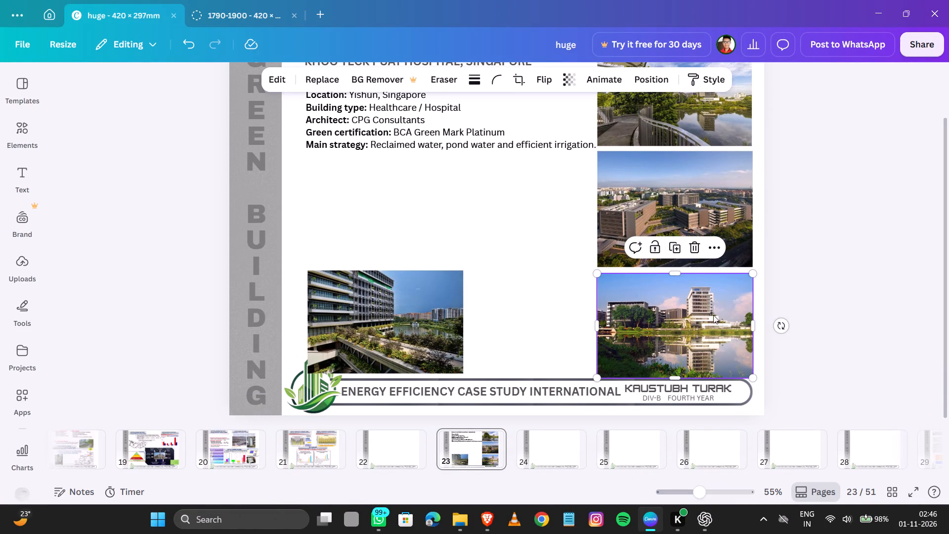
pyautogui.click(694, 248)
# Move the terrace garden photo into the empty spot below the aerial photo, lining up its side edges with the aerial photo's.
pyautogui.moveTo(391, 333); pyautogui.dragTo(671, 346)
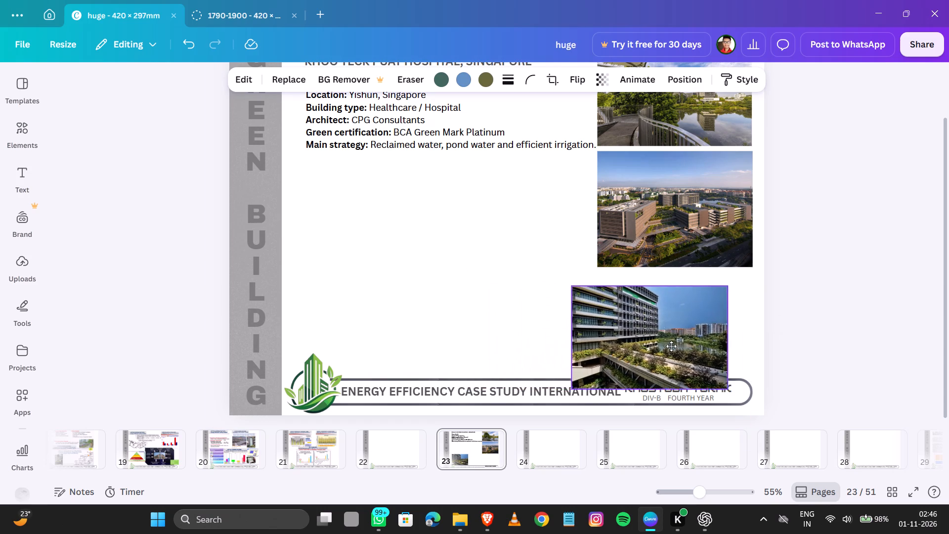
pyautogui.moveTo(671, 346); pyautogui.dragTo(686, 334)
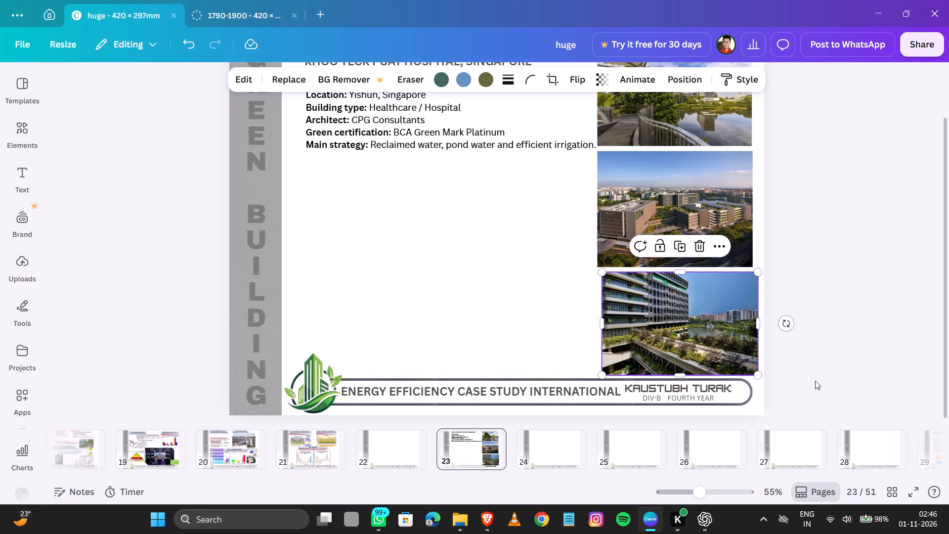
pyautogui.press('Left')
pyautogui.press('Left')
pyautogui.press('Left')
pyautogui.press('Left')
pyautogui.press('Left')
pyautogui.press('Left')
pyautogui.press('Right')
pyautogui.press('Right')
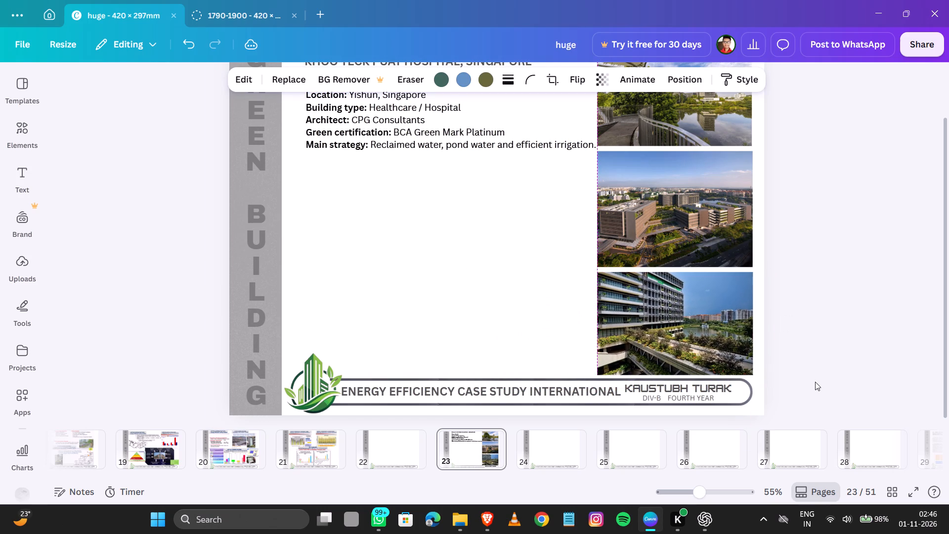
pyautogui.click(815, 371)
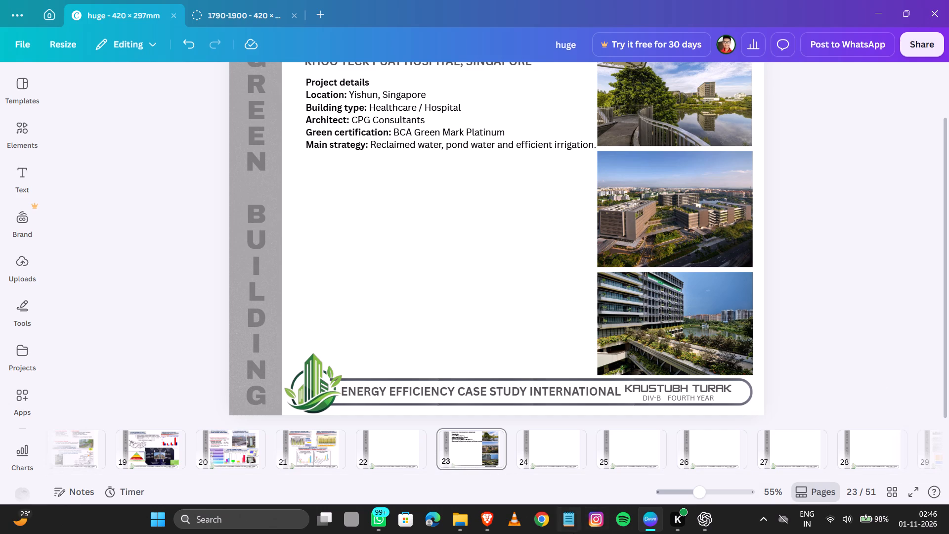
pyautogui.click(708, 519)
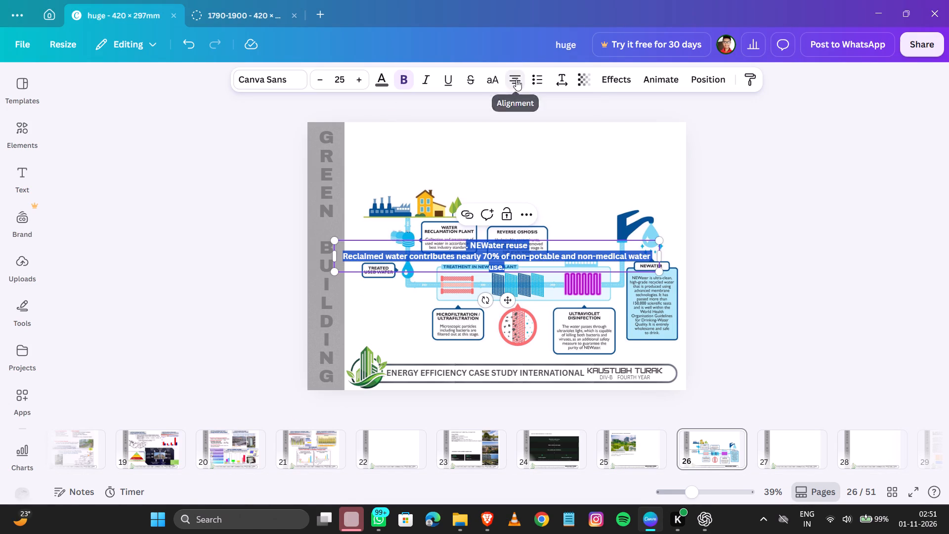
pyautogui.click(492, 75)
pyautogui.click(223, 202)
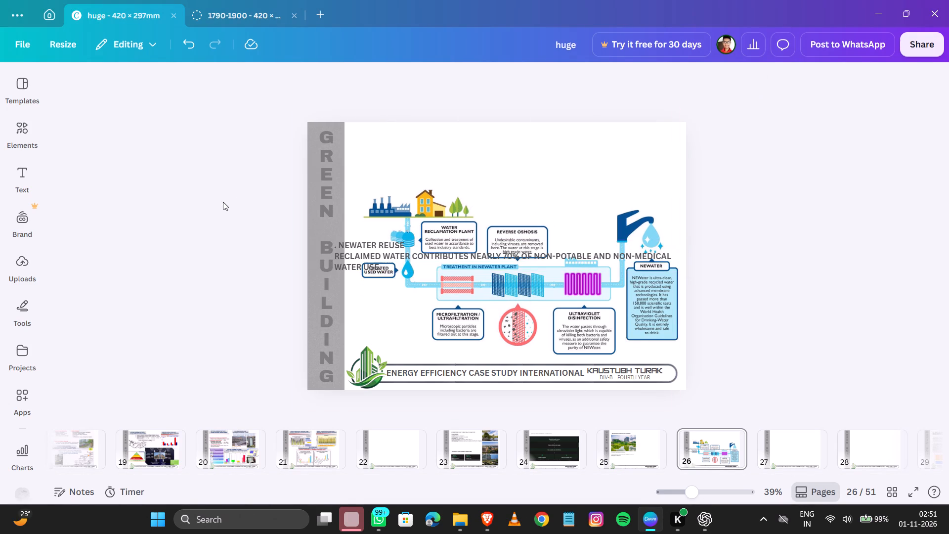
# Move the NEWater reuse text to the top of the page, above the diagram and beside the grey sidebar.
pyautogui.moveTo(393, 248); pyautogui.dragTo(416, 159)
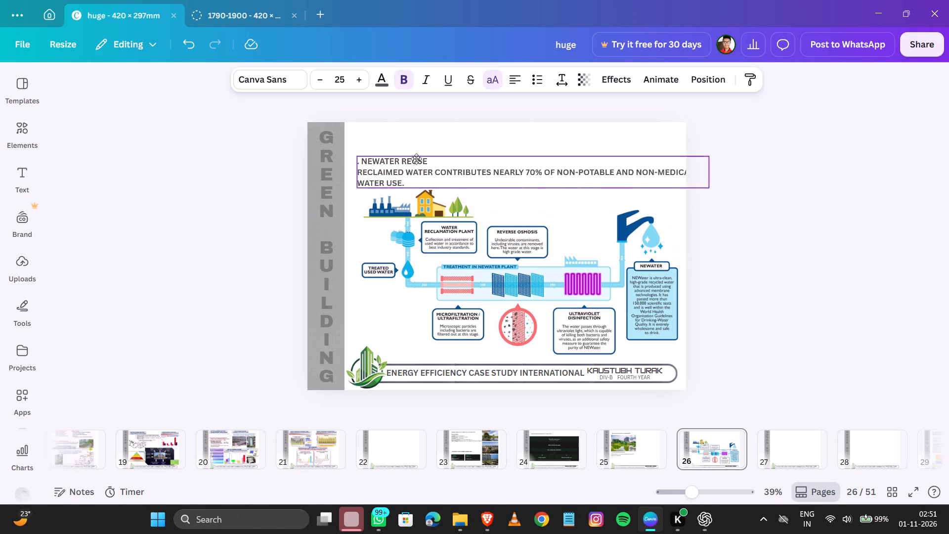
pyautogui.moveTo(416, 159); pyautogui.dragTo(404, 137)
# Remove bold from the NEWater reuse text block and apply bold only to the heading "NEWATER REUSE".
pyautogui.click(401, 82)
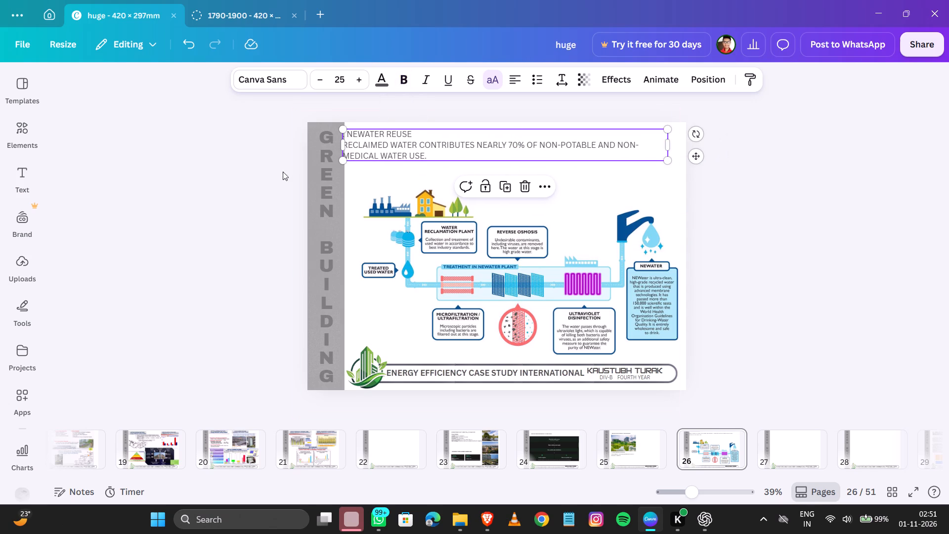
pyautogui.click(231, 185)
pyautogui.keyDown('ctrl'); pyautogui.scroll(4, 379, 141); pyautogui.keyUp('ctrl')
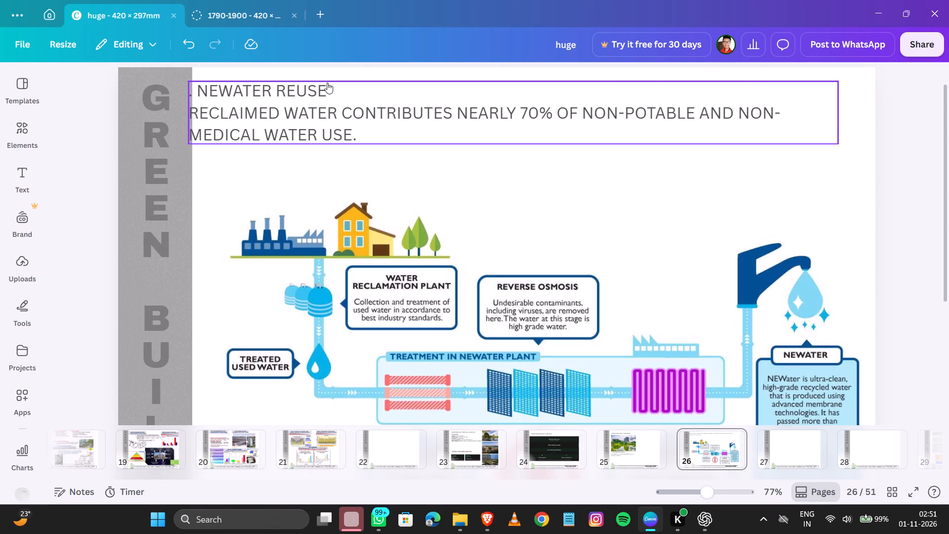
pyautogui.click(327, 83)
pyautogui.click(251, 107)
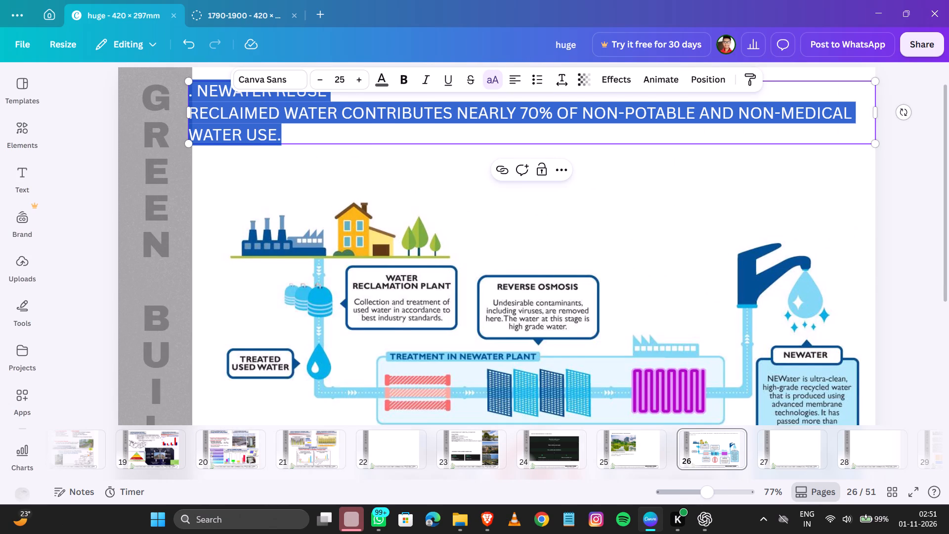
pyautogui.scroll(4, 311, 111)
pyautogui.click(339, 114)
pyautogui.moveTo(339, 114); pyautogui.dragTo(196, 111)
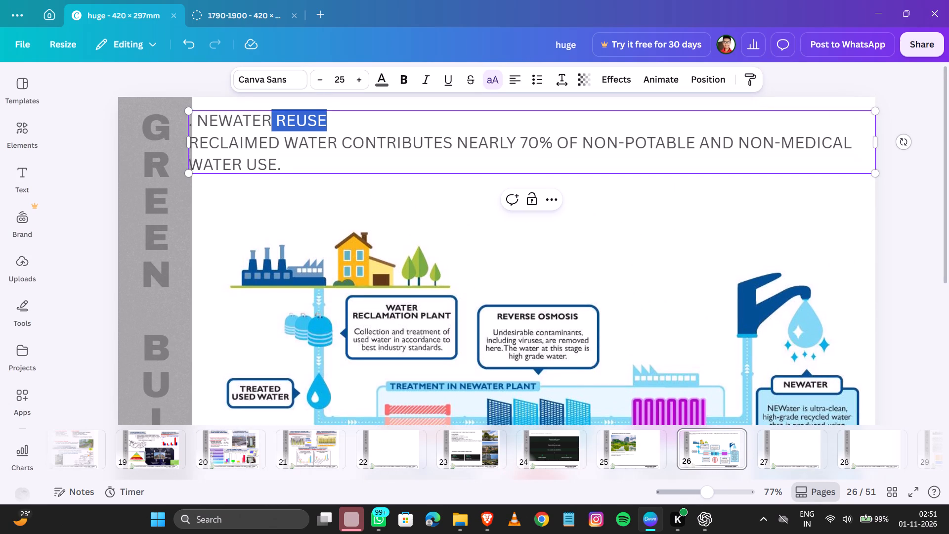
pyautogui.moveTo(196, 111); pyautogui.dragTo(197, 111)
pyautogui.click(408, 77)
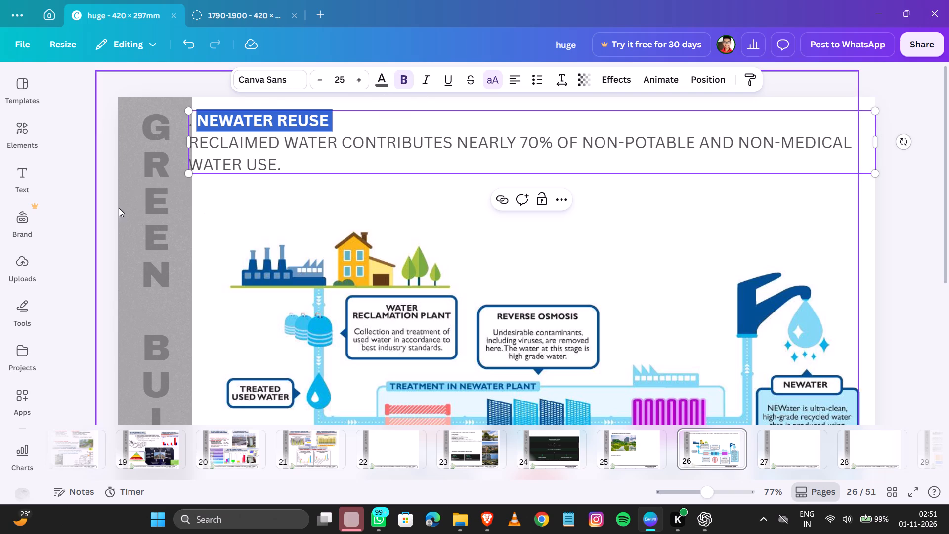
pyautogui.click(78, 194)
# Replace the stray leading period before the "NEWATER REUSE" heading with the number "2.".
pyautogui.click(207, 114)
pyautogui.click(200, 119)
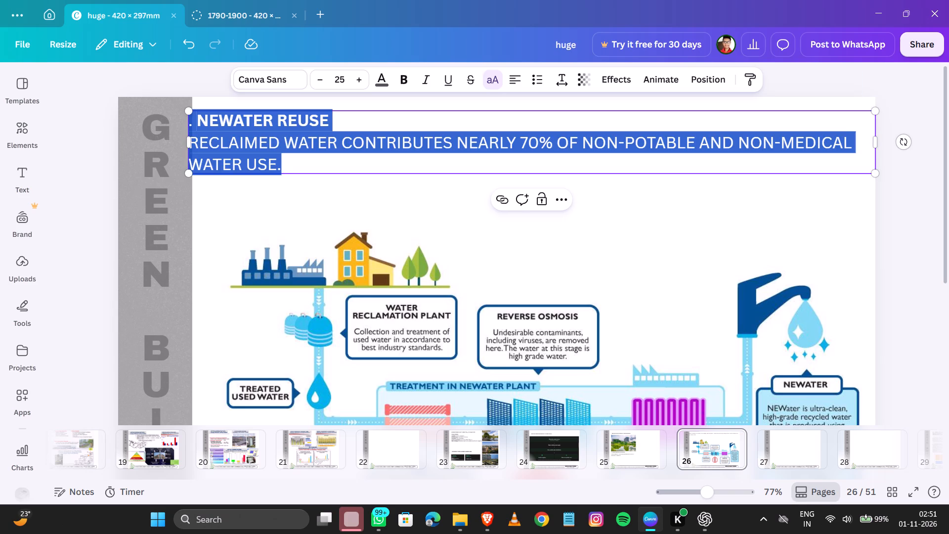
pyautogui.click(200, 119)
pyautogui.press('Left')
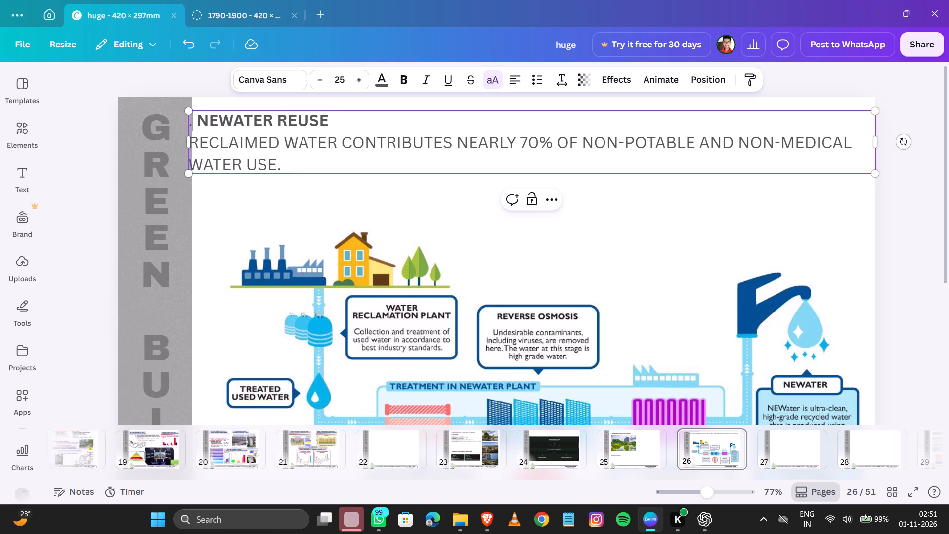
pyautogui.press('Left')
pyautogui.press('Down')
pyautogui.press('Down')
pyautogui.press('Right')
pyautogui.press('Left')
pyautogui.press('Left')
pyautogui.press('Left')
pyautogui.press('Left')
pyautogui.press('Left')
pyautogui.press('Left')
pyautogui.press('Left')
pyautogui.press('Left')
pyautogui.press('Left')
pyautogui.press('Left')
pyautogui.press('Left')
pyautogui.press('Left')
pyautogui.press('Left')
pyautogui.press('Left')
pyautogui.press('Left')
pyautogui.press('Left')
pyautogui.press('Left')
pyautogui.press('Left')
pyautogui.press('Left')
pyautogui.press('Left')
pyautogui.press('Left')
pyautogui.press('Left')
pyautogui.press('Left')
pyautogui.press('Left')
pyautogui.press('Left')
pyautogui.press('Left')
pyautogui.press('Left')
pyautogui.press('Left')
pyautogui.press('Left')
pyautogui.press('Left')
pyautogui.press('Left')
pyautogui.press('Left')
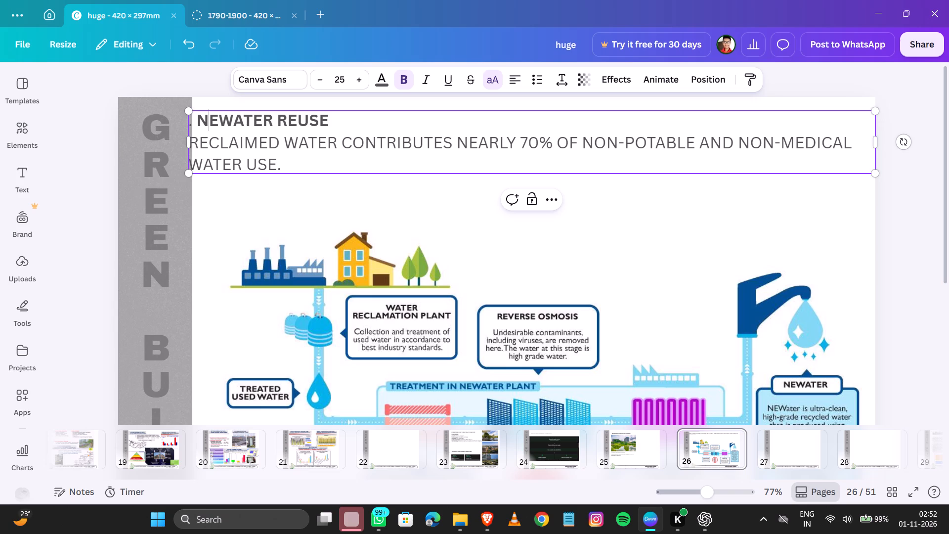
pyautogui.press('Left')
pyautogui.press('Left')
pyautogui.press('Left')
pyautogui.press('Down')
pyautogui.press('2')
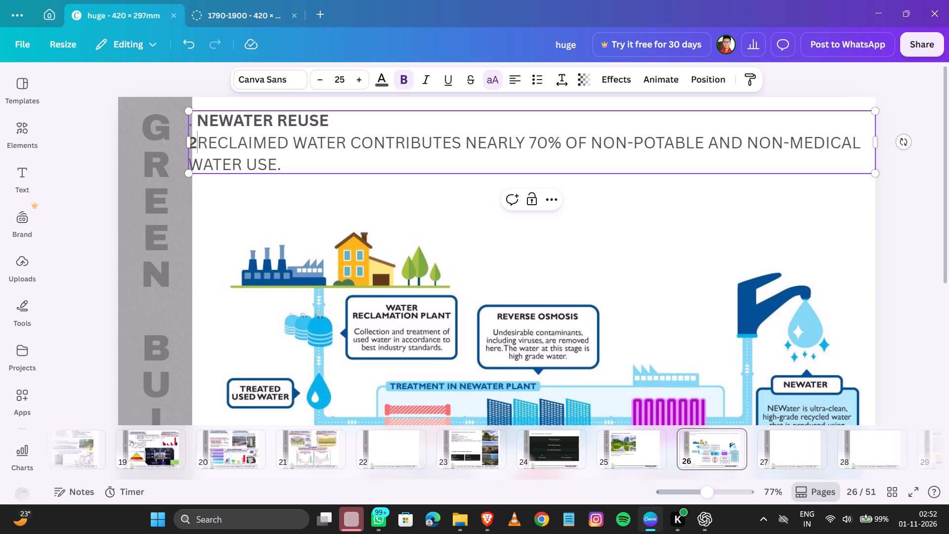
pyautogui.press('BackSpace')
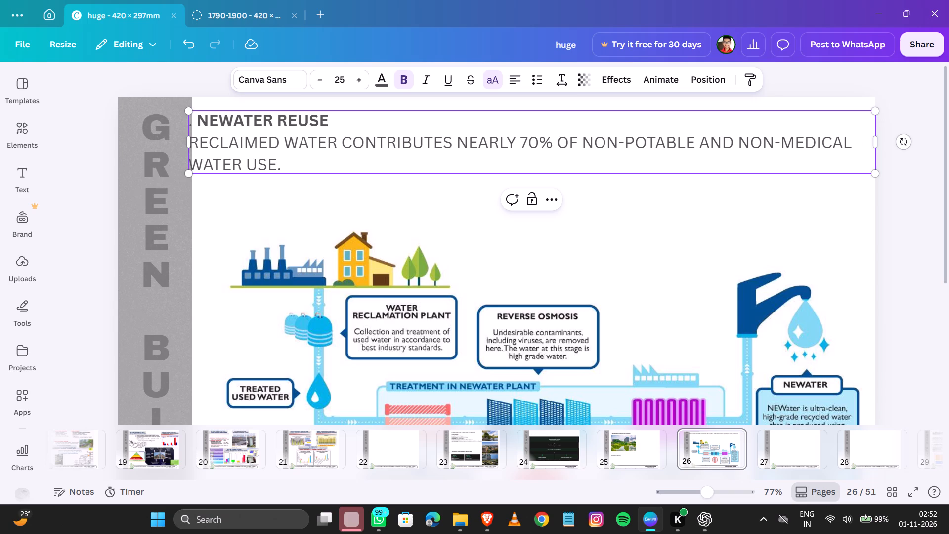
pyautogui.press('Left')
pyautogui.press('Left')
pyautogui.press('Left')
pyautogui.press('Left')
pyautogui.press('Left')
pyautogui.press('Left')
pyautogui.press('Left')
pyautogui.press('Left')
pyautogui.press('Left')
pyautogui.press('Left')
pyautogui.press('Left')
pyautogui.press('Left')
pyautogui.press('Left')
pyautogui.press('Left')
pyautogui.press('Left')
pyautogui.press('Left')
pyautogui.press('Left')
pyautogui.press('Right')
pyautogui.press('Right')
pyautogui.press('Left')
pyautogui.press('2')
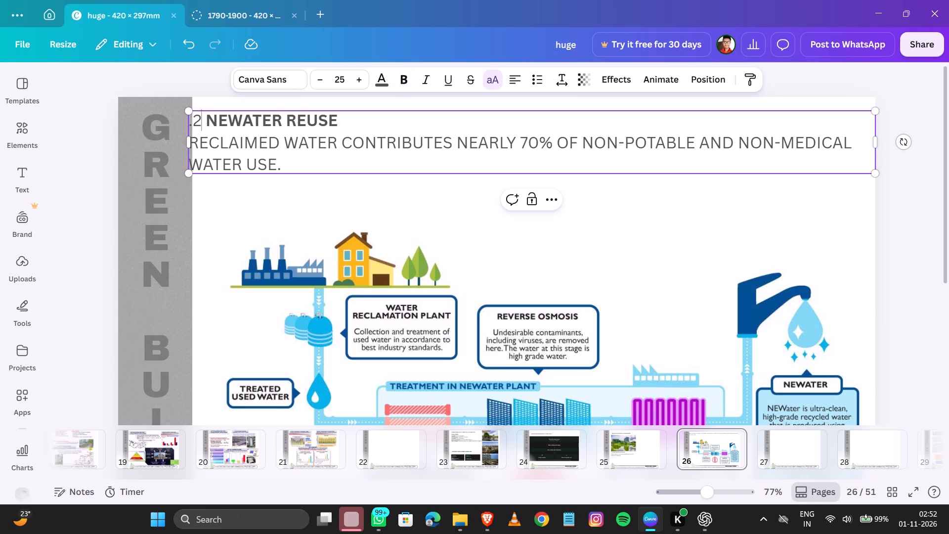
pyautogui.press('.')
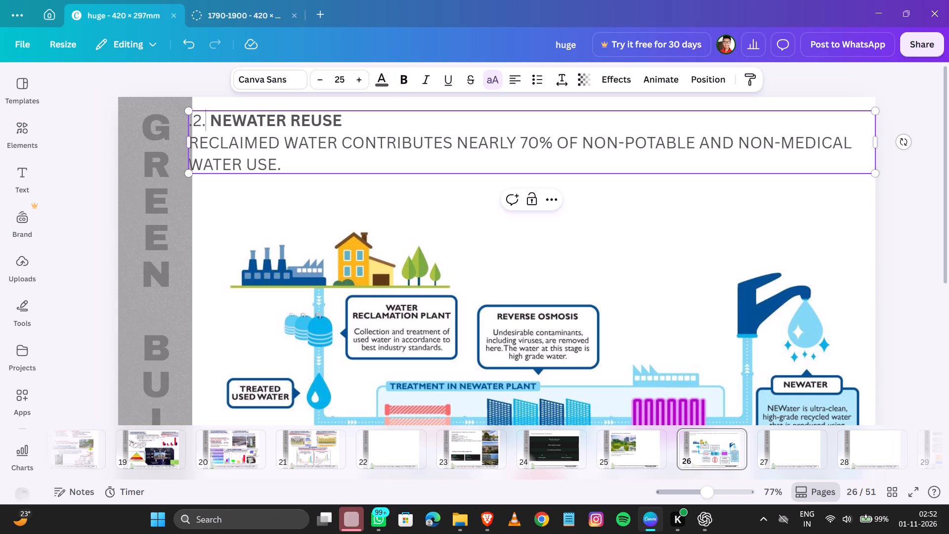
pyautogui.press('Left')
pyautogui.press('Left')
pyautogui.press('BackSpace')
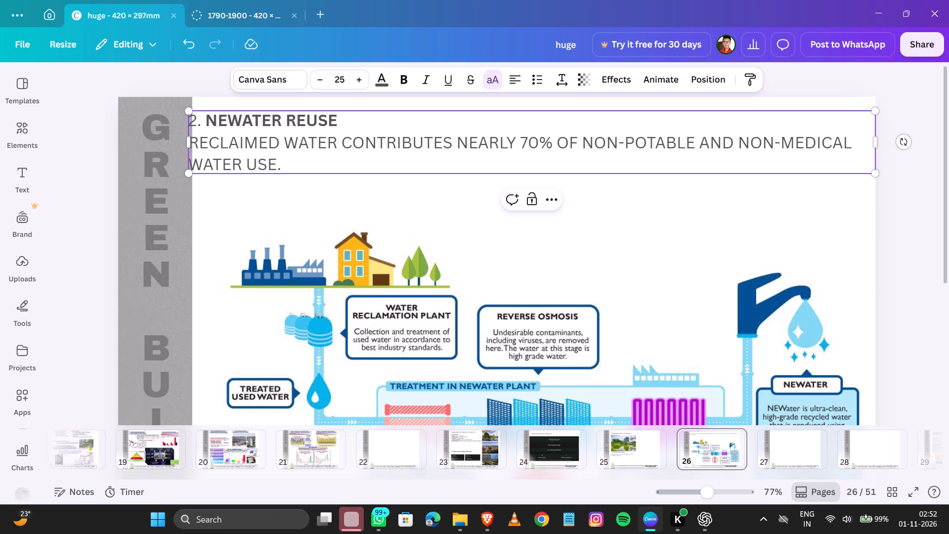
pyautogui.click(70, 217)
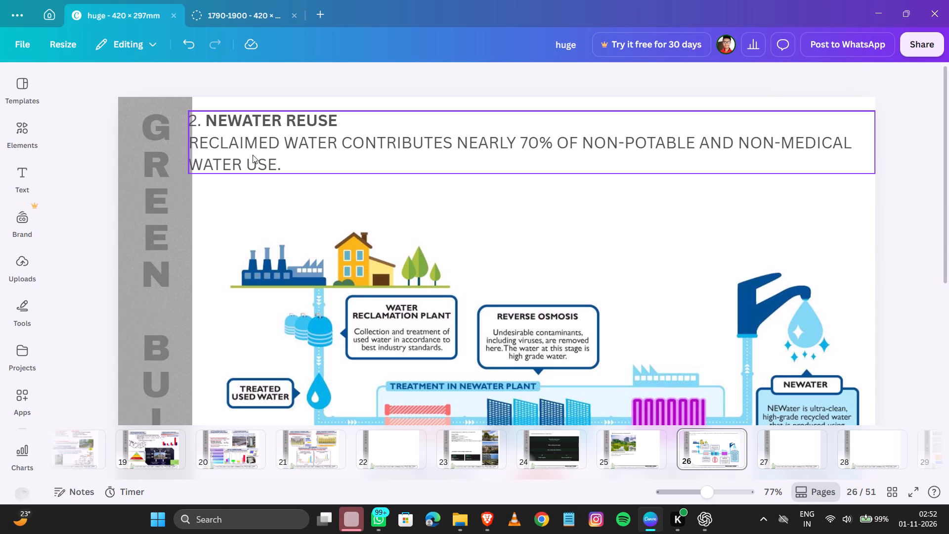
# Shift the NEWater reuse text box clear of the grey sidebar and narrow it to about 370 mm, inside the page edge.
pyautogui.moveTo(253, 155); pyautogui.dragTo(260, 152)
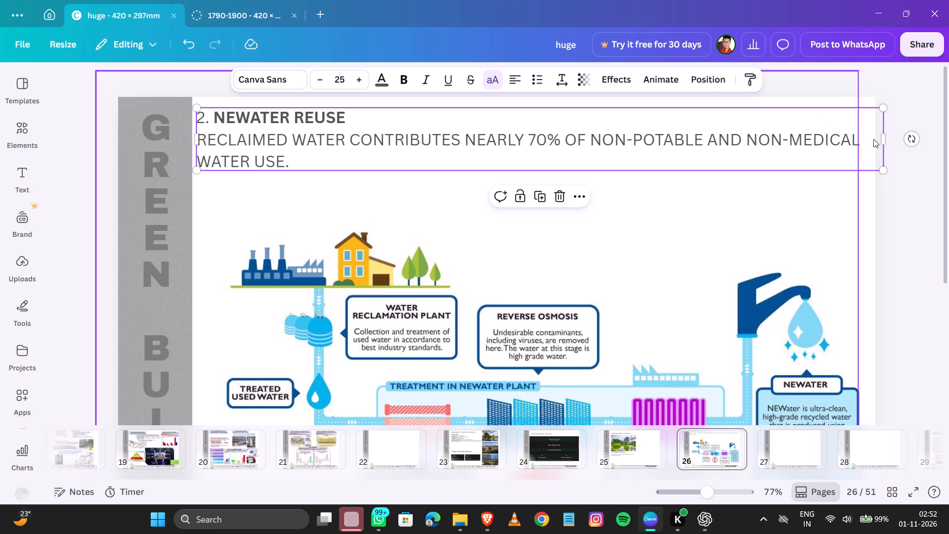
pyautogui.moveTo(890, 138); pyautogui.dragTo(871, 140)
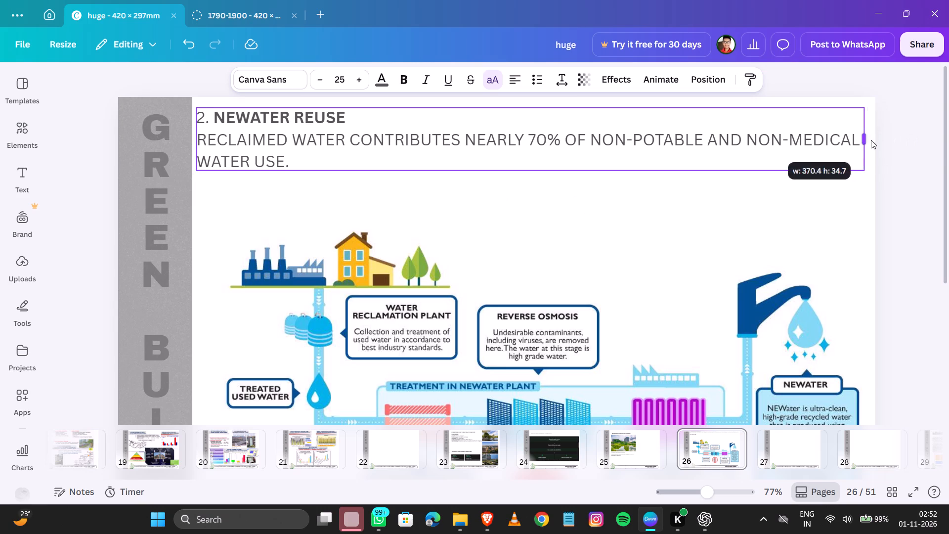
pyautogui.moveTo(871, 140); pyautogui.dragTo(869, 140)
# Reduce the NEWater reuse text to font size 22.
pyautogui.tripleClick(323, 81)
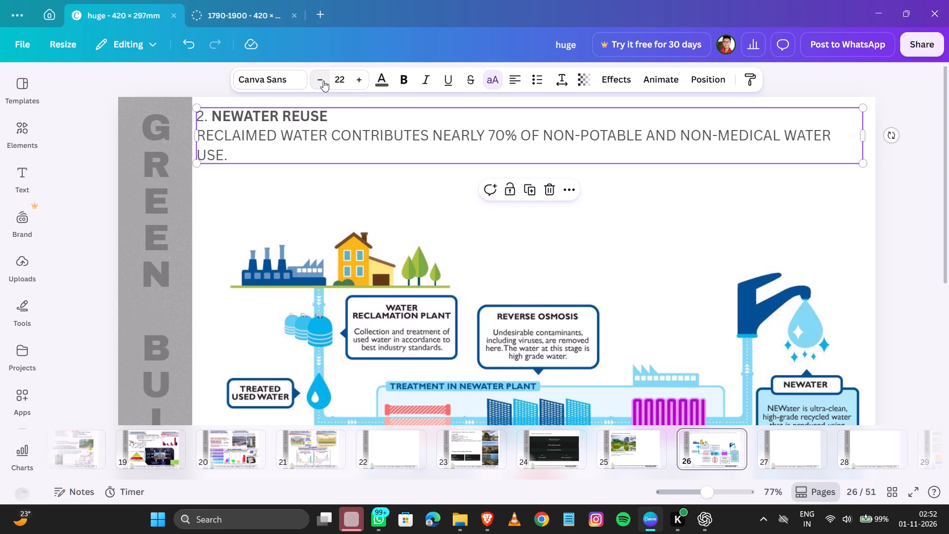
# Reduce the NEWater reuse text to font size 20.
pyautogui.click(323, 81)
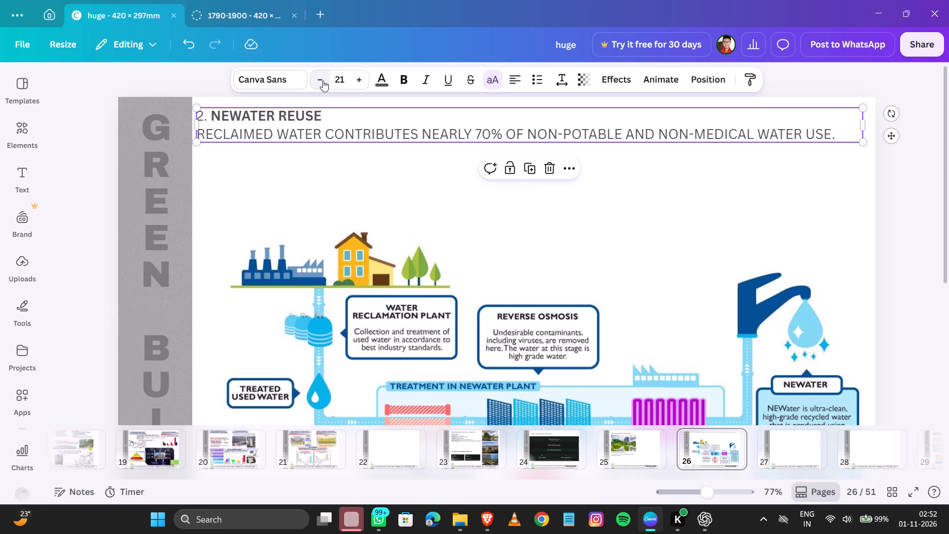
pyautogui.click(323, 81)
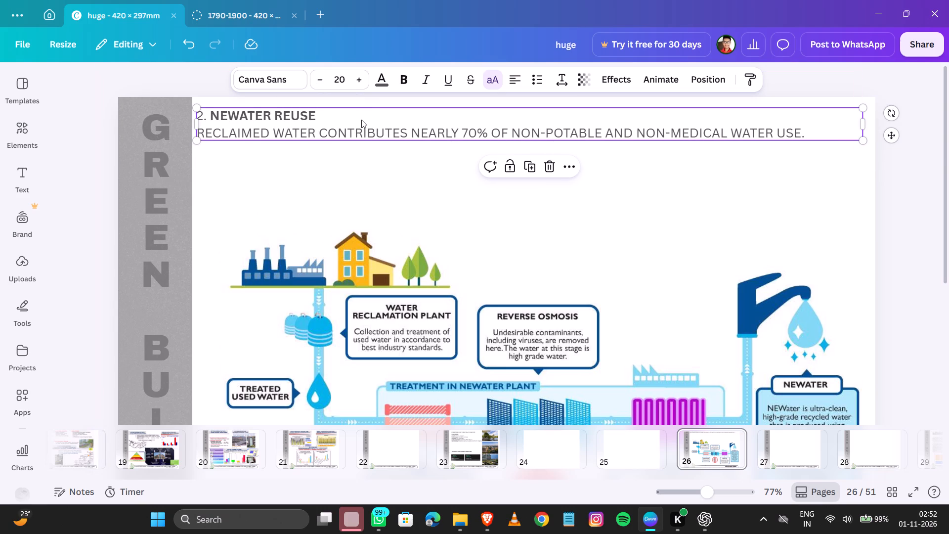
# Move the NEWater reuse text block on page 26 away from the grey sidebar and down from the page's upper edge.
pyautogui.press('Down')
pyautogui.press('Right')
pyautogui.press('Right')
pyautogui.press('Right')
pyautogui.press('Right')
pyautogui.press('Right')
pyautogui.press('Right')
pyautogui.press('Right')
pyautogui.press('Right')
pyautogui.press('Right')
pyautogui.press('Right')
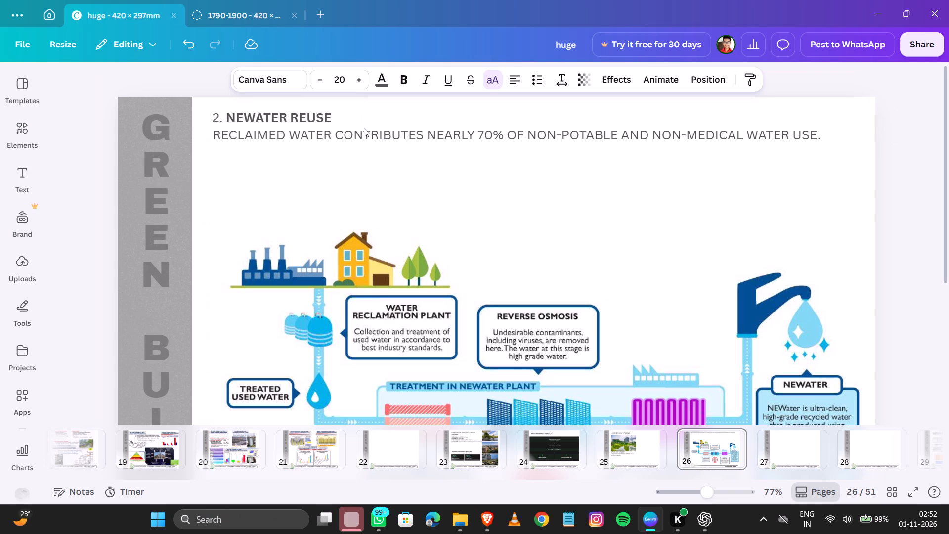
pyautogui.press('Down')
pyautogui.press('Down')
pyautogui.press('Down')
pyautogui.press('Down')
pyautogui.press('Down')
pyautogui.press('Down')
pyautogui.press('Down')
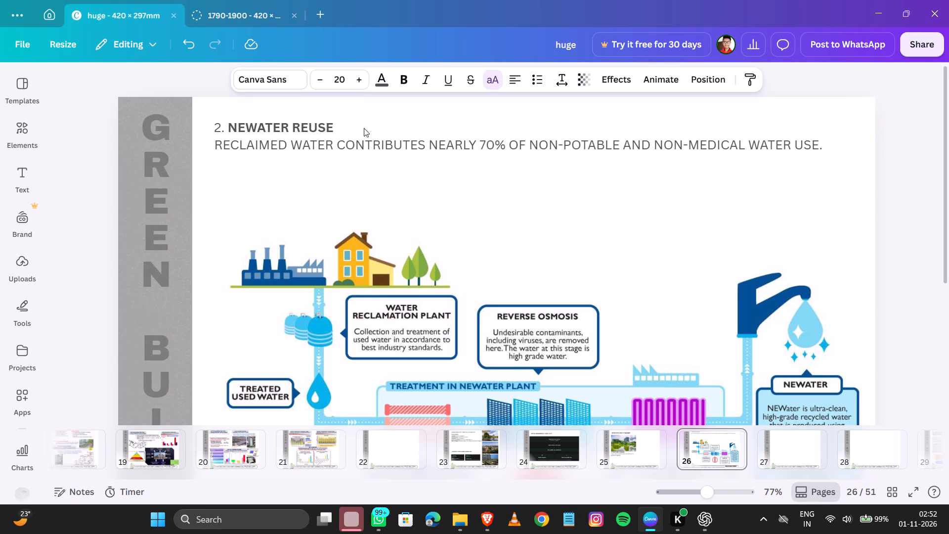
pyautogui.press('Down')
pyautogui.press('Down')
pyautogui.press('Right')
pyautogui.press('Right')
pyautogui.press('Right')
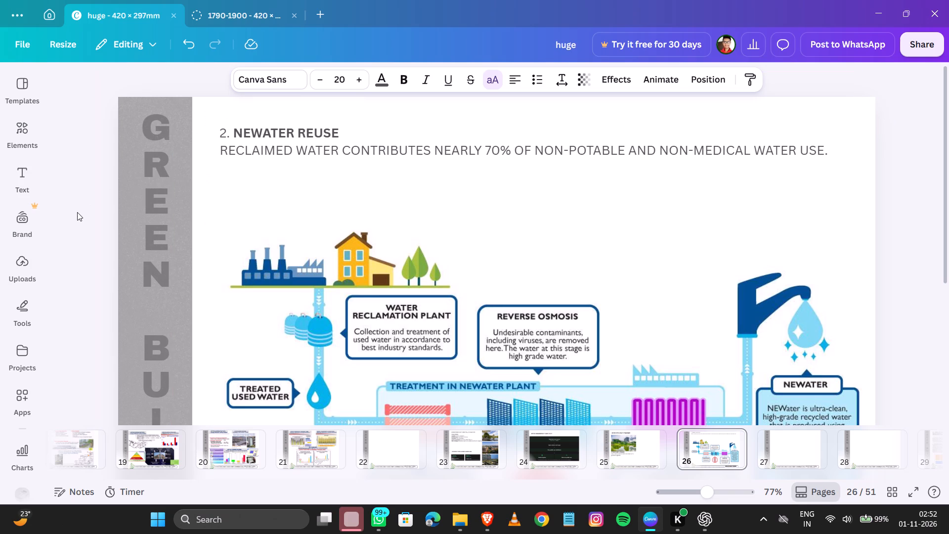
pyautogui.click(77, 213)
pyautogui.keyDown('ctrl'); pyautogui.scroll(-4, 316, 220); pyautogui.keyUp('ctrl')
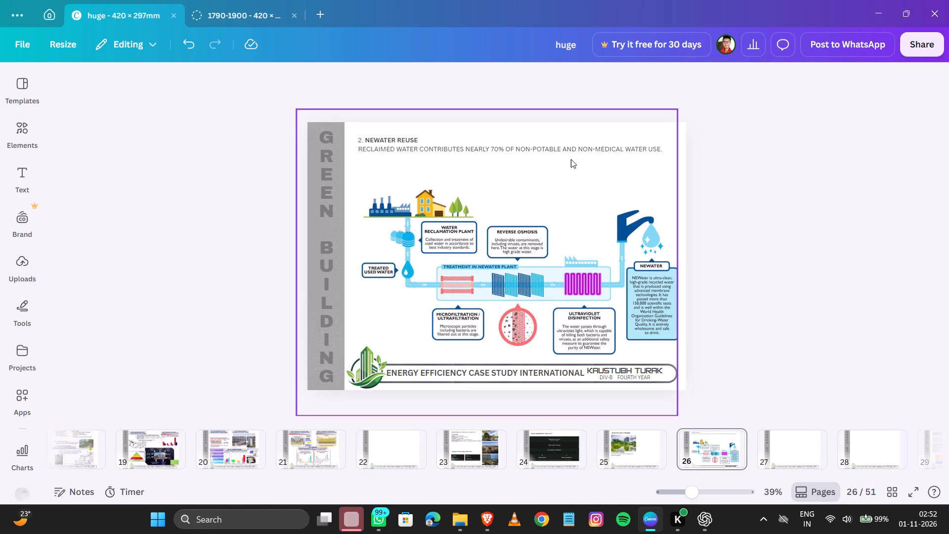
pyautogui.moveTo(434, 140); pyautogui.dragTo(434, 149)
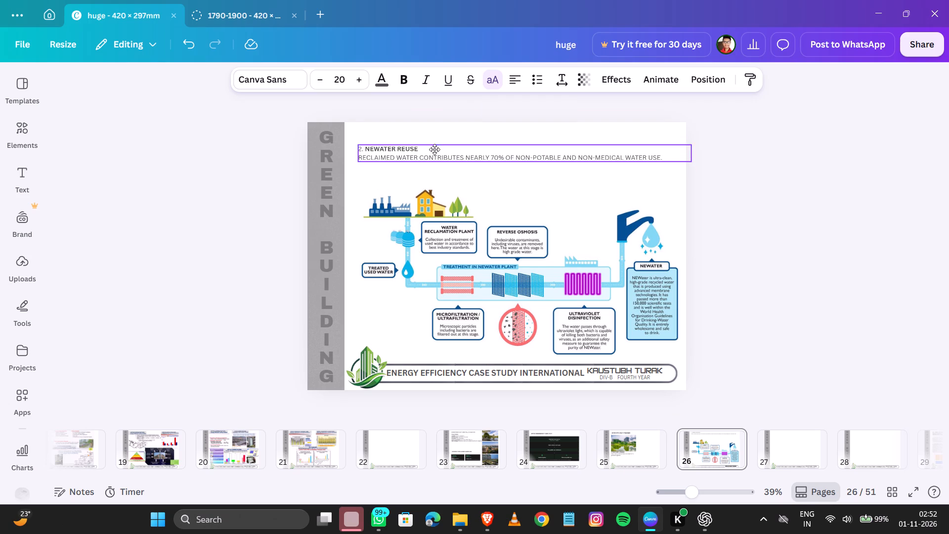
pyautogui.moveTo(434, 149); pyautogui.dragTo(434, 146)
# Increase the NEWater reuse text to font size 23.
pyautogui.doubleClick(360, 74)
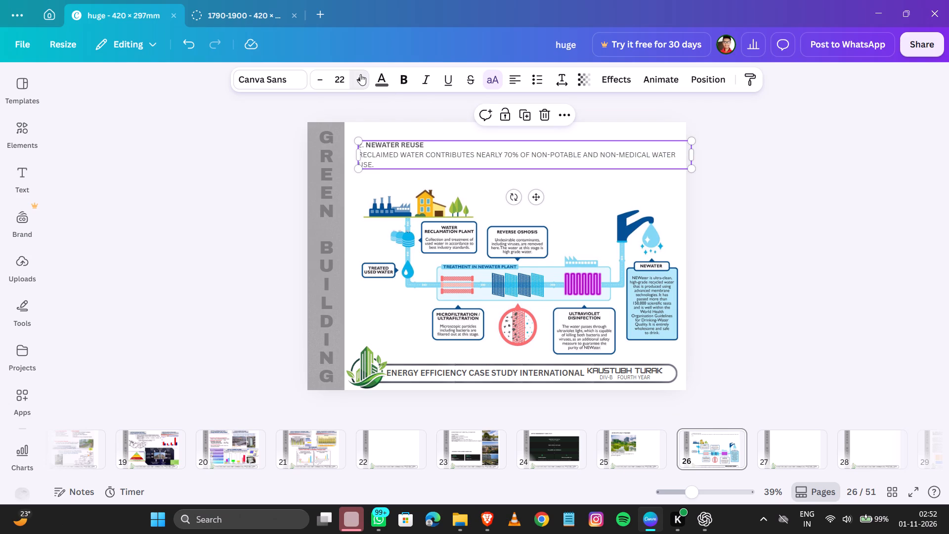
pyautogui.click(360, 74)
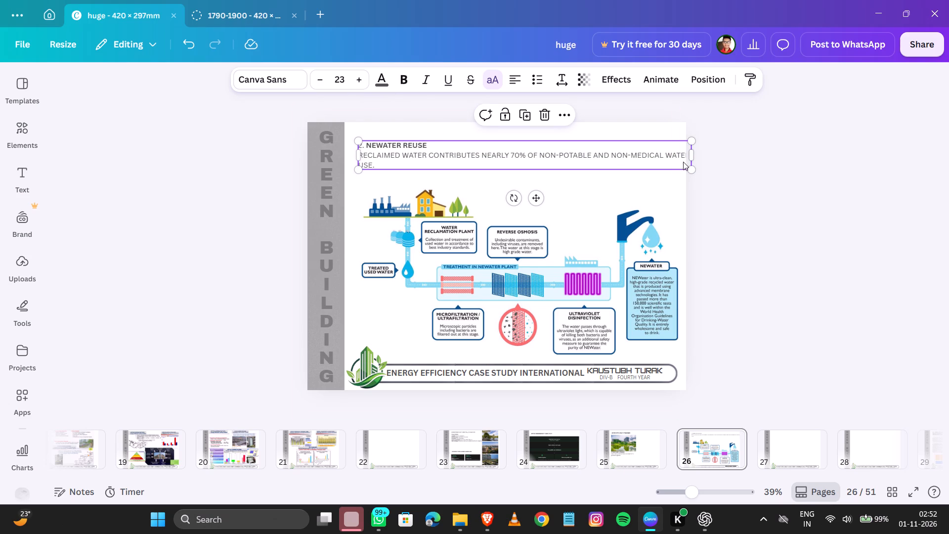
pyautogui.moveTo(695, 153); pyautogui.dragTo(684, 154)
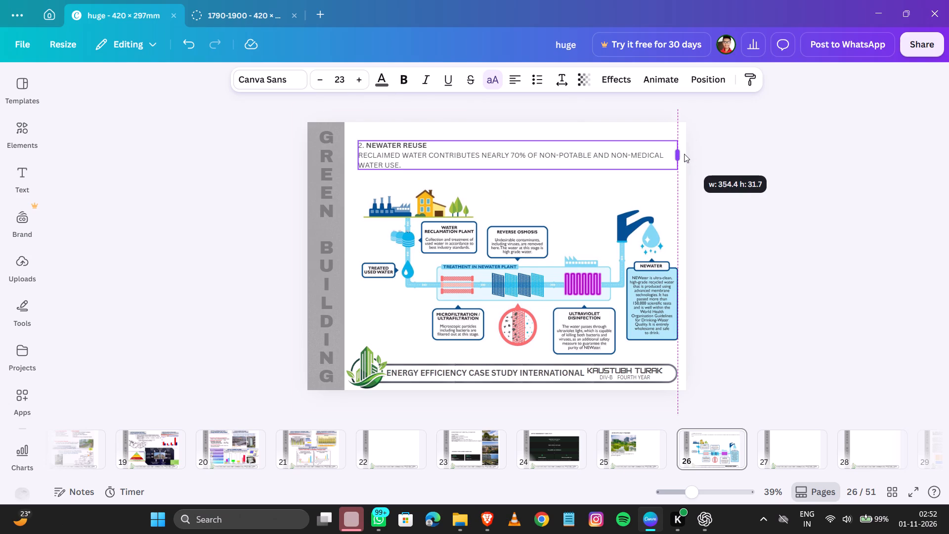
pyautogui.moveTo(684, 154); pyautogui.dragTo(673, 154)
pyautogui.click(769, 189)
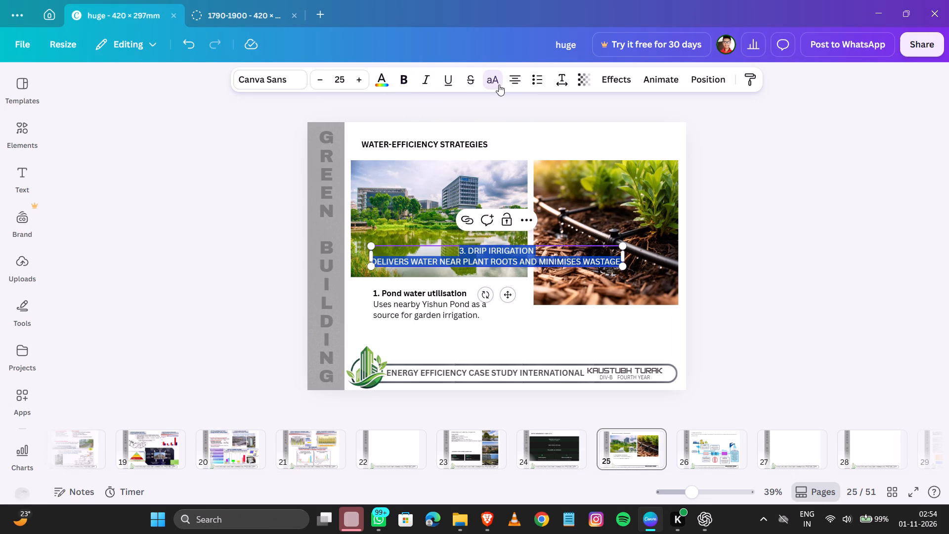
pyautogui.click(499, 85)
pyautogui.click(236, 283)
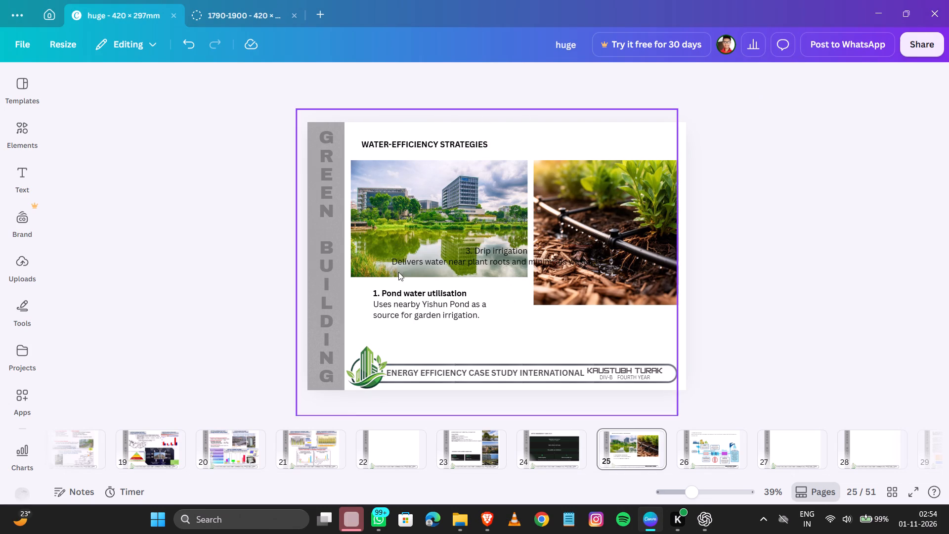
# Place the drip irrigation text beneath its image, left-align it and narrow its box so it wraps to three lines.
pyautogui.moveTo(502, 253); pyautogui.dragTo(579, 321)
pyautogui.click(584, 323)
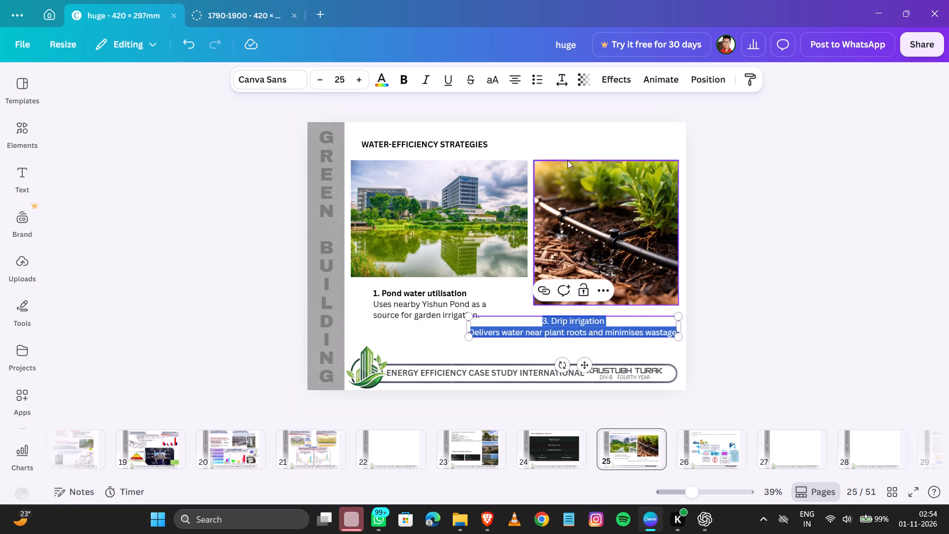
pyautogui.click(518, 78)
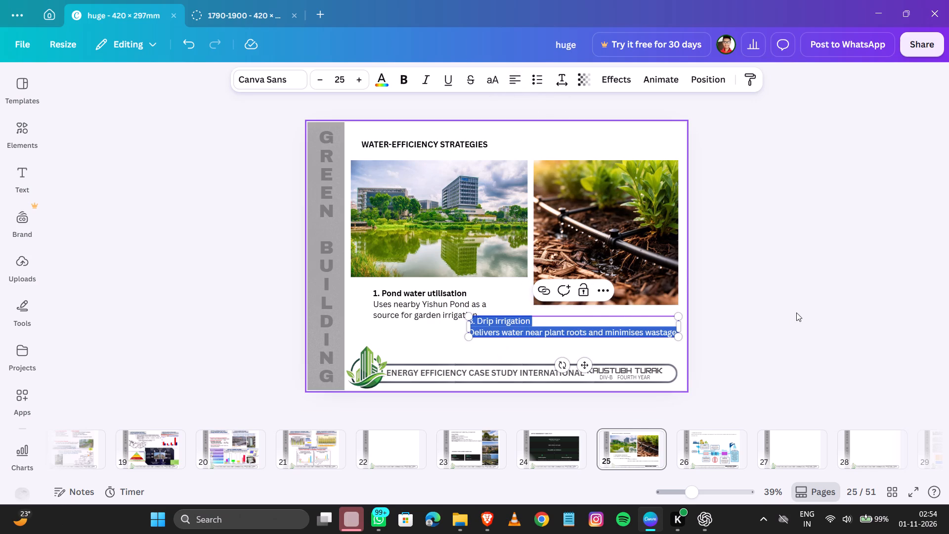
pyautogui.click(796, 312)
pyautogui.click(622, 318)
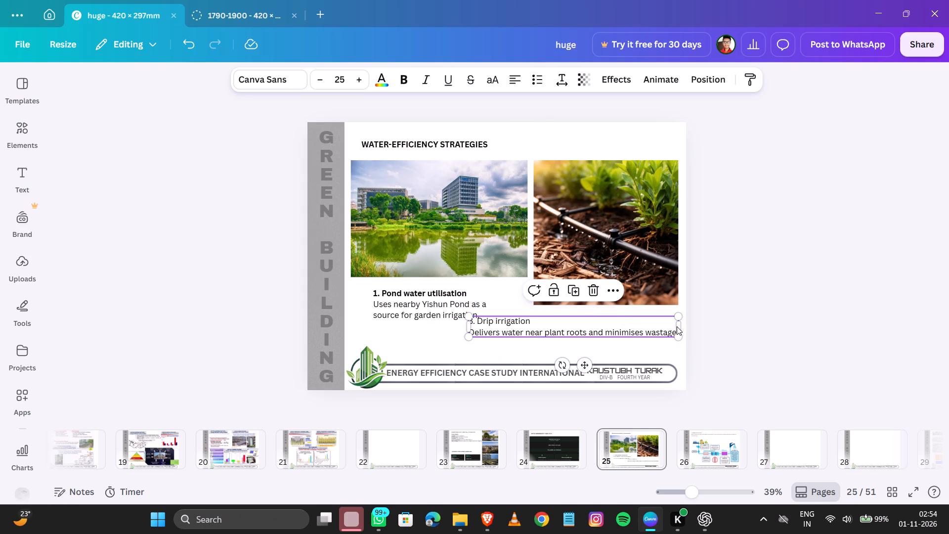
pyautogui.moveTo(679, 326); pyautogui.dragTo(595, 322)
pyautogui.click(783, 328)
pyautogui.moveTo(538, 327); pyautogui.dragTo(608, 332)
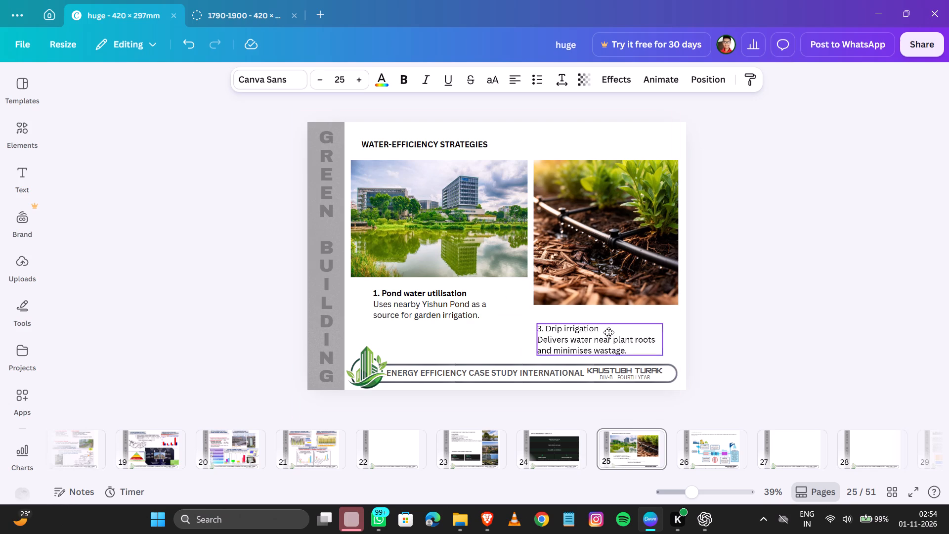
pyautogui.moveTo(608, 332); pyautogui.dragTo(610, 327)
# Make only the "3. Drip irrigation" heading line bold.
pyautogui.keyDown('ctrl'); pyautogui.scroll(4, 610, 327); pyautogui.keyUp('ctrl')
pyautogui.click(718, 334)
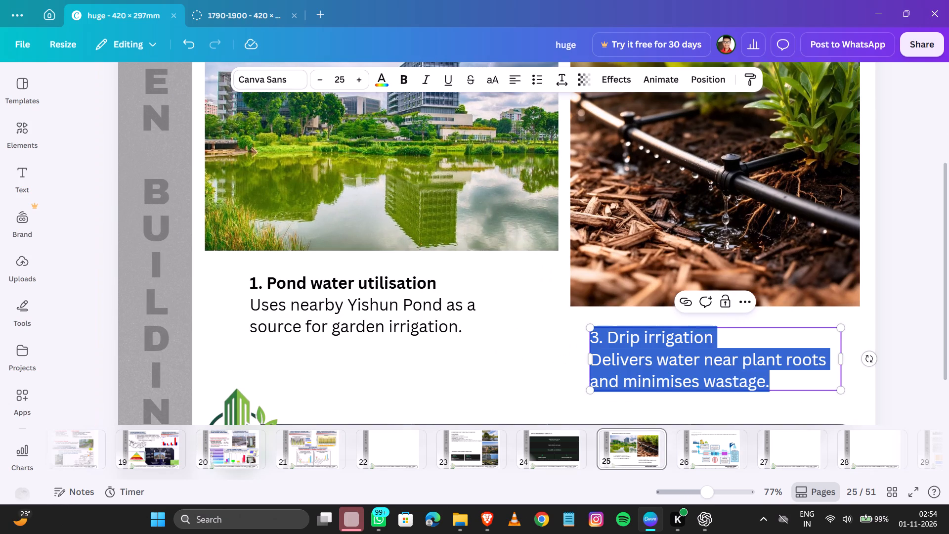
pyautogui.moveTo(717, 340); pyautogui.dragTo(593, 338)
pyautogui.click(405, 76)
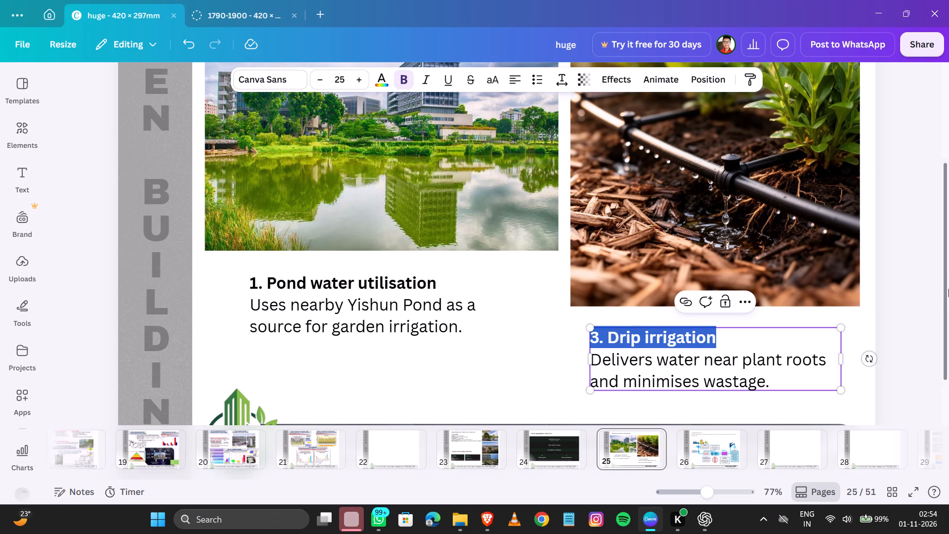
pyautogui.click(912, 284)
# Replace the word "ENERGY" with "water" in page 25's footer title.
pyautogui.keyDown('ctrl'); pyautogui.scroll(-3, 557, 378); pyautogui.keyUp('ctrl')
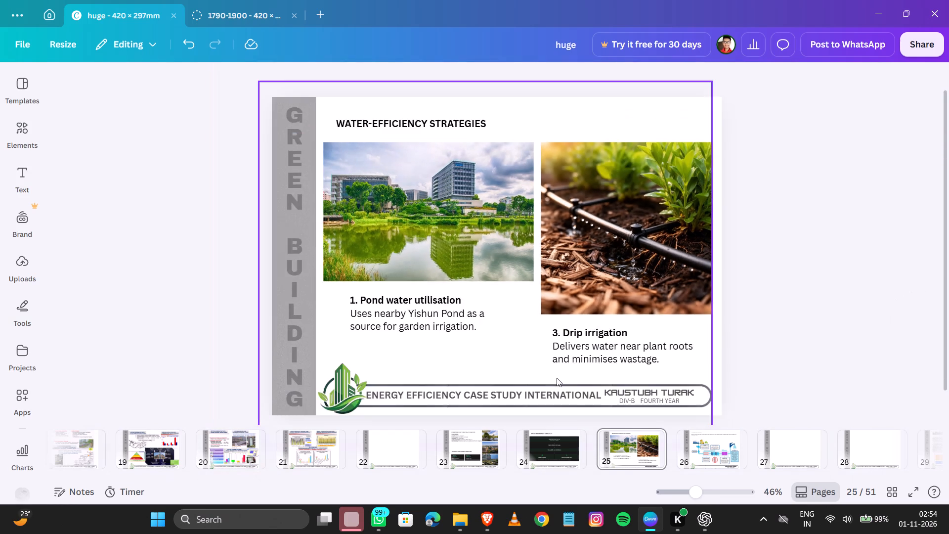
pyautogui.keyDown('ctrl'); pyautogui.scroll(-3, 557, 378); pyautogui.keyUp('ctrl')
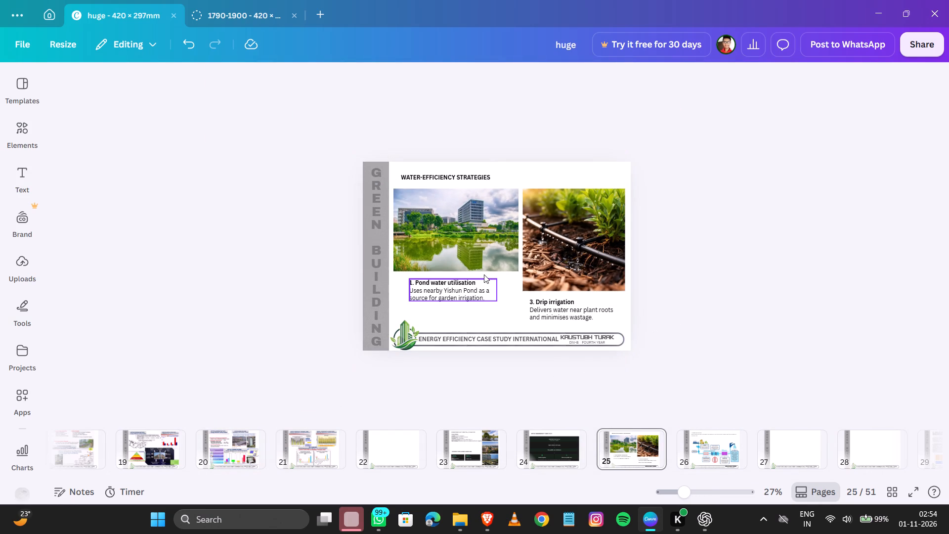
pyautogui.scroll(1, 484, 274)
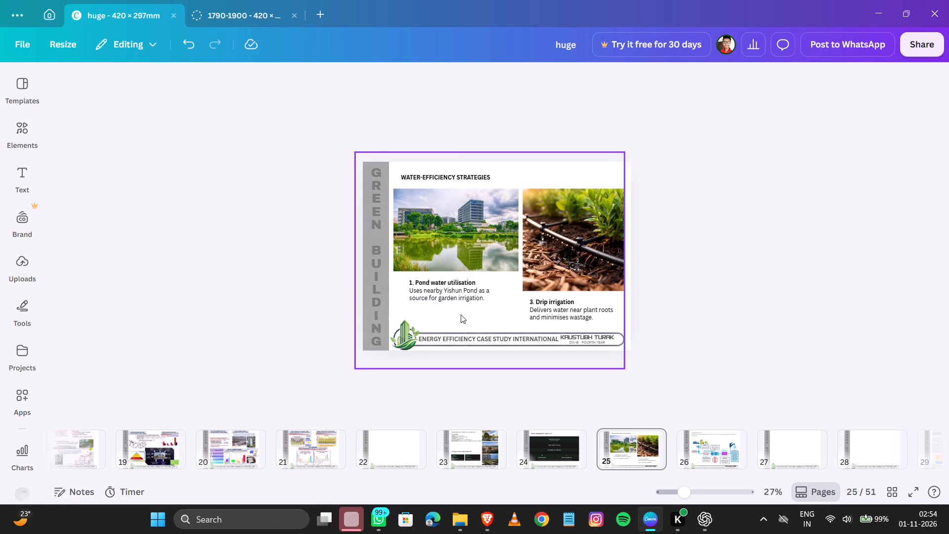
pyautogui.keyDown('ctrl'); pyautogui.scroll(5, 462, 320); pyautogui.keyUp('ctrl')
pyautogui.keyDown('ctrl'); pyautogui.scroll(-2, 448, 369); pyautogui.keyUp('ctrl')
pyautogui.keyDown('ctrl'); pyautogui.scroll(2, 405, 418); pyautogui.keyUp('ctrl')
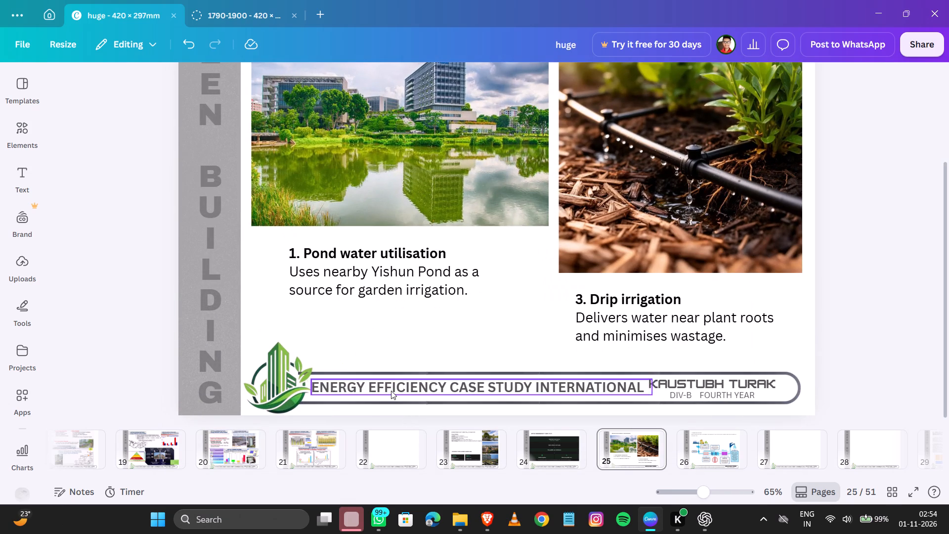
pyautogui.click(391, 391)
pyautogui.click(364, 388)
pyautogui.click(364, 388)
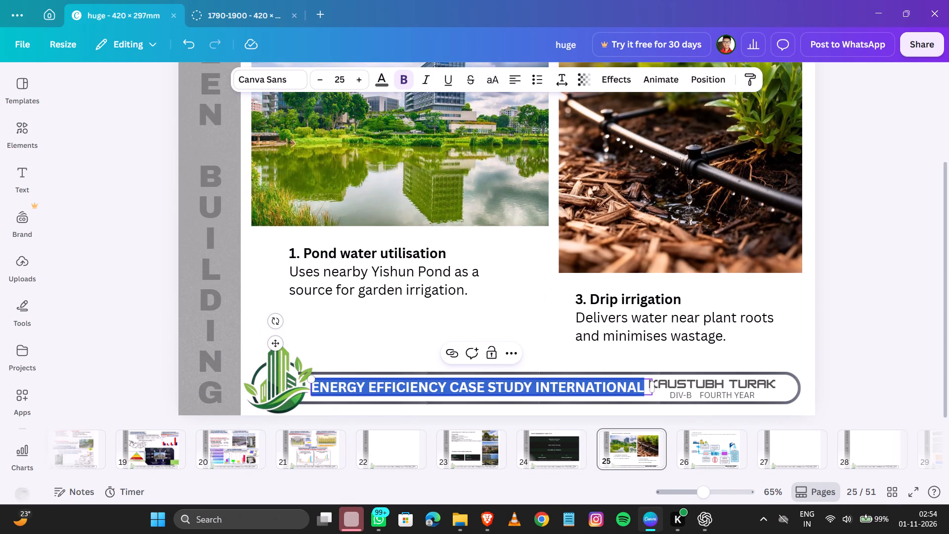
pyautogui.click(360, 384)
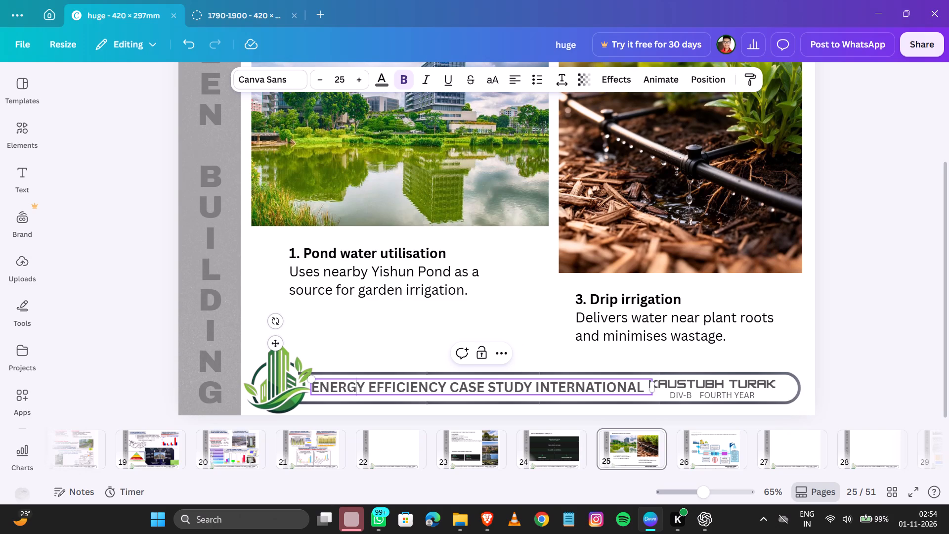
pyautogui.press('Right')
pyautogui.press('BackSpace')
pyautogui.press('BackSpace')
pyautogui.press('BackSpace')
pyautogui.press('BackSpace')
pyautogui.press('BackSpace')
pyautogui.press('BackSpace')
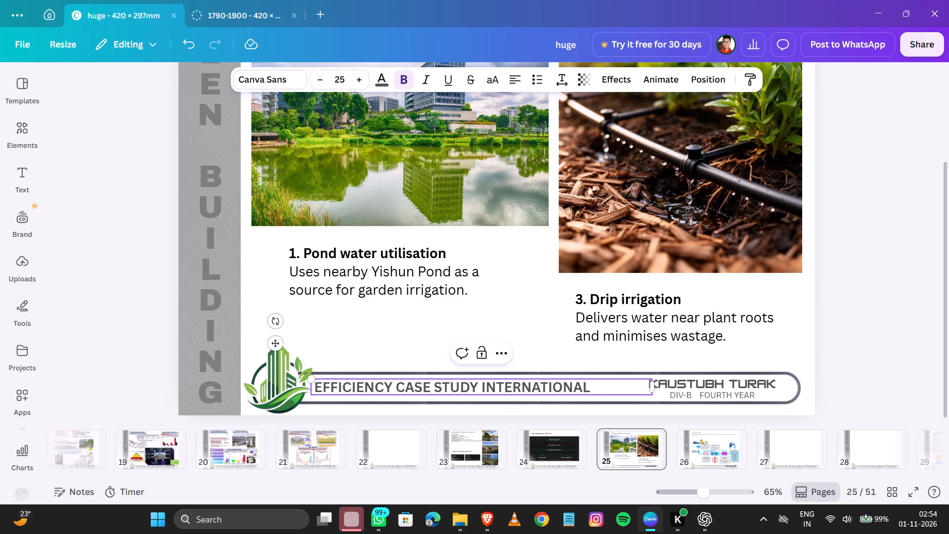
pyautogui.write('water')
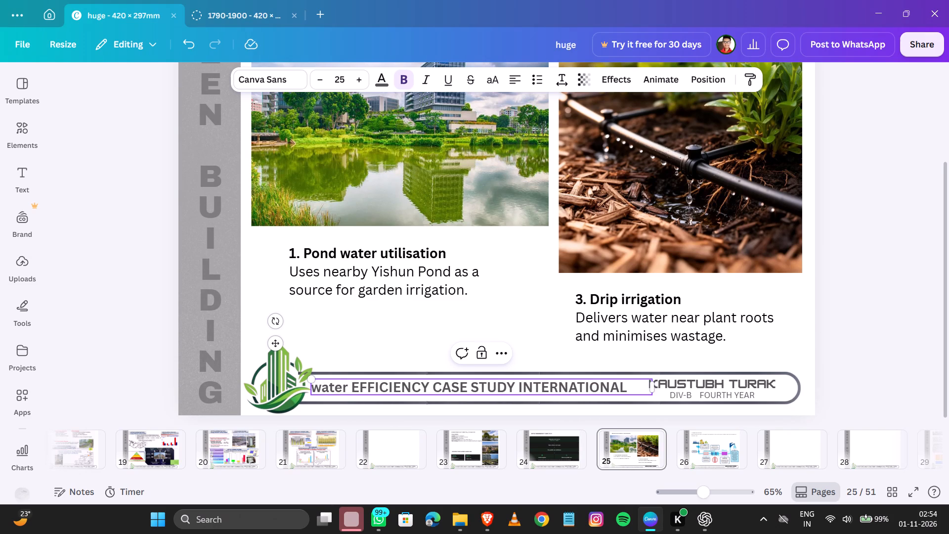
# Set the word "water" in the footer title to uppercase.
pyautogui.click(347, 385)
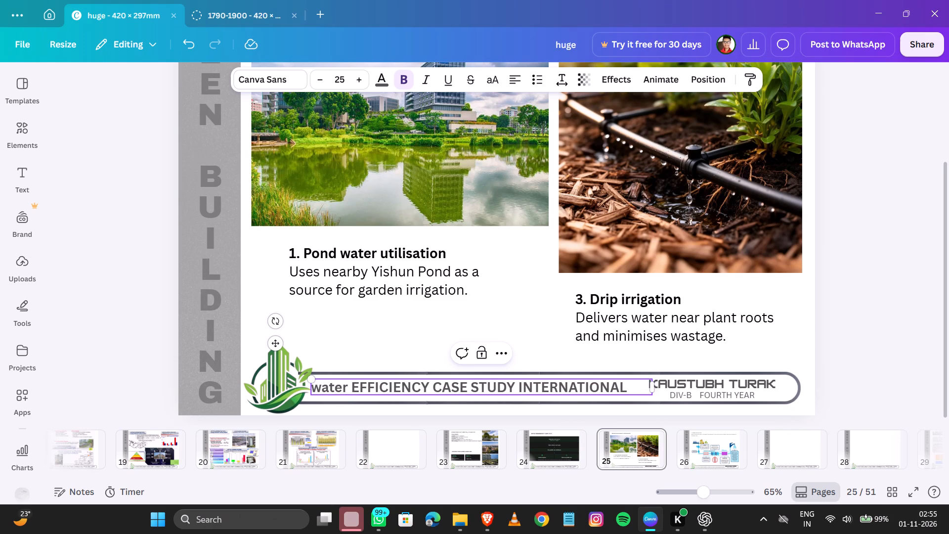
pyautogui.click(338, 387)
pyautogui.click(338, 387)
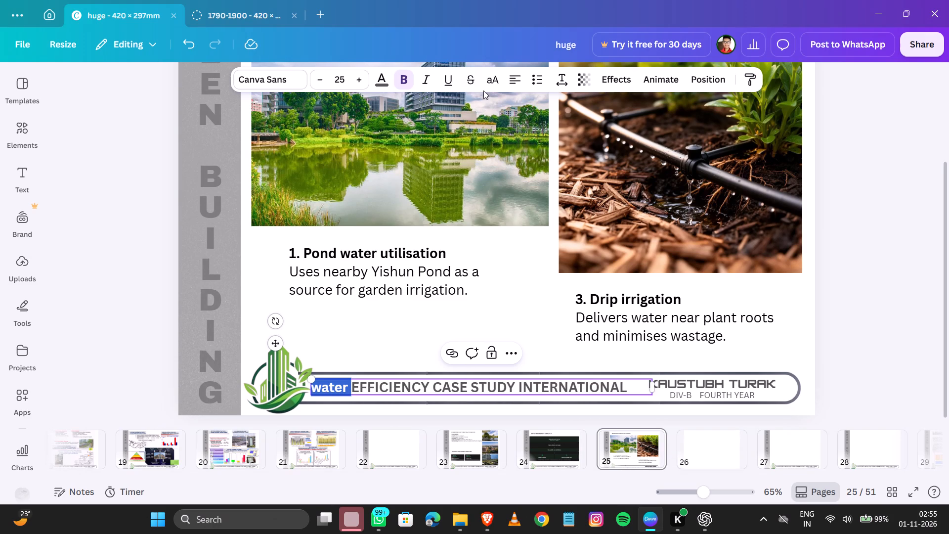
pyautogui.click(491, 75)
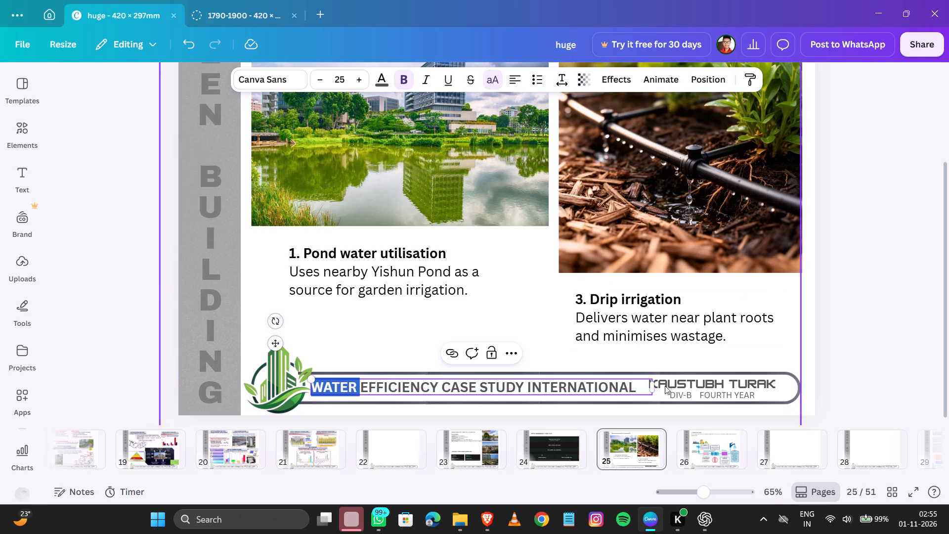
# Narrow the footer title's text box to fit its wording, then nudge it slightly away from the building logo and down.
pyautogui.moveTo(656, 389); pyautogui.dragTo(642, 389)
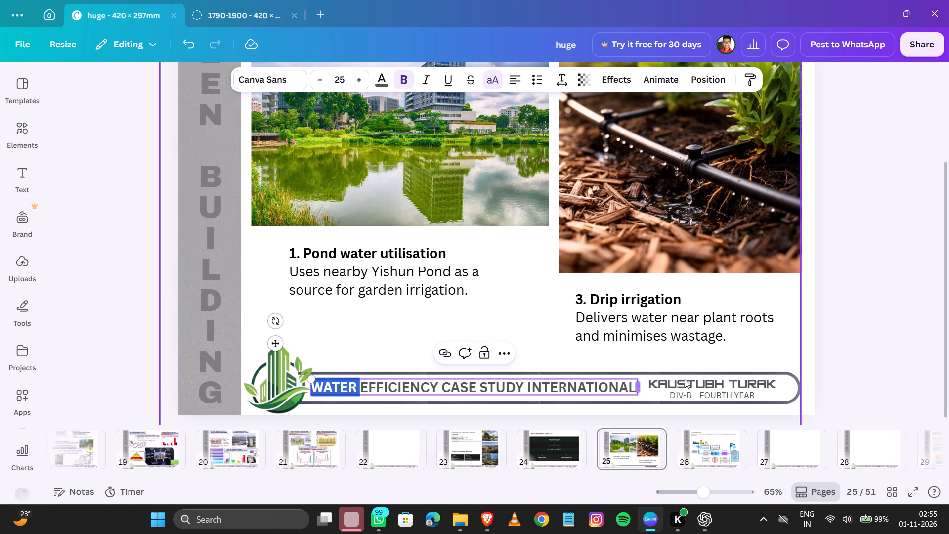
pyautogui.click(851, 303)
pyautogui.click(565, 381)
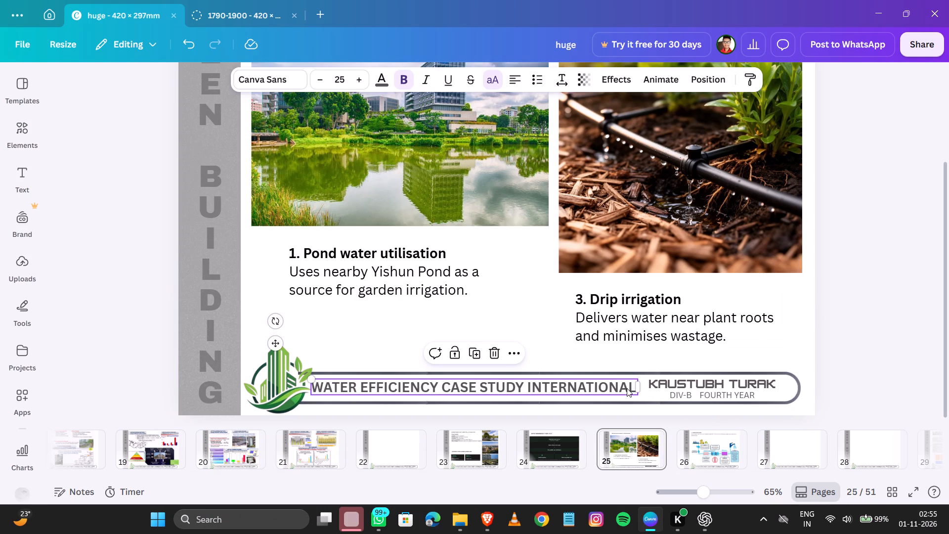
pyautogui.press('Right')
pyautogui.press('Right')
pyautogui.press('Right')
pyautogui.press('Right')
pyautogui.press('Down')
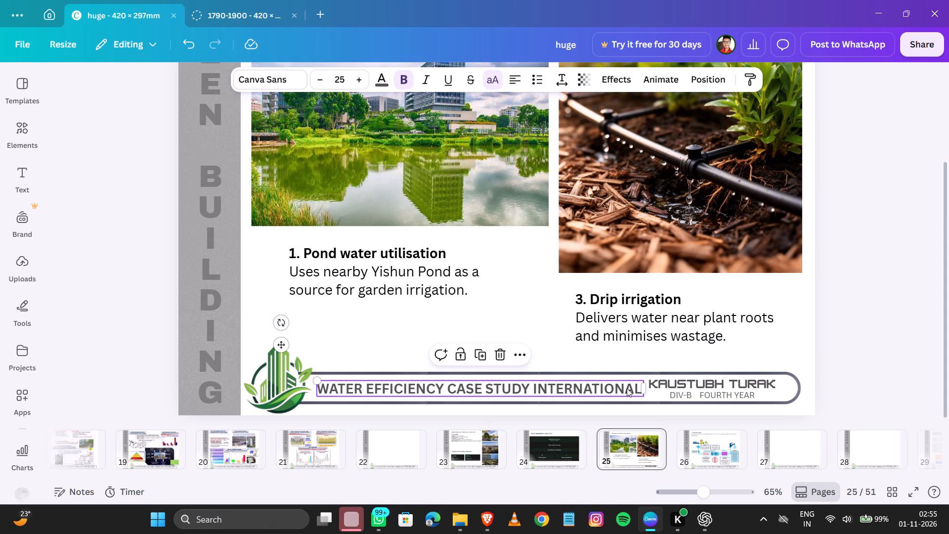
pyautogui.click(844, 319)
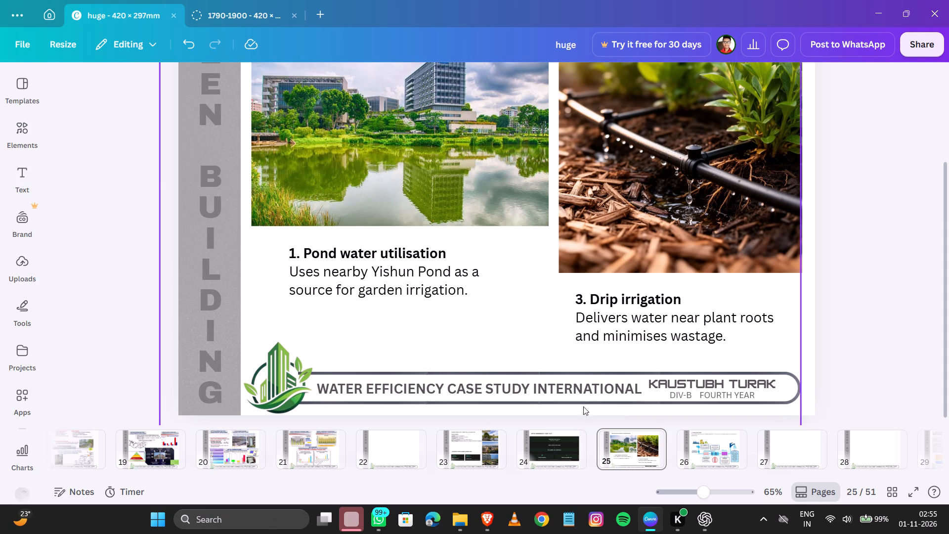
# Replace page 24's footer title with a copy of page 25's "WATER EFFICIENCY CASE STUDY INTERNATIONAL" title.
pyautogui.click(581, 397)
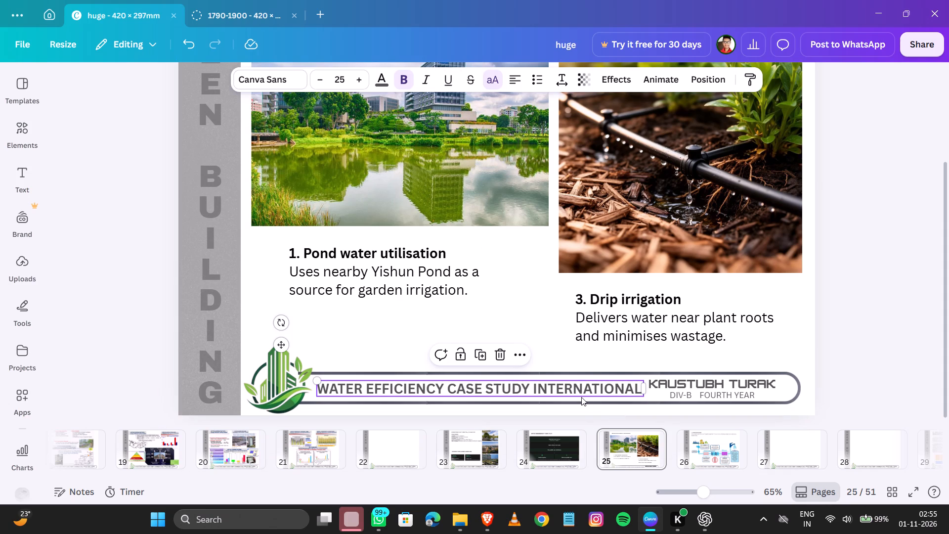
pyautogui.hotkey('ctrl', 'c')
pyautogui.click(859, 304)
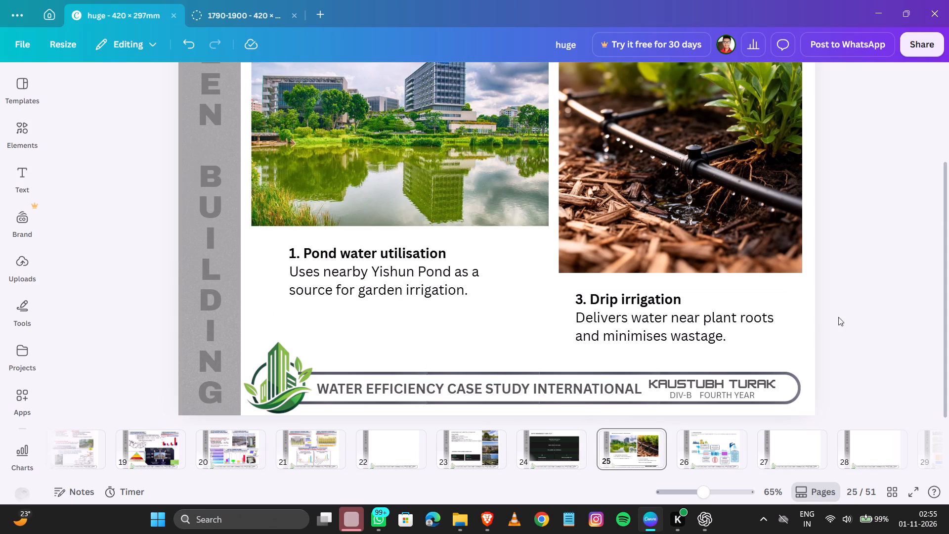
pyautogui.keyDown('ctrl'); pyautogui.scroll(-3, 415, 430); pyautogui.keyUp('ctrl')
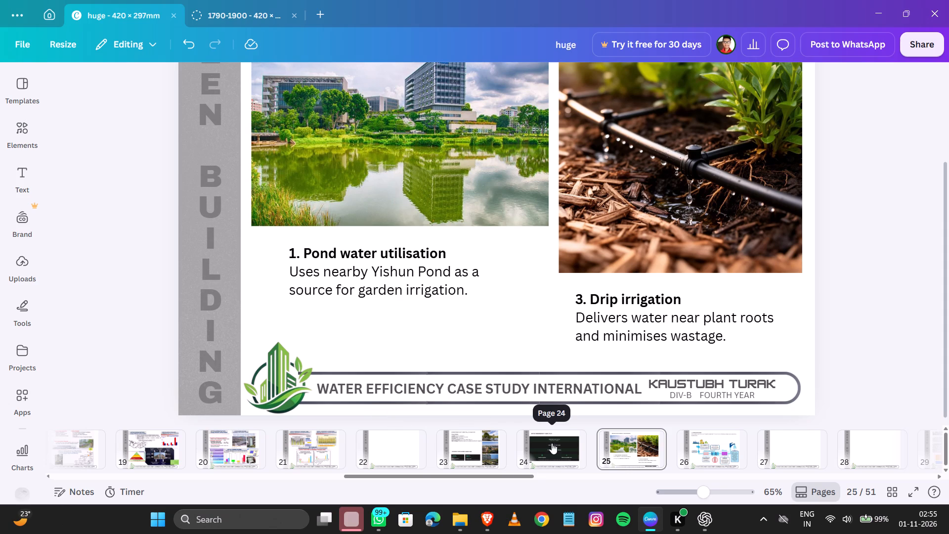
pyautogui.click(552, 443)
pyautogui.click(511, 388)
pyautogui.press('Delete')
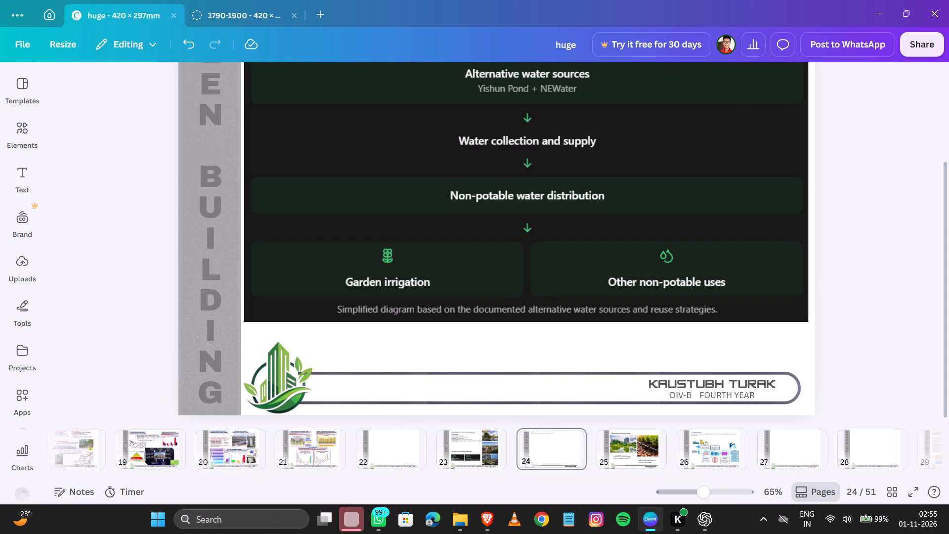
pyautogui.hotkey('ctrl', 'v')
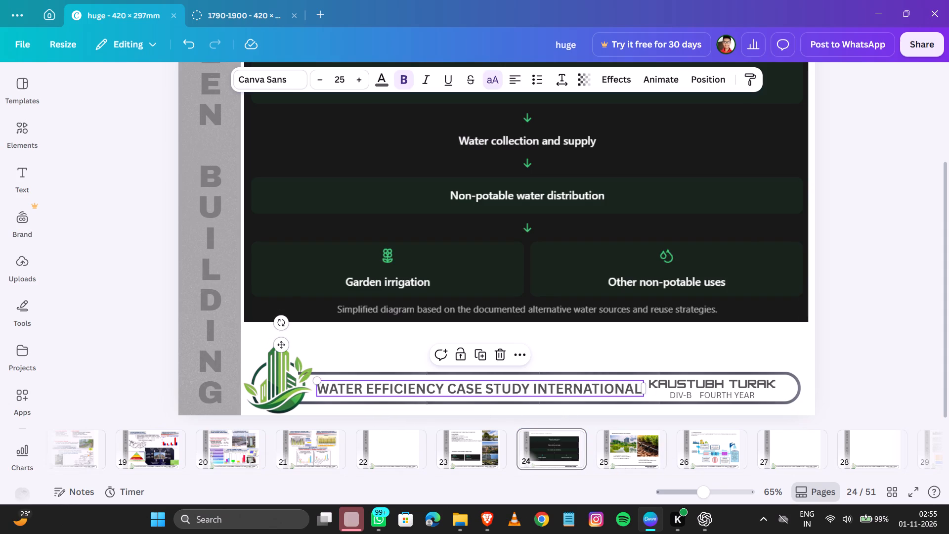
# Replace page 23's energy-efficiency footer title with the copied "WATER EFFICIENCY CASE STUDY INTERNATIONAL" title.
pyautogui.click(468, 447)
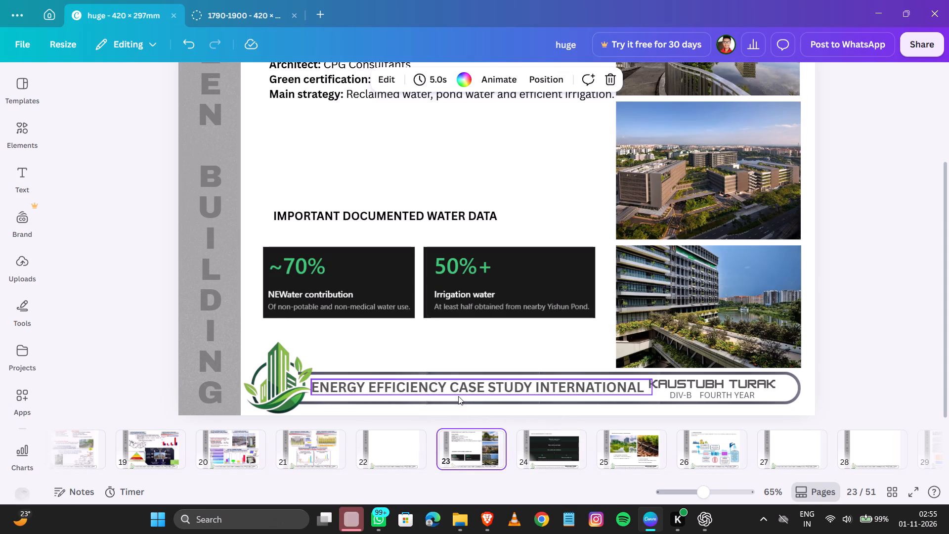
pyautogui.click(458, 396)
pyautogui.press('Delete')
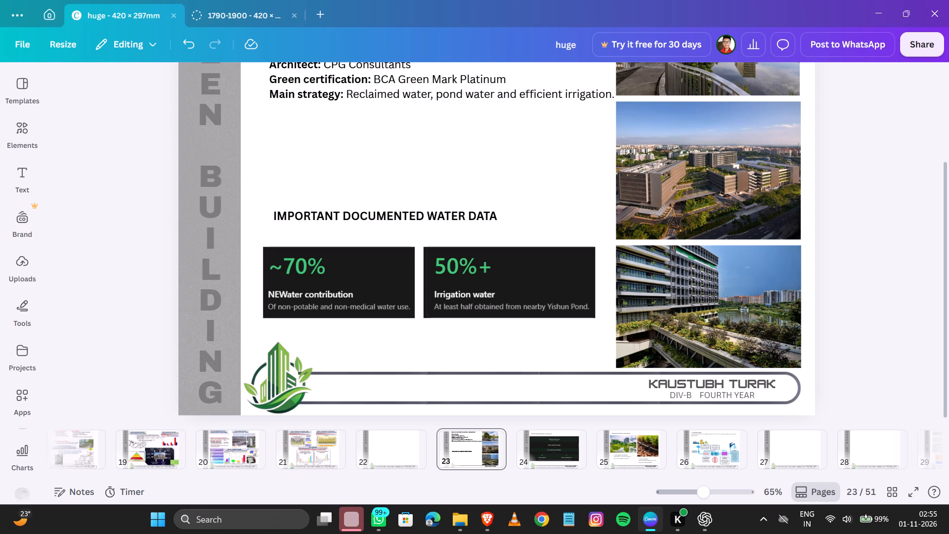
pyautogui.hotkey('ctrl', 'v')
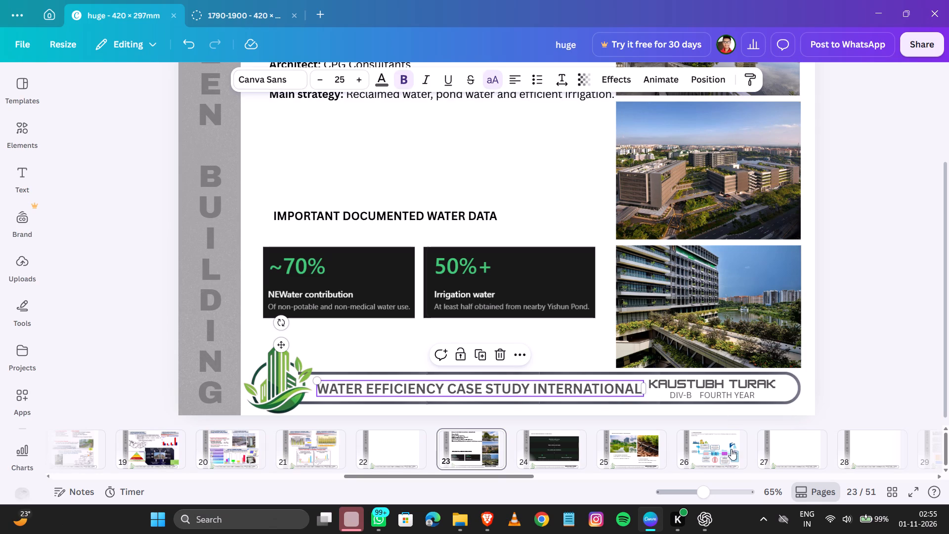
# Replace the footer title on page 26, the NEWater reuse page, with the copied water-efficiency title.
pyautogui.click(731, 449)
pyautogui.click(568, 383)
pyautogui.press('Delete')
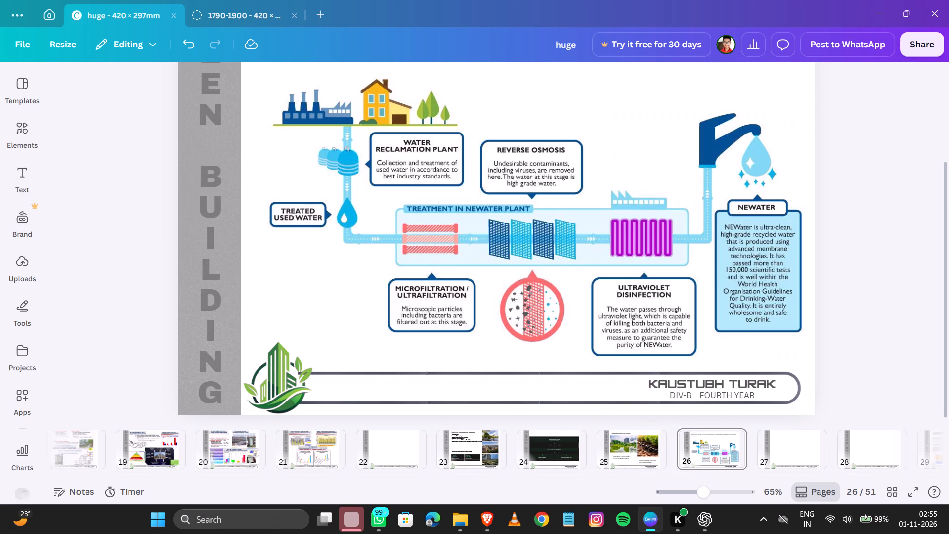
pyautogui.hotkey('ctrl', 'v')
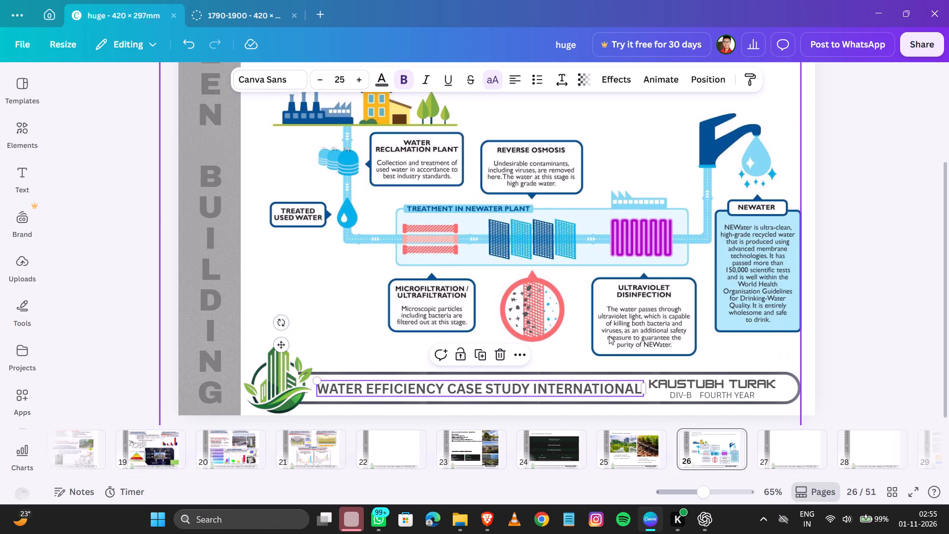
pyautogui.click(896, 303)
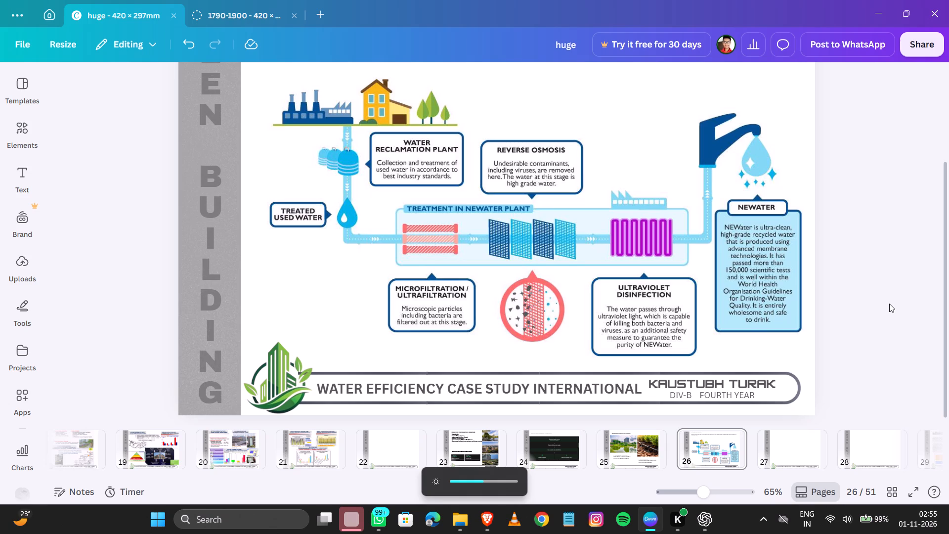
pyautogui.click(914, 281)
# Review the case study pages from 22 to 27, checking their content and footer titles.
pyautogui.keyDown('ctrl'); pyautogui.scroll(-4, 497, 339); pyautogui.keyUp('ctrl')
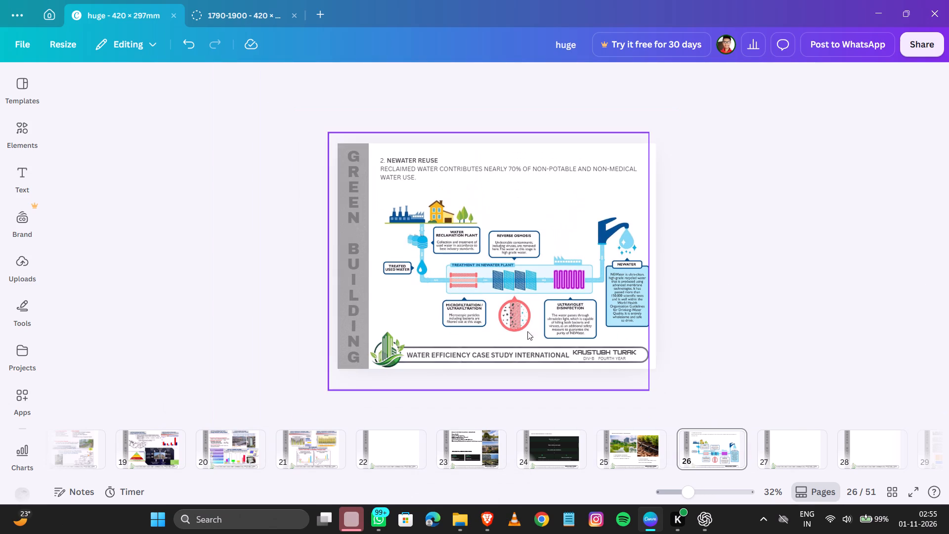
pyautogui.press('Left')
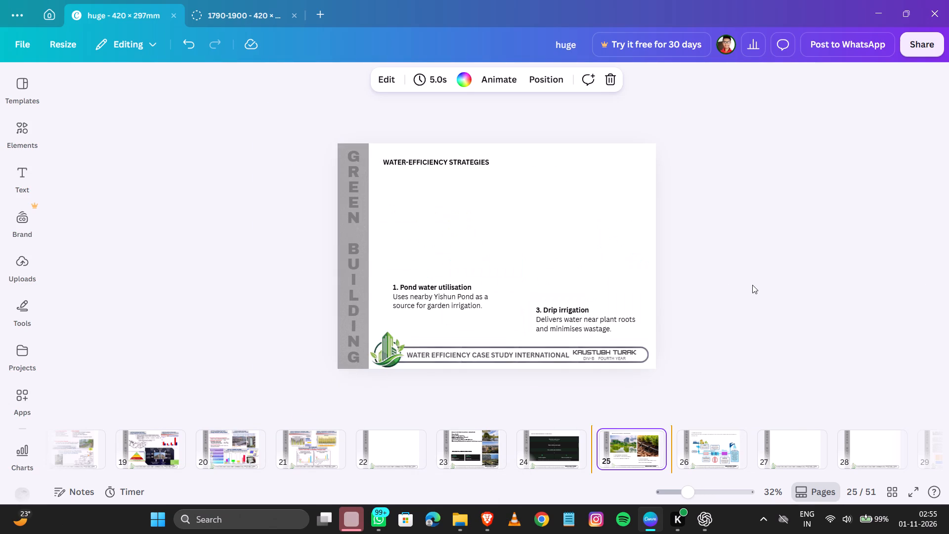
pyautogui.press('Left')
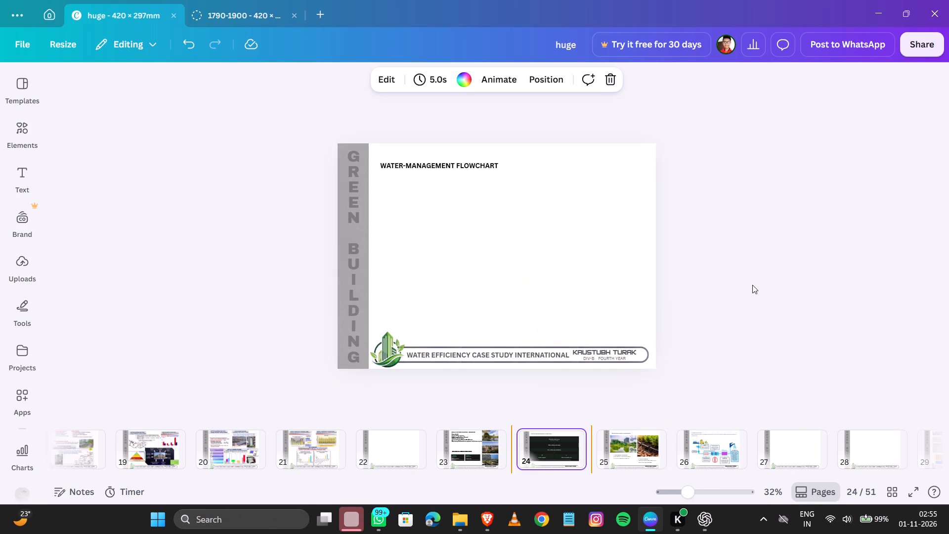
pyautogui.press('Left')
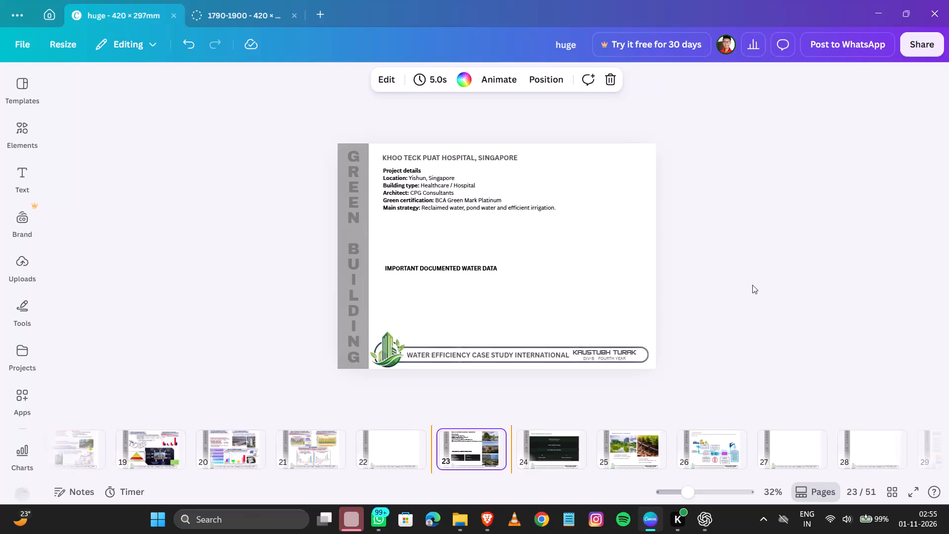
pyautogui.press('Left')
pyautogui.press('Right')
pyautogui.press('Right')
pyautogui.press('Right')
pyautogui.press('Right')
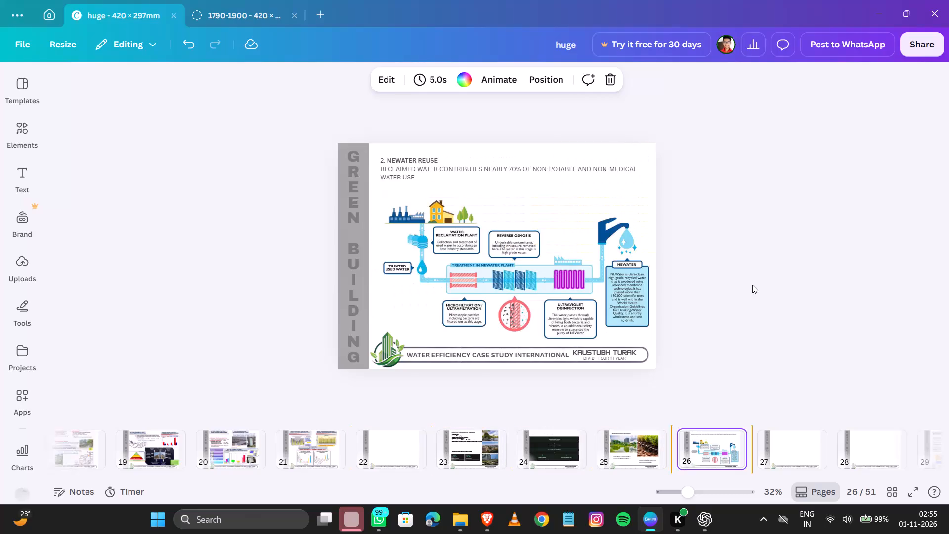
pyautogui.press('Left')
pyautogui.press('Left')
pyautogui.press('Left')
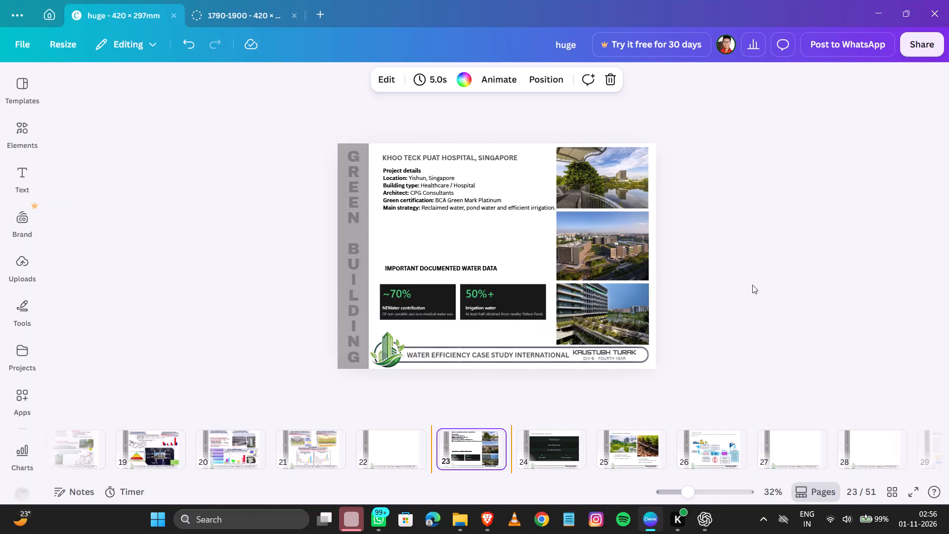
pyautogui.press('Left')
pyautogui.press('Left')
pyautogui.press('Right')
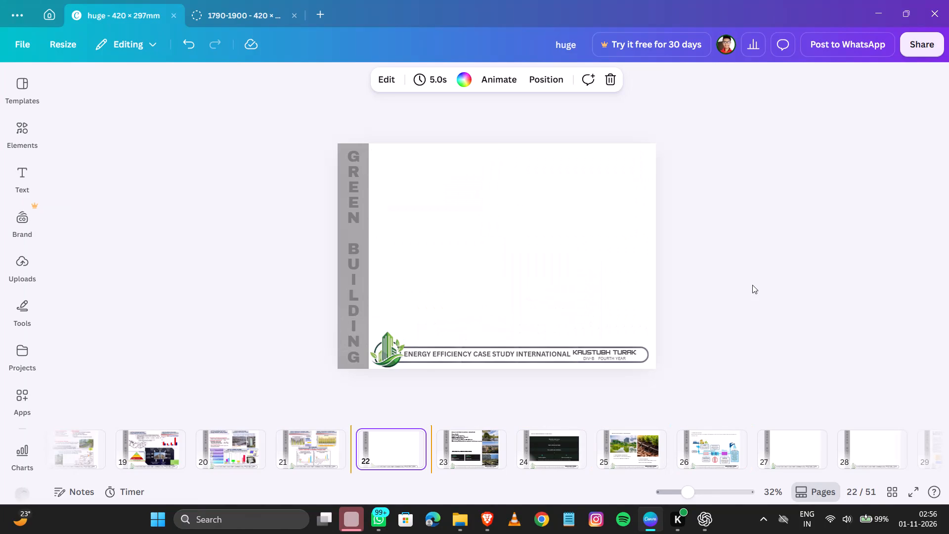
pyautogui.press('Right')
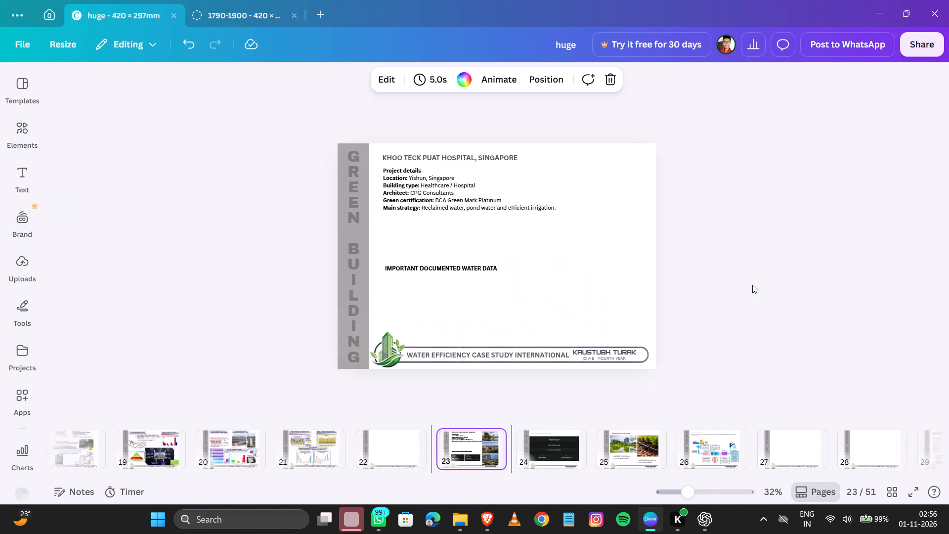
pyautogui.press('Right')
pyautogui.press('Right')
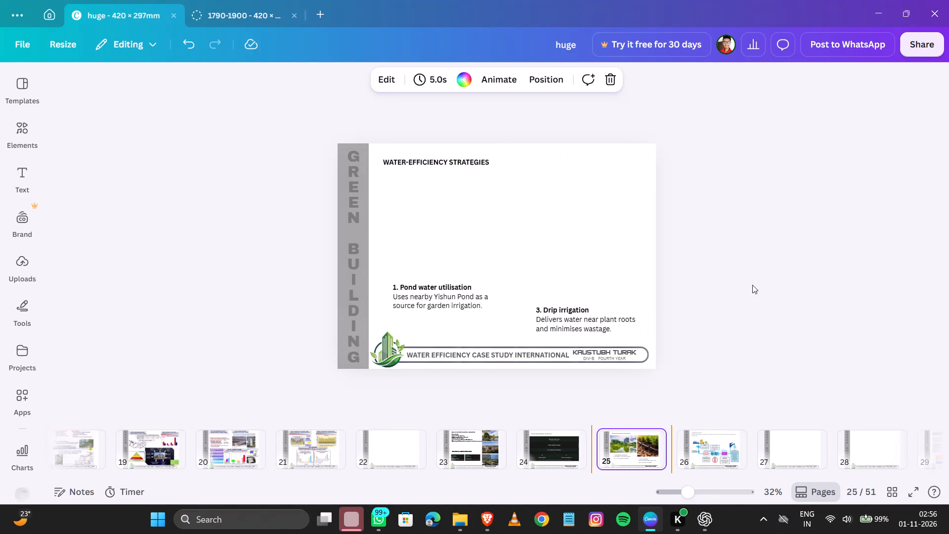
pyautogui.press('Right')
pyautogui.press('Right')
pyautogui.press('Left')
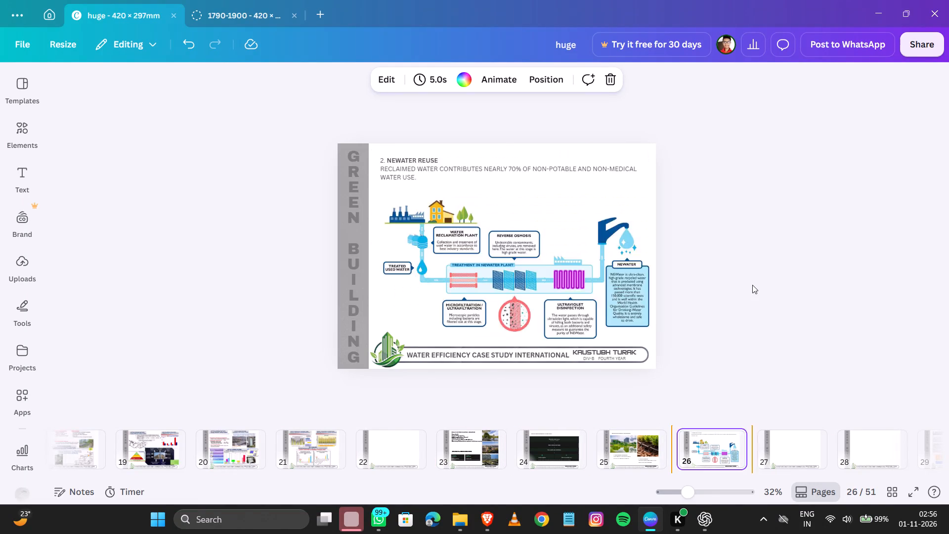
pyautogui.press('Left')
pyautogui.press('Right')
pyautogui.press('Right')
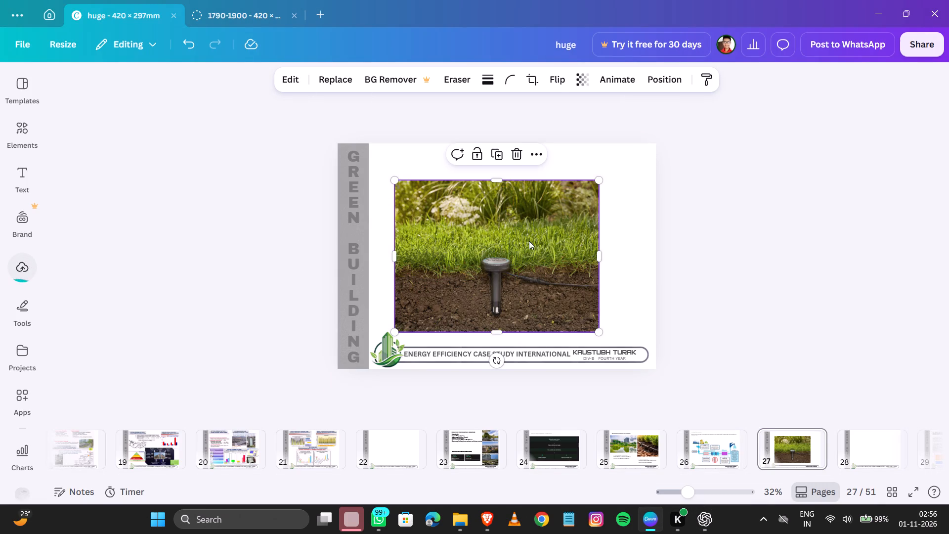
# Shrink the irrigation sensor photo and transfer it from page 27 to page 25.
pyautogui.moveTo(602, 183); pyautogui.dragTo(536, 249)
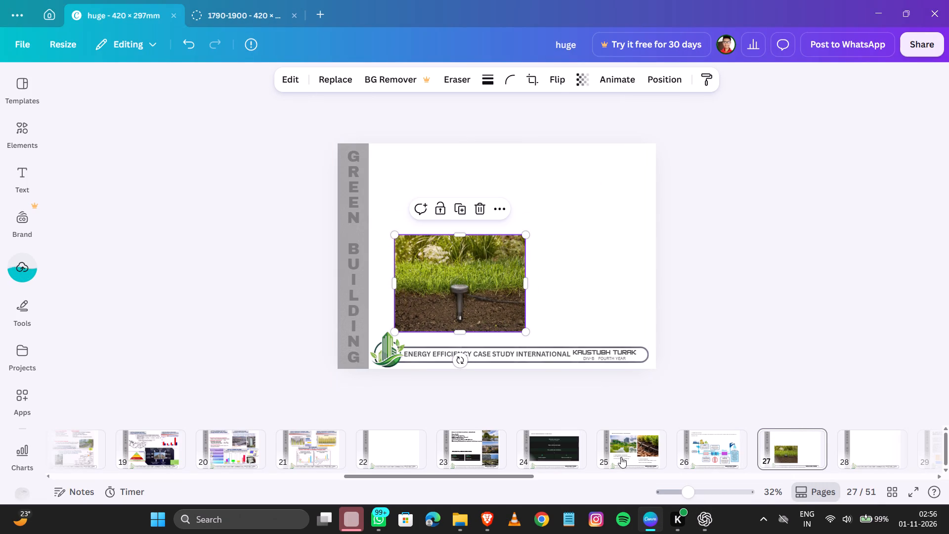
pyautogui.moveTo(481, 284); pyautogui.dragTo(643, 437)
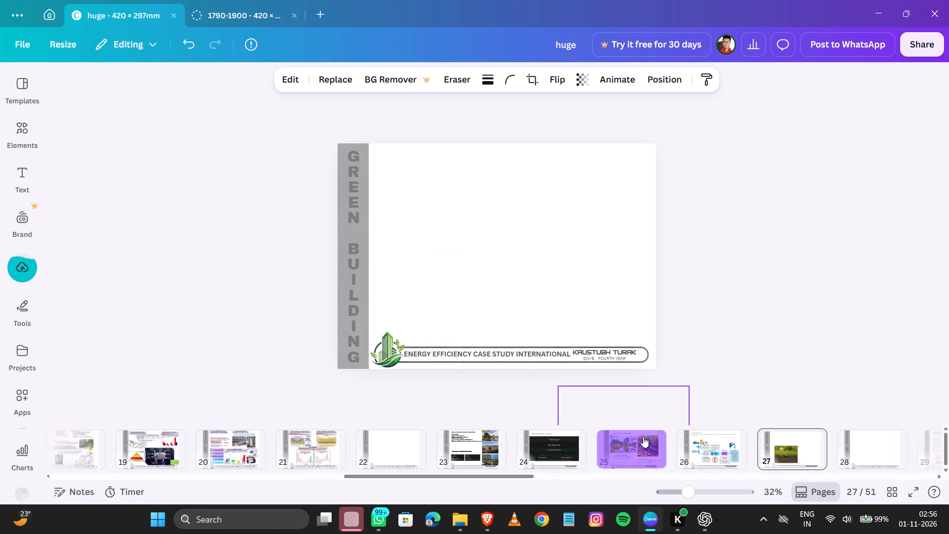
pyautogui.moveTo(643, 437); pyautogui.dragTo(642, 438)
# Shrink the drip irrigation photo on page 25 and move it down to the page's right edge.
pyautogui.click(585, 220)
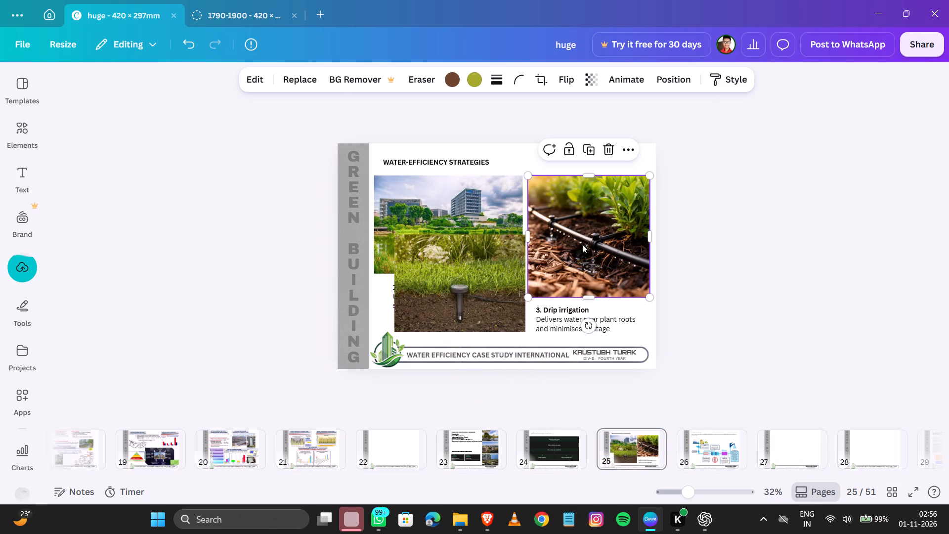
pyautogui.moveTo(529, 298); pyautogui.dragTo(576, 259)
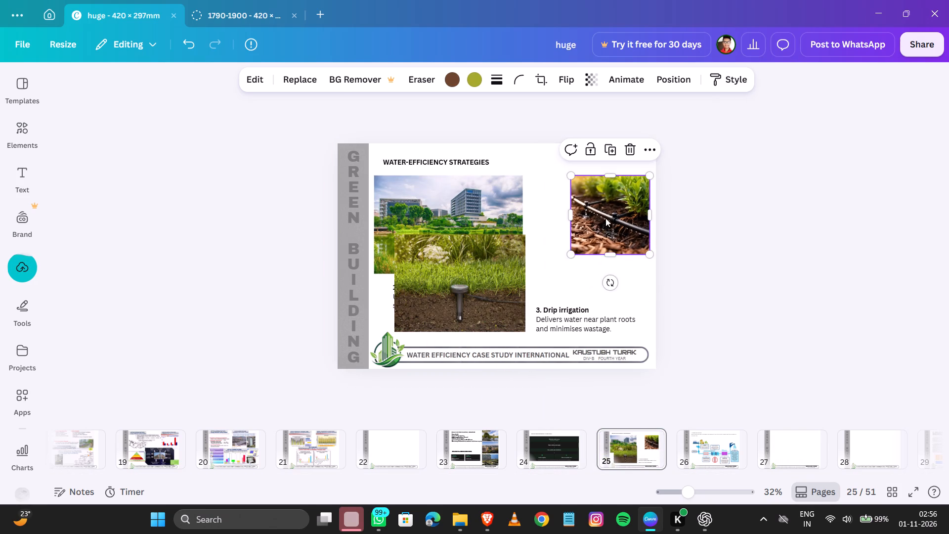
pyautogui.moveTo(606, 220); pyautogui.dragTo(614, 279)
# Shrink the pond photo on page 25 to about 160 by 106 mm, keeping its top-left corner in place.
pyautogui.click(482, 201)
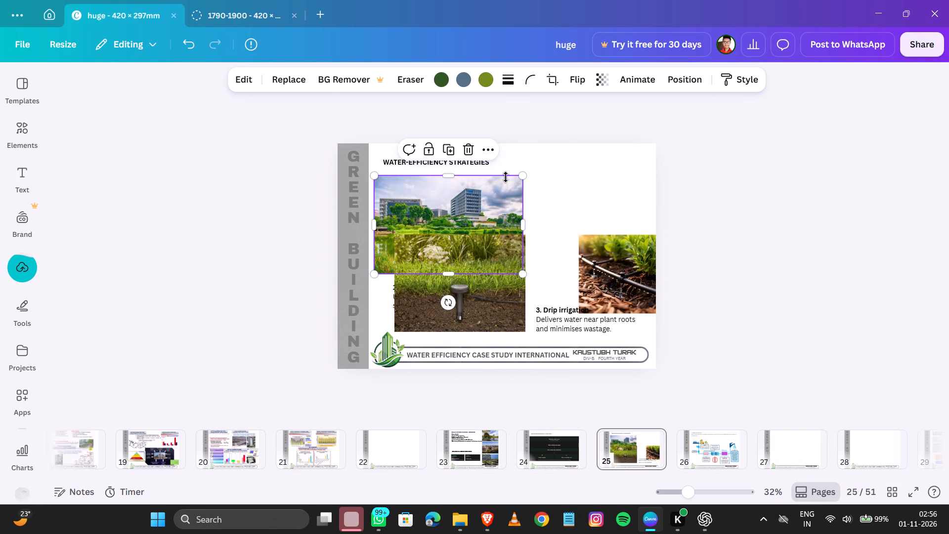
pyautogui.moveTo(525, 274); pyautogui.dragTo(506, 243)
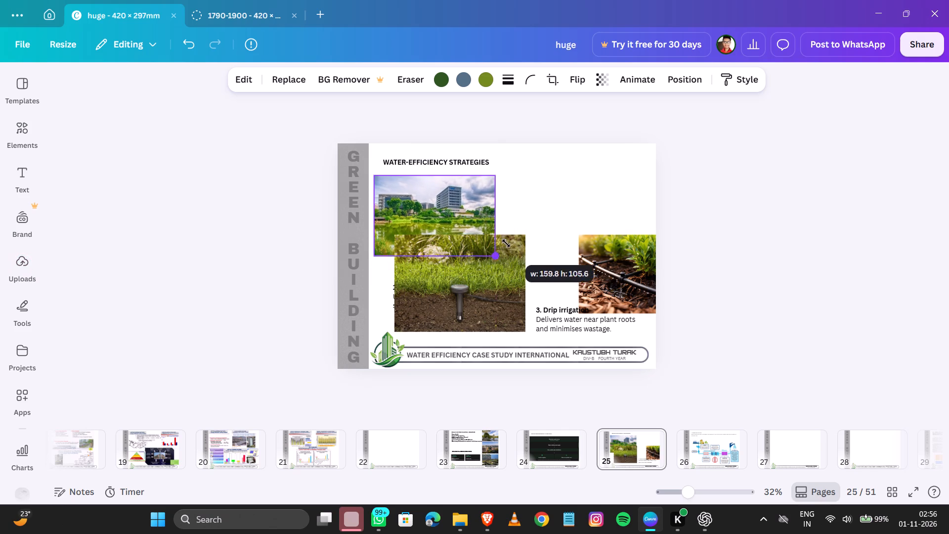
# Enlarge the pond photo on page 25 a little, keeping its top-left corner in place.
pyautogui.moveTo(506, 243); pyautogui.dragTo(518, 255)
# Move the drip irrigation photo to page 25's upper-right area and place its caption just beneath it.
pyautogui.moveTo(614, 274); pyautogui.dragTo(574, 220)
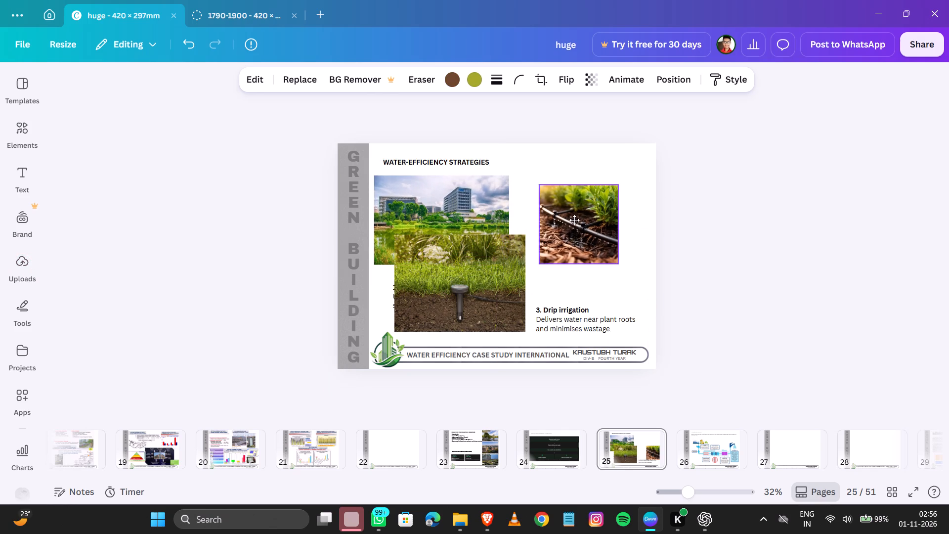
pyautogui.moveTo(574, 220); pyautogui.dragTo(592, 197)
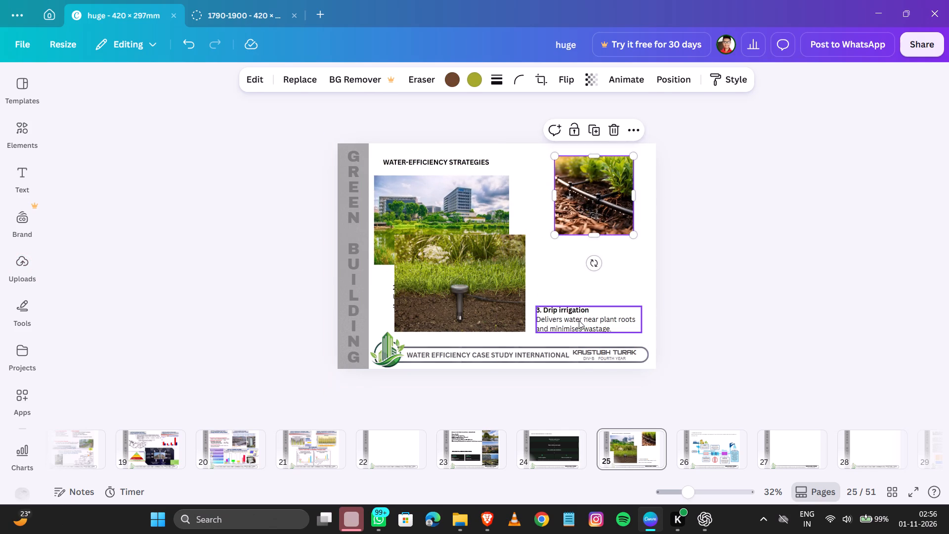
pyautogui.moveTo(579, 320); pyautogui.dragTo(590, 256)
# Shrink the irrigation sensor photo and place it just above the footer, clear of the pond caption and below the drip irrigation caption.
pyautogui.moveTo(466, 275); pyautogui.dragTo(494, 287)
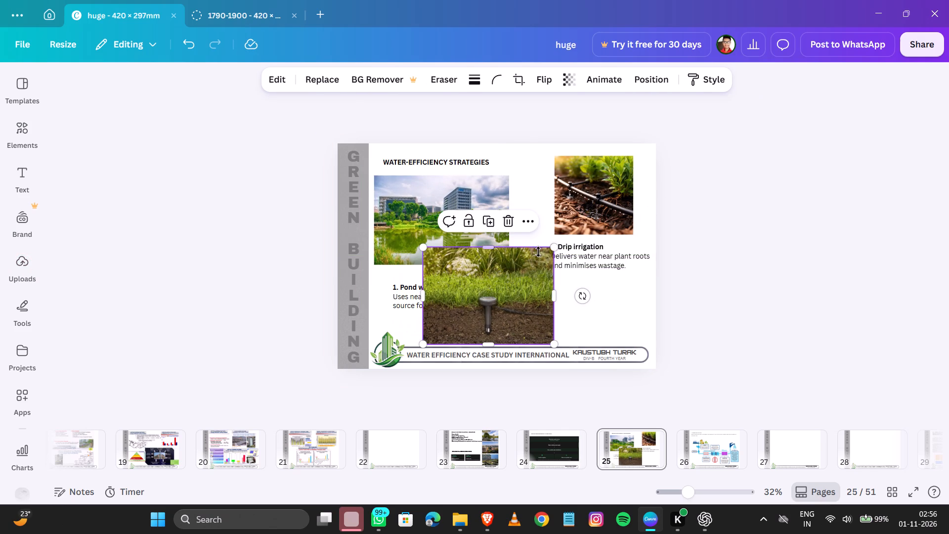
pyautogui.moveTo(551, 249); pyautogui.dragTo(532, 288)
pyautogui.moveTo(501, 314); pyautogui.dragTo(543, 301)
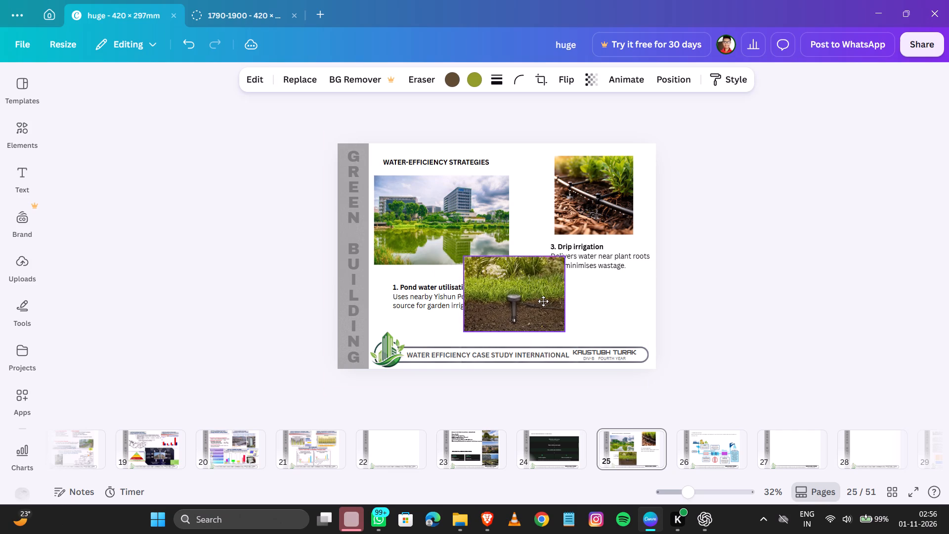
pyautogui.moveTo(543, 301); pyautogui.dragTo(568, 314)
# Shrink the pond photo, align it under the WATER-EFFICIENCY STRATEGIES heading, and place the pond water utilisation caption directly beneath it.
pyautogui.click(469, 235)
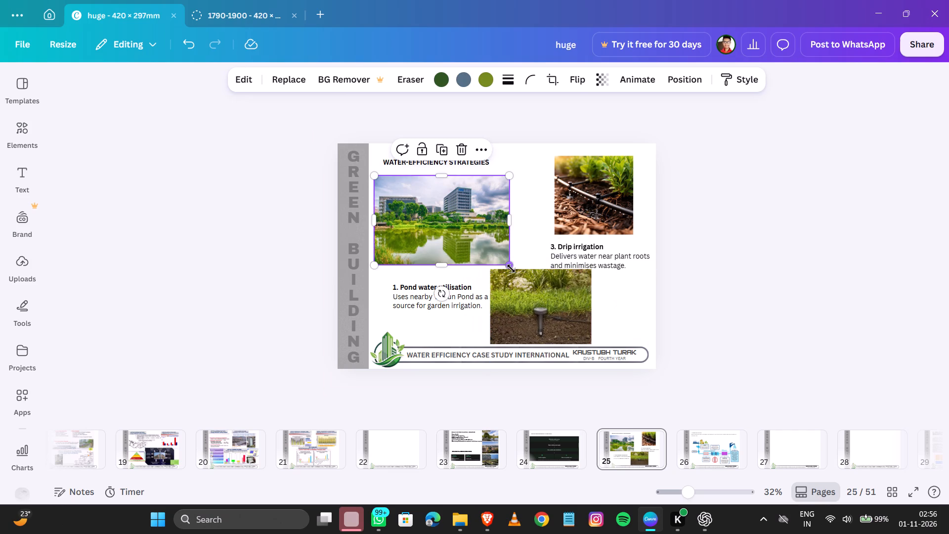
pyautogui.moveTo(511, 264); pyautogui.dragTo(489, 245)
pyautogui.moveTo(434, 205); pyautogui.dragTo(446, 204)
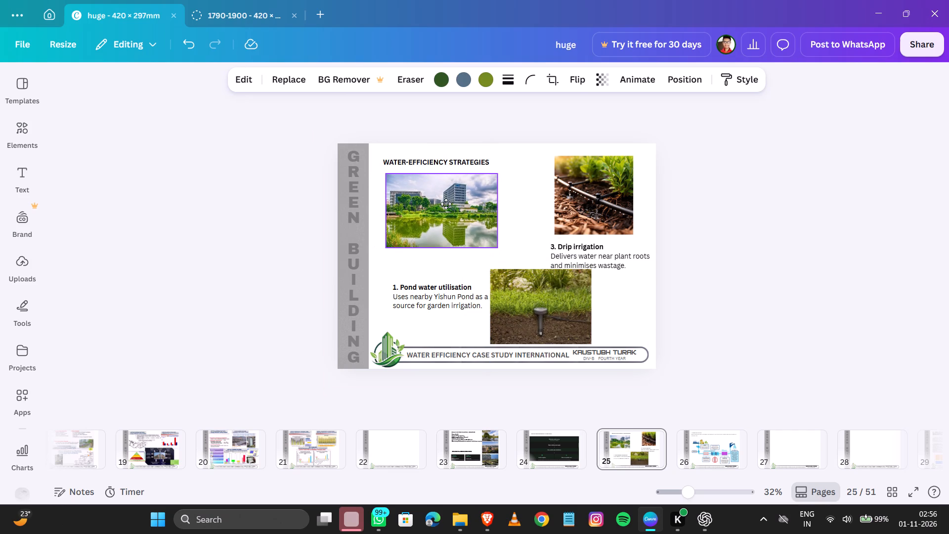
pyautogui.moveTo(446, 204); pyautogui.dragTo(442, 202)
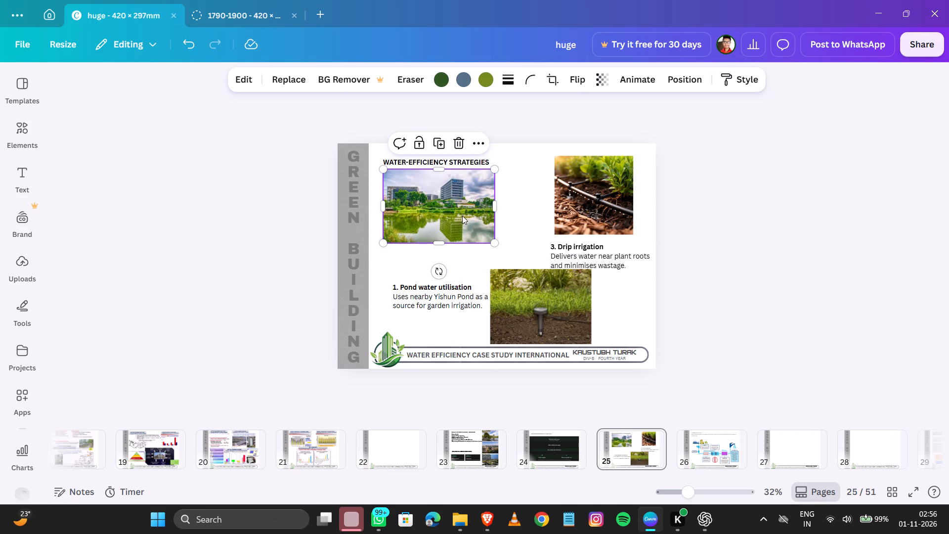
pyautogui.moveTo(439, 302); pyautogui.dragTo(431, 275)
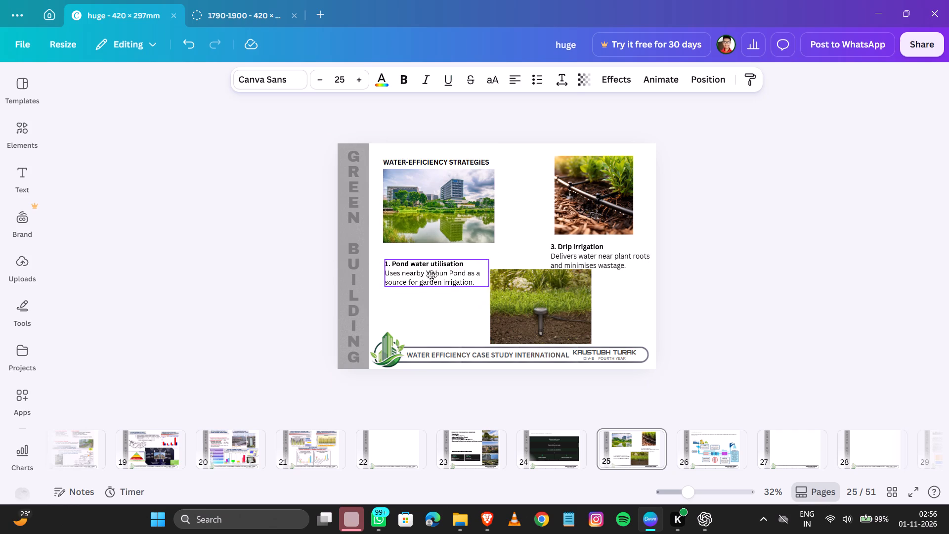
pyautogui.moveTo(431, 275); pyautogui.dragTo(433, 264)
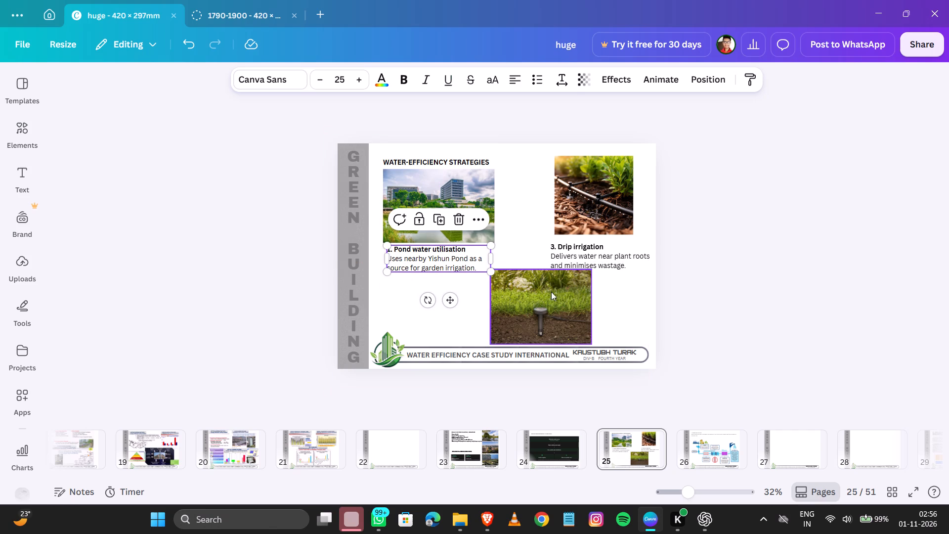
# Nudge the WATER-EFFICIENCY STRATEGIES heading up towards the top of page 25.
pyautogui.click(449, 160)
pyautogui.press('Up')
pyautogui.press('Up')
pyautogui.press('Up')
pyautogui.press('Up')
pyautogui.press('Up')
pyautogui.press('Up')
pyautogui.press('Up')
pyautogui.press('Up')
pyautogui.press('Up')
pyautogui.press('Up')
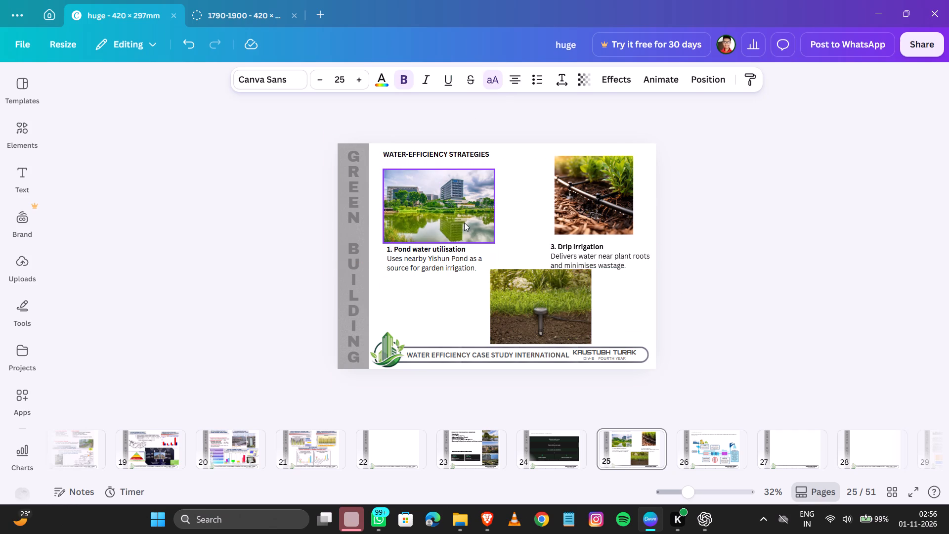
pyautogui.press('Up')
# Nudge the pond photo up to sit closely below the WATER-EFFICIENCY STRATEGIES heading.
pyautogui.click(455, 217)
pyautogui.press('Up')
pyautogui.press('Up')
pyautogui.press('Up')
pyautogui.press('Up')
pyautogui.press('Up')
pyautogui.press('Up')
pyautogui.press('Up')
pyautogui.press('Up')
pyautogui.press('Up')
pyautogui.press('Up')
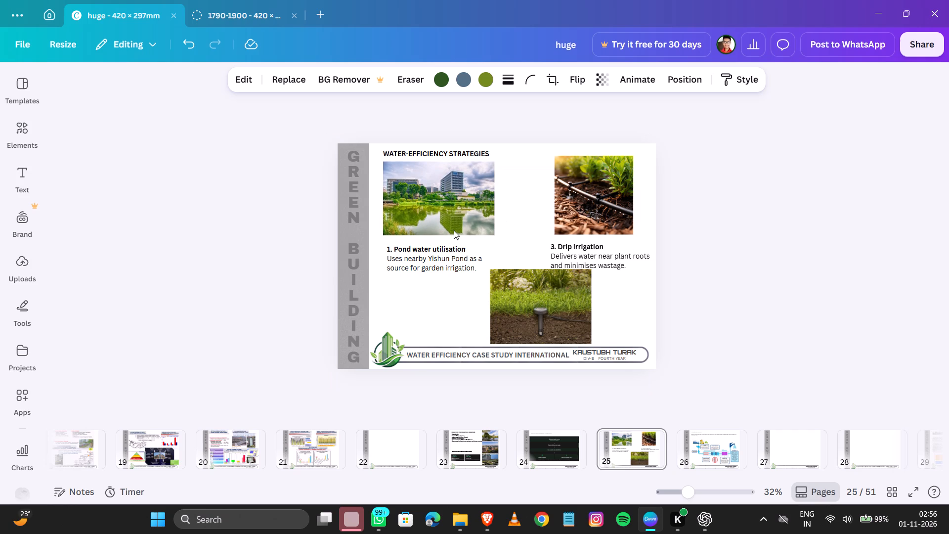
# Nudge the pond water utilisation caption up to sit directly against the bottom of the pond photo.
pyautogui.click(431, 261)
pyautogui.press('Up')
pyautogui.press('Up')
pyautogui.press('Up')
pyautogui.press('Up')
pyautogui.press('Up')
pyautogui.press('Up')
pyautogui.press('Up')
pyautogui.press('Up')
pyautogui.press('Up')
pyautogui.press('Up')
pyautogui.press('Up')
pyautogui.press('Up')
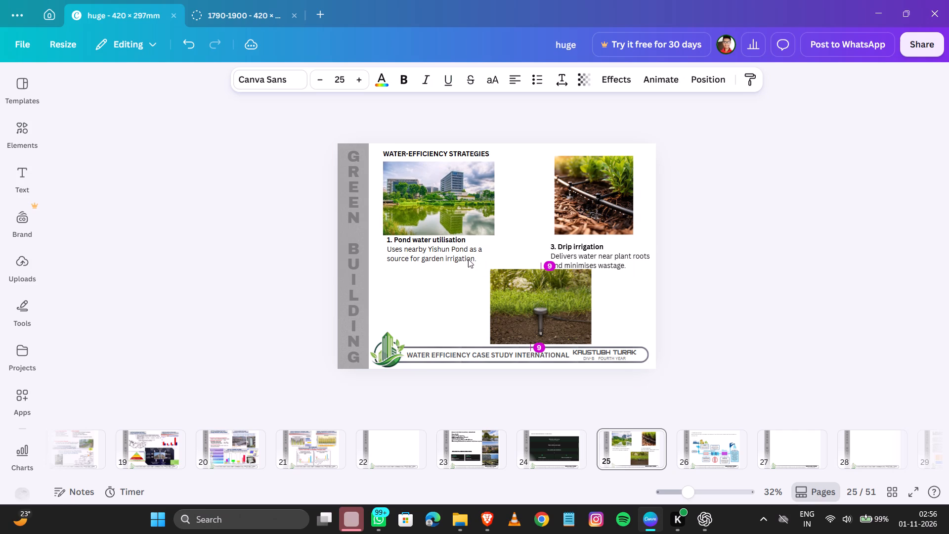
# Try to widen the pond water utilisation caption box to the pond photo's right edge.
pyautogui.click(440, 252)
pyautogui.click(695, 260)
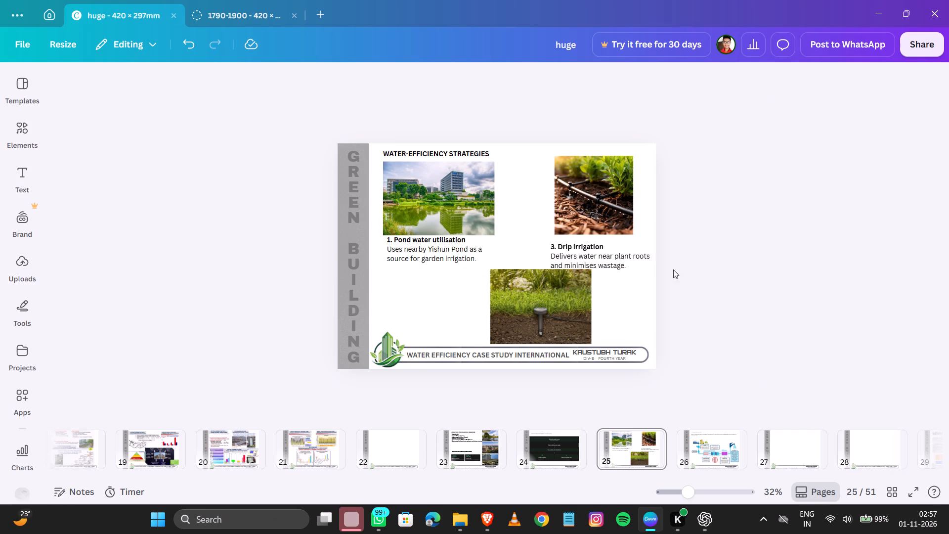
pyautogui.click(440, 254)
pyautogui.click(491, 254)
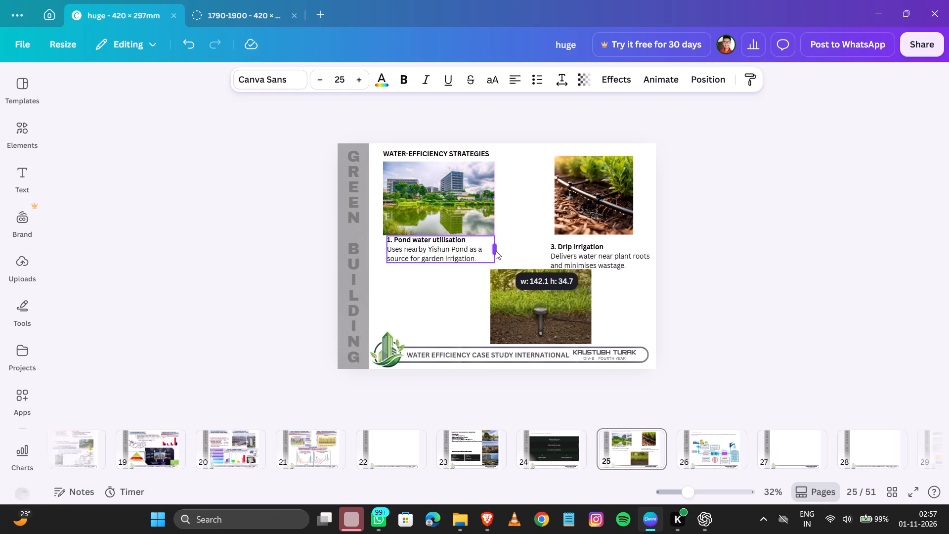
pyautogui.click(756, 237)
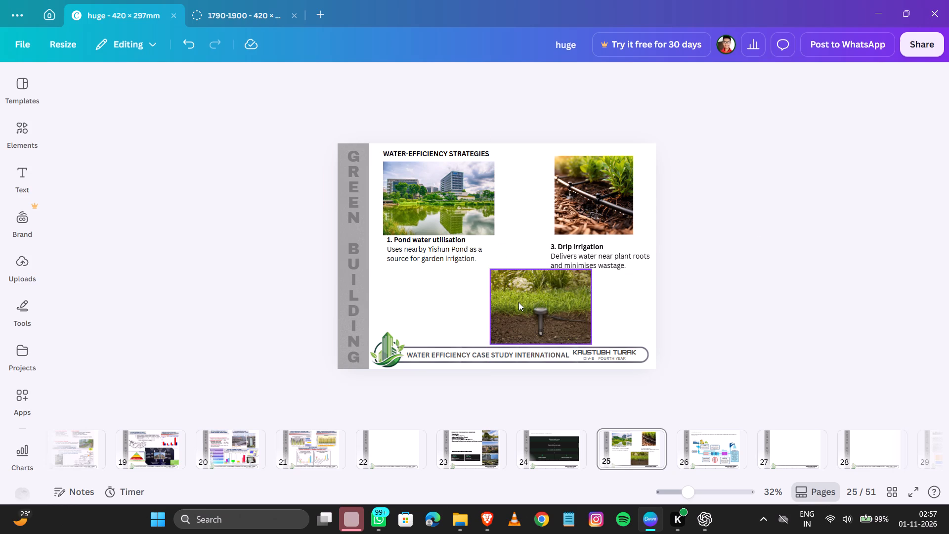
# Move the irrigation sensor photo left to sit below the pond water utilisation caption.
pyautogui.moveTo(523, 306); pyautogui.dragTo(437, 306)
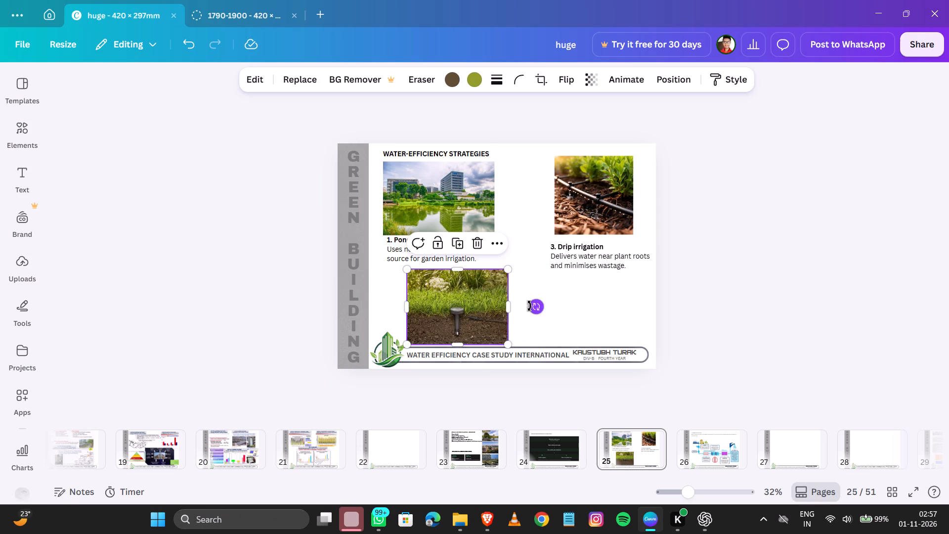
pyautogui.press('Up')
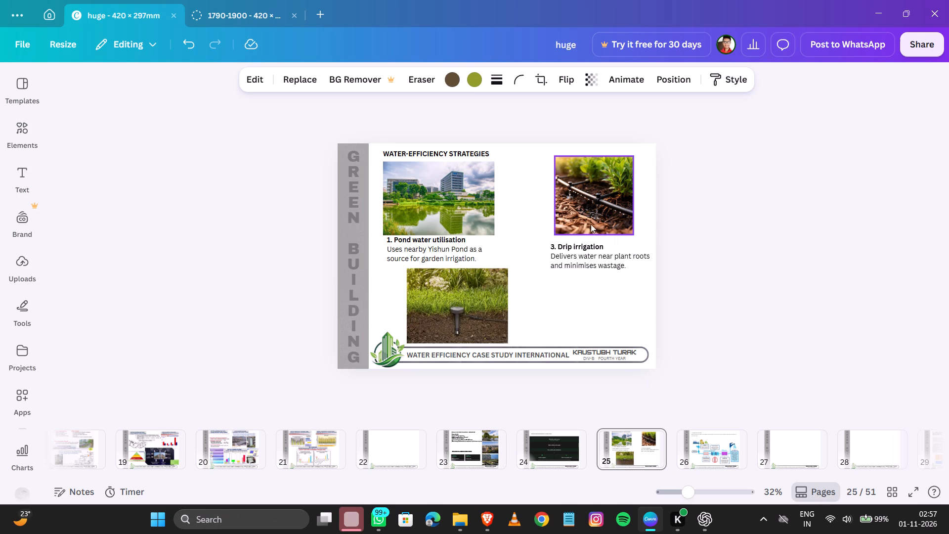
pyautogui.press('Down')
# Enlarge the drip irrigation photo down and to the left, and position its caption directly beneath the enlarged photo.
pyautogui.moveTo(577, 261); pyautogui.dragTo(577, 274)
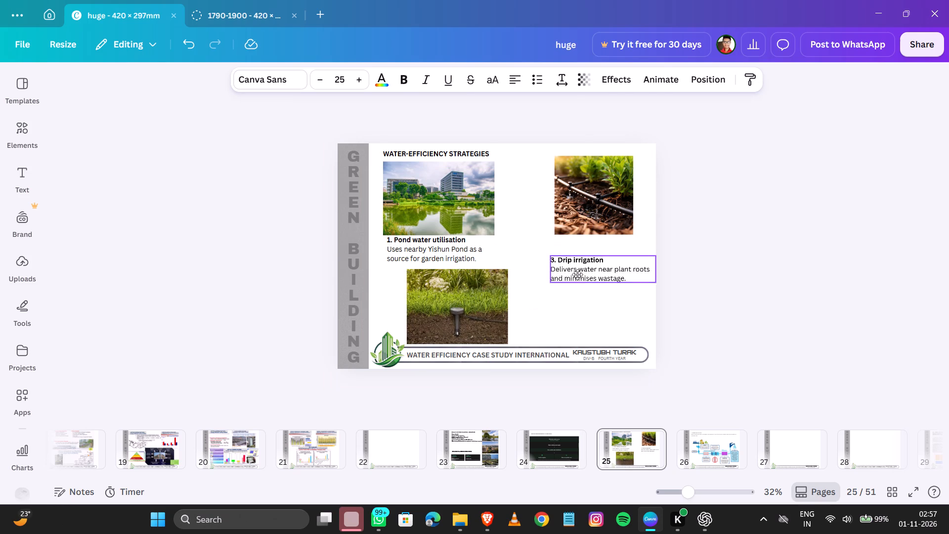
pyautogui.moveTo(577, 274); pyautogui.dragTo(572, 279)
pyautogui.click(588, 205)
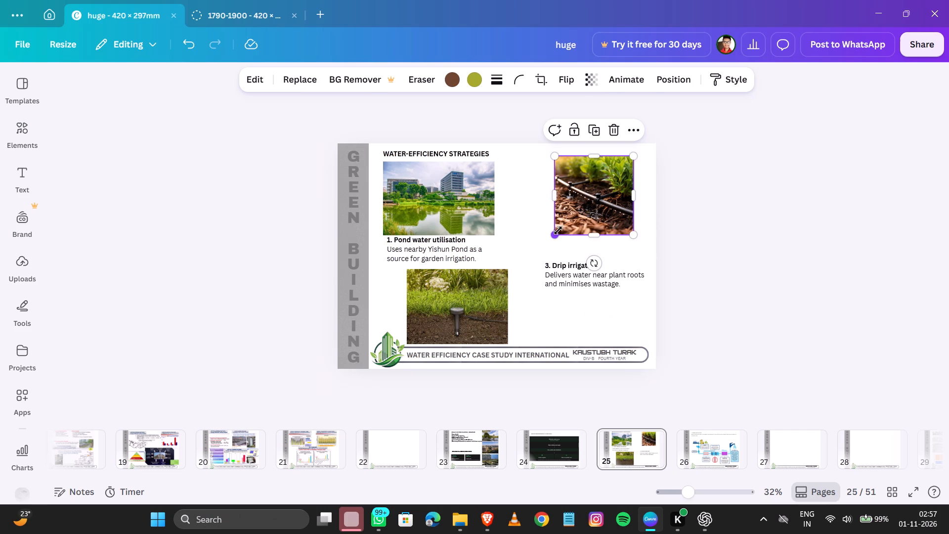
pyautogui.moveTo(558, 231); pyautogui.dragTo(537, 261)
pyautogui.click(768, 265)
pyautogui.moveTo(583, 273); pyautogui.dragTo(584, 277)
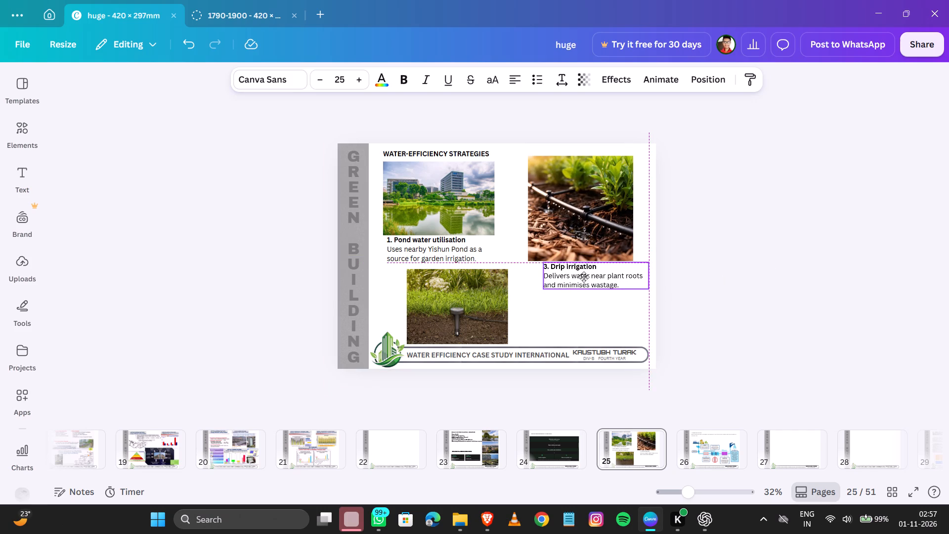
pyautogui.moveTo(584, 277); pyautogui.dragTo(576, 278)
pyautogui.press('Up')
pyautogui.click(725, 248)
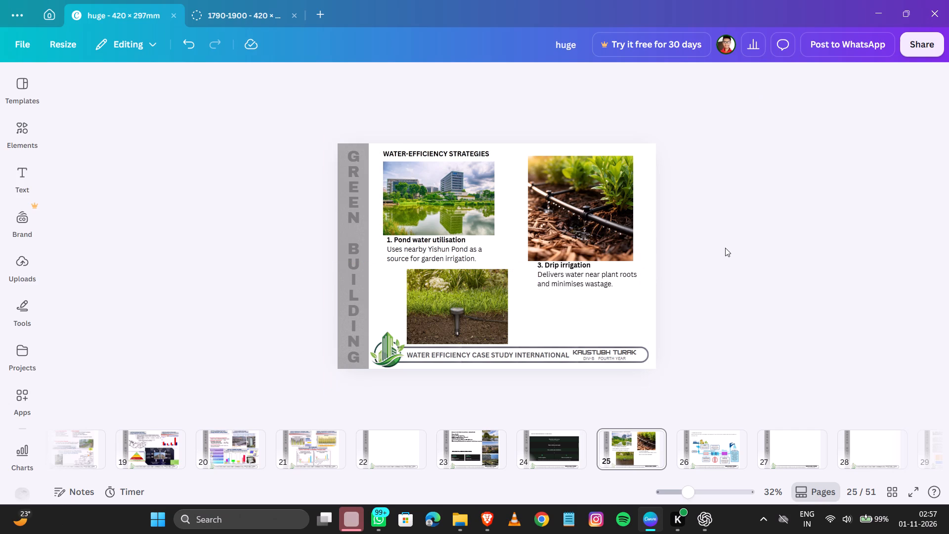
# Nudge the irrigation sensor photo slightly left and up.
pyautogui.click(439, 296)
pyautogui.press('Left')
pyautogui.press('Left')
pyautogui.press('Left')
pyautogui.press('Up')
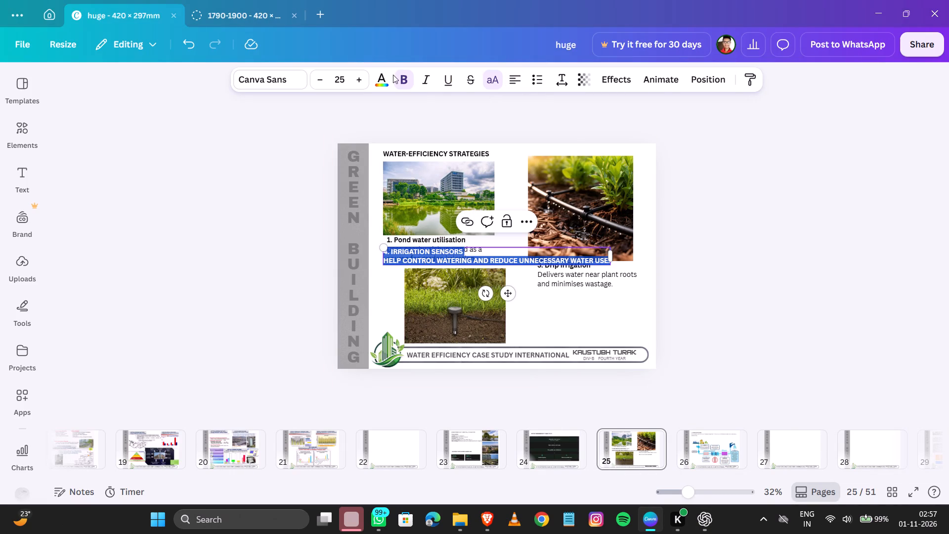
pyautogui.click(404, 80)
pyautogui.click(266, 270)
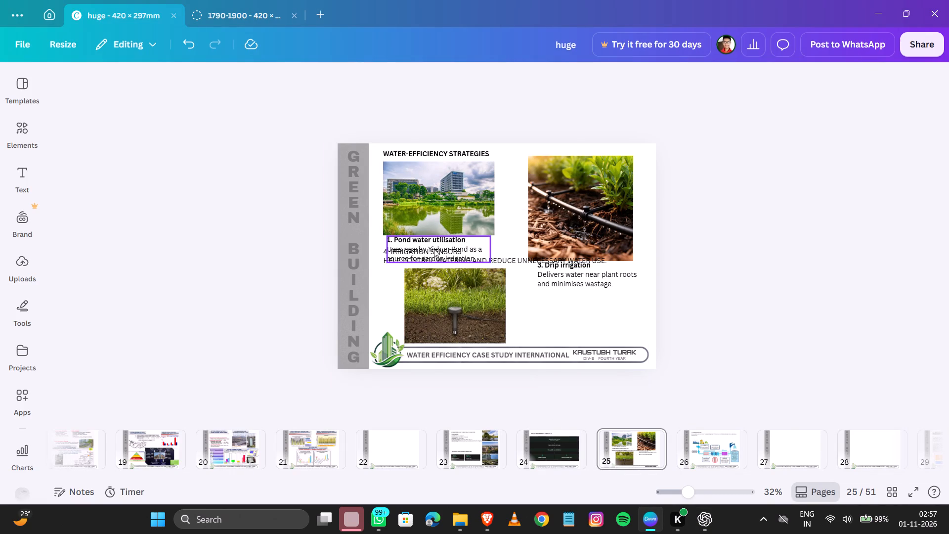
pyautogui.moveTo(434, 250); pyautogui.dragTo(578, 323)
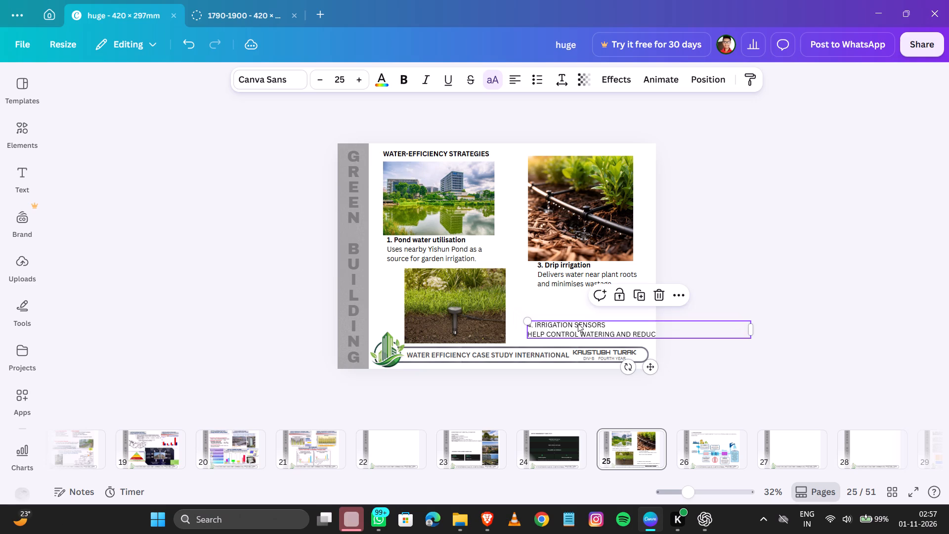
# Make only the "4. IRRIGATION SENSORS" line of the new caption bold.
pyautogui.keyDown('ctrl'); pyautogui.scroll(4, 579, 326); pyautogui.keyUp('ctrl')
pyautogui.click(663, 359)
pyautogui.click(680, 363)
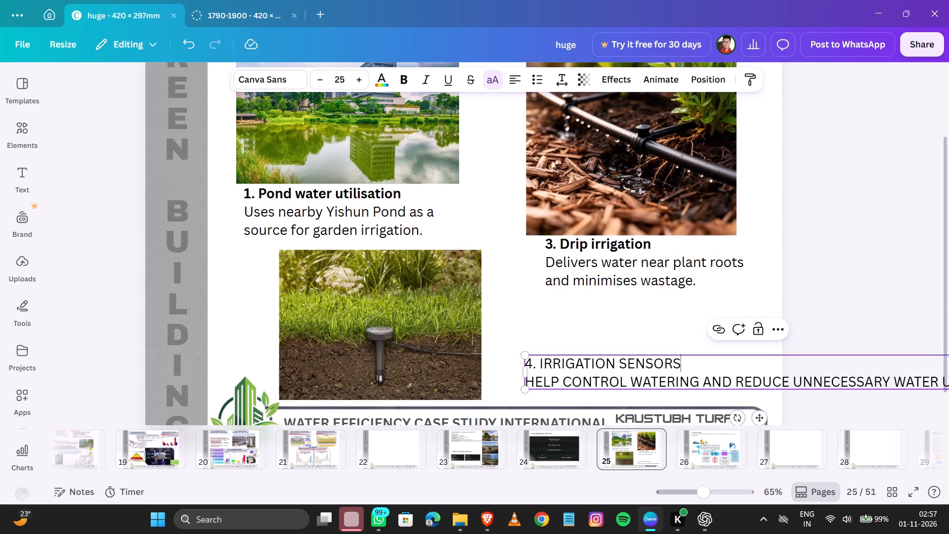
pyautogui.moveTo(683, 363); pyautogui.dragTo(528, 367)
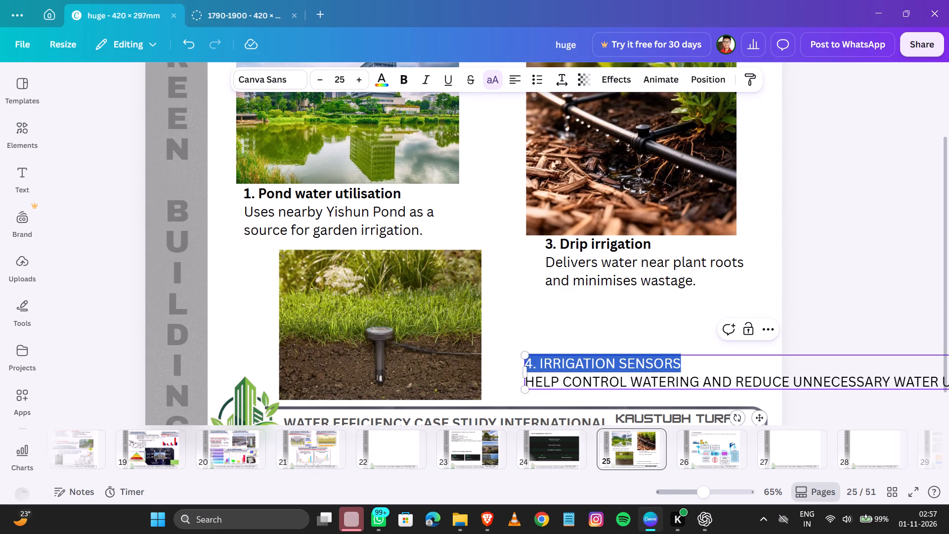
pyautogui.moveTo(528, 367); pyautogui.dragTo(529, 367)
pyautogui.click(550, 367)
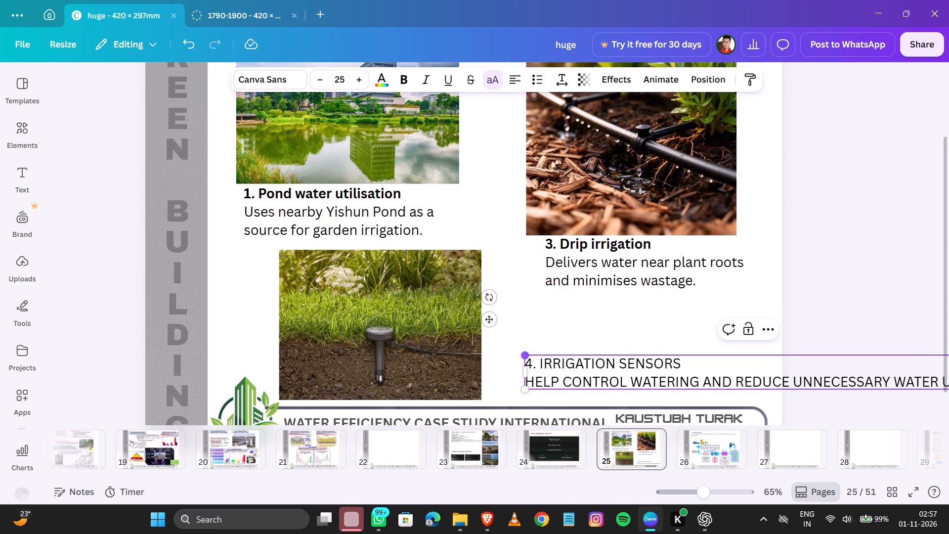
pyautogui.moveTo(528, 362); pyautogui.dragTo(695, 358)
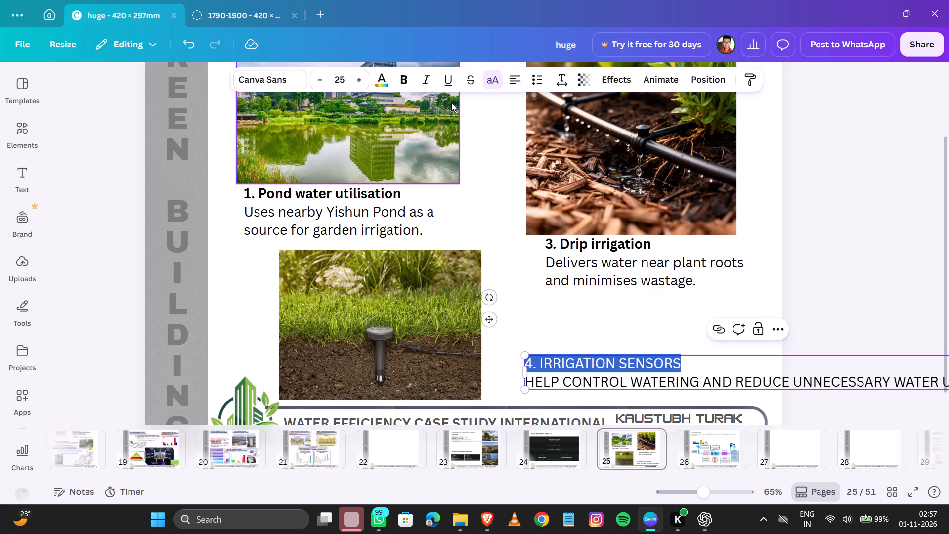
pyautogui.click(408, 79)
pyautogui.click(835, 257)
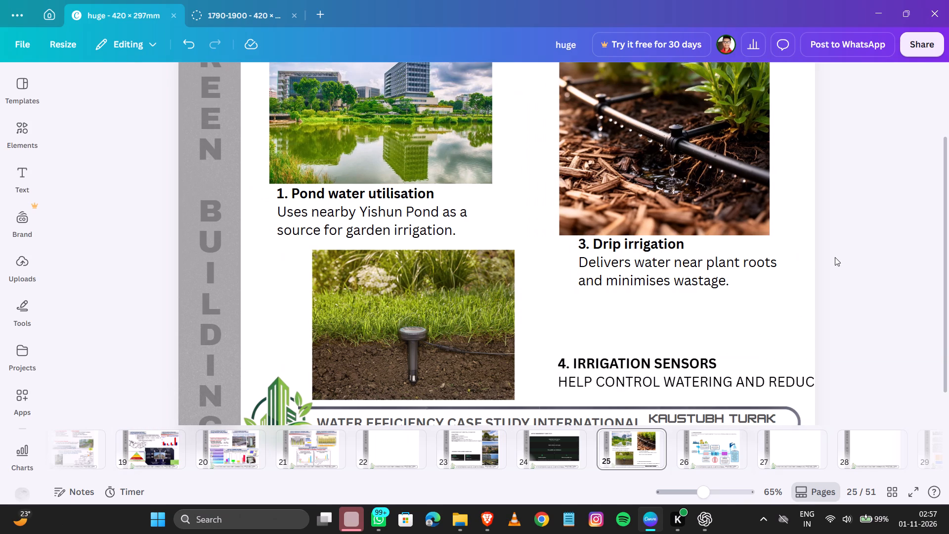
# Narrow the irrigation sensors caption box so its text wraps within page 25, and move it up clear of the footer.
pyautogui.keyDown('ctrl'); pyautogui.scroll(-3, 491, 299); pyautogui.keyUp('ctrl')
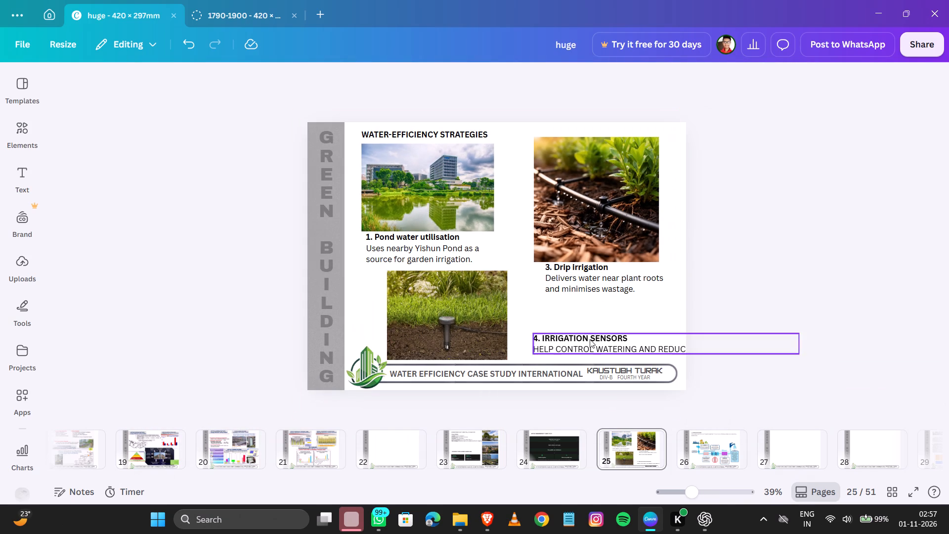
pyautogui.click(590, 339)
pyautogui.moveTo(800, 347); pyautogui.dragTo(663, 345)
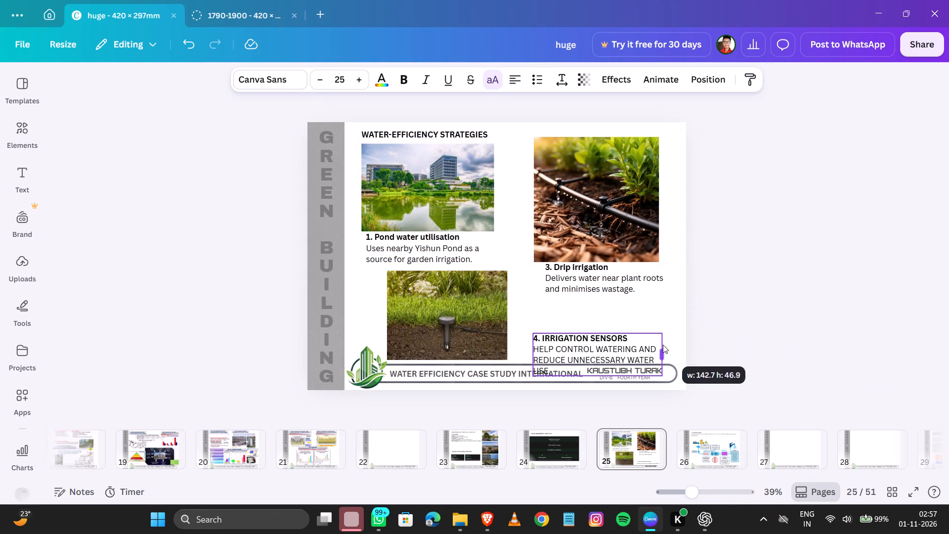
pyautogui.moveTo(663, 345); pyautogui.dragTo(672, 346)
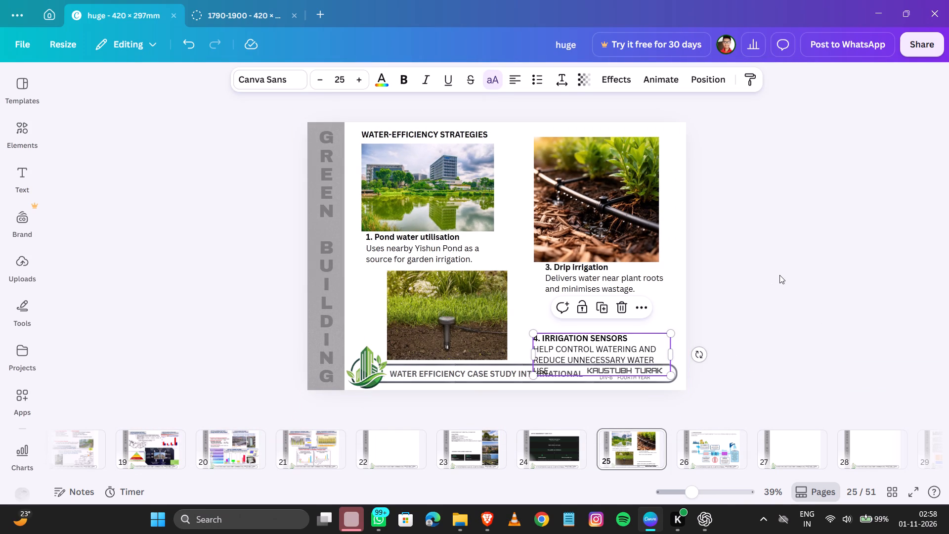
pyautogui.moveTo(679, 355); pyautogui.dragTo(670, 355)
pyautogui.click(793, 279)
pyautogui.moveTo(578, 349); pyautogui.dragTo(573, 320)
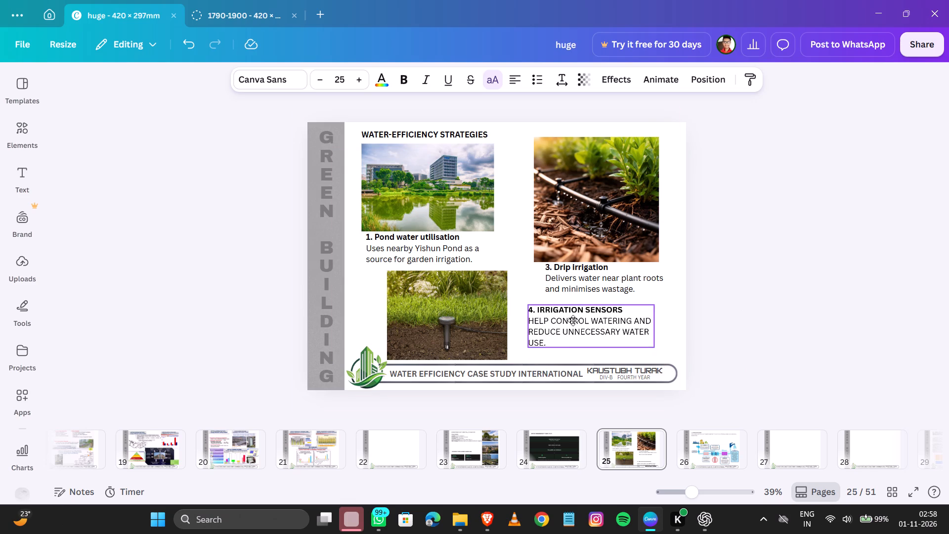
pyautogui.moveTo(573, 320); pyautogui.dragTo(575, 323)
pyautogui.keyDown('ctrl'); pyautogui.scroll(-2, 581, 360); pyautogui.keyUp('ctrl')
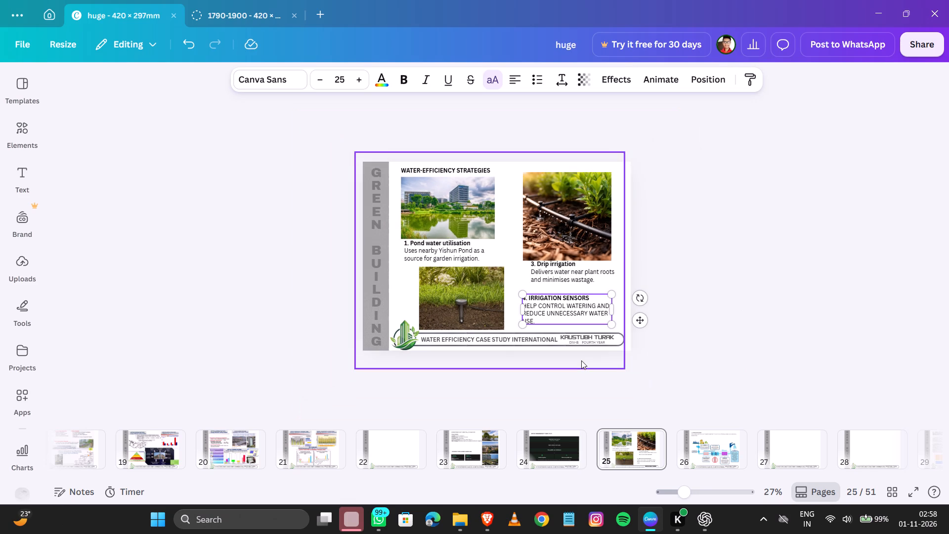
pyautogui.click(772, 279)
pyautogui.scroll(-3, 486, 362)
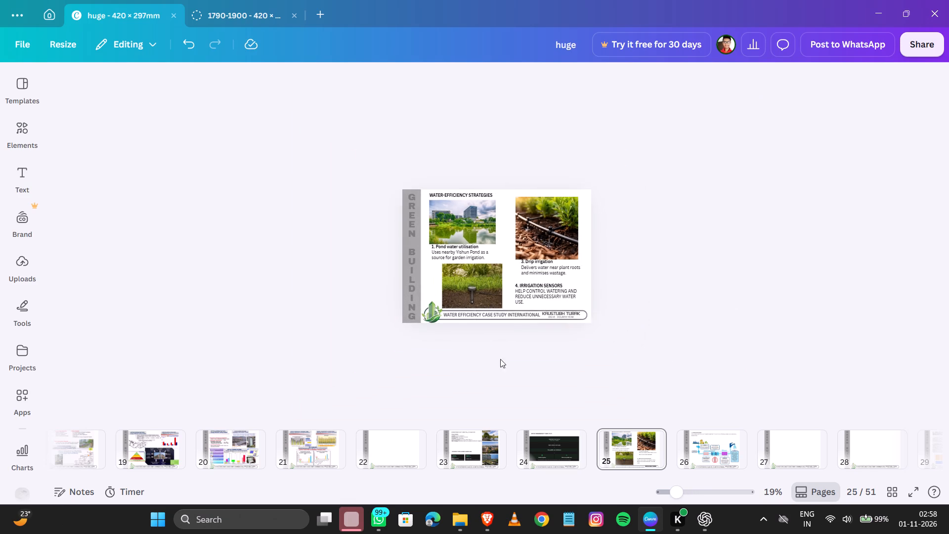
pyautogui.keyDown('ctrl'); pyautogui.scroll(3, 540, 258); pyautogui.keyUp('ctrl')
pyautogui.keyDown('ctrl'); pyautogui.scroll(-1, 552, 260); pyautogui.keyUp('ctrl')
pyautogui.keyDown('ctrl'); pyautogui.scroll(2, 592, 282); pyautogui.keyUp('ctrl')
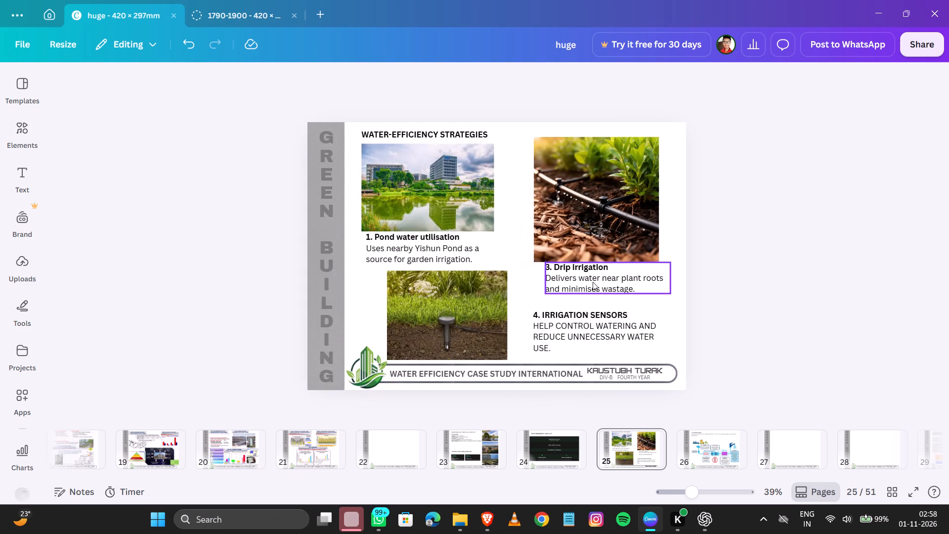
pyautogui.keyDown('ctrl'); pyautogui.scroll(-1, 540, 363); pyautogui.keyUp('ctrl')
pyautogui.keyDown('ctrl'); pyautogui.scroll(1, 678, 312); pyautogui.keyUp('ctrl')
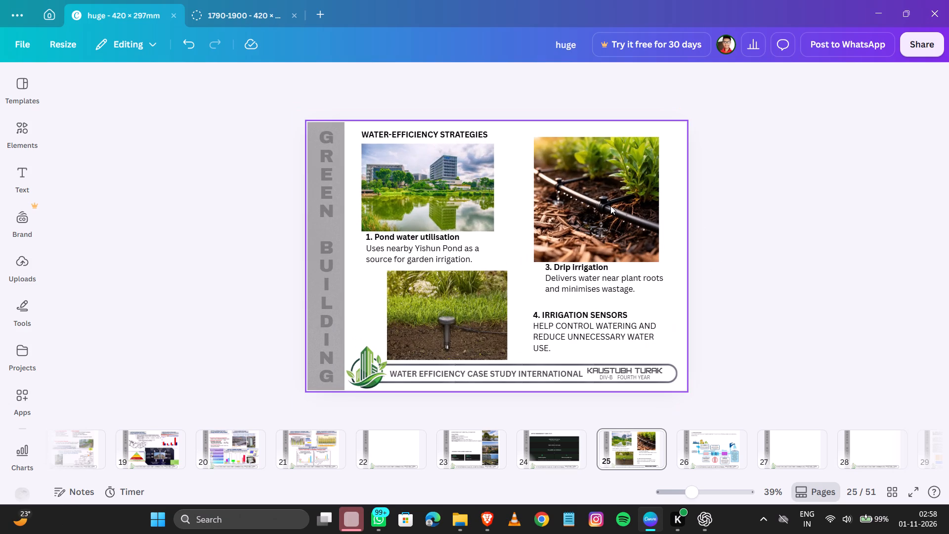
# Shift the drip irrigation photo slightly up and towards the page's right edge.
pyautogui.click(631, 203)
pyautogui.press('Up')
pyautogui.press('Down')
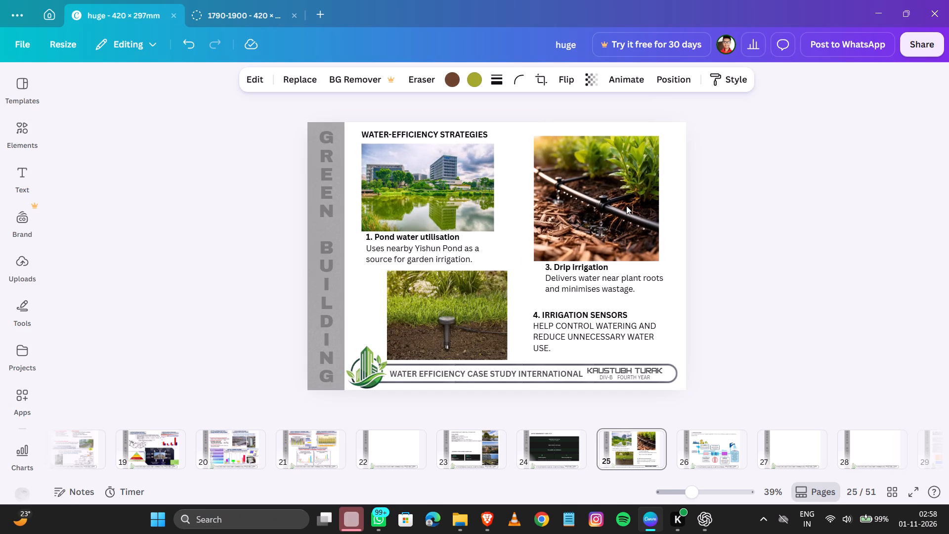
pyautogui.press('Up')
pyautogui.press('Up')
pyautogui.press('Up')
pyautogui.press('Up')
pyautogui.press('Up')
pyautogui.press('Up')
pyautogui.press('Up')
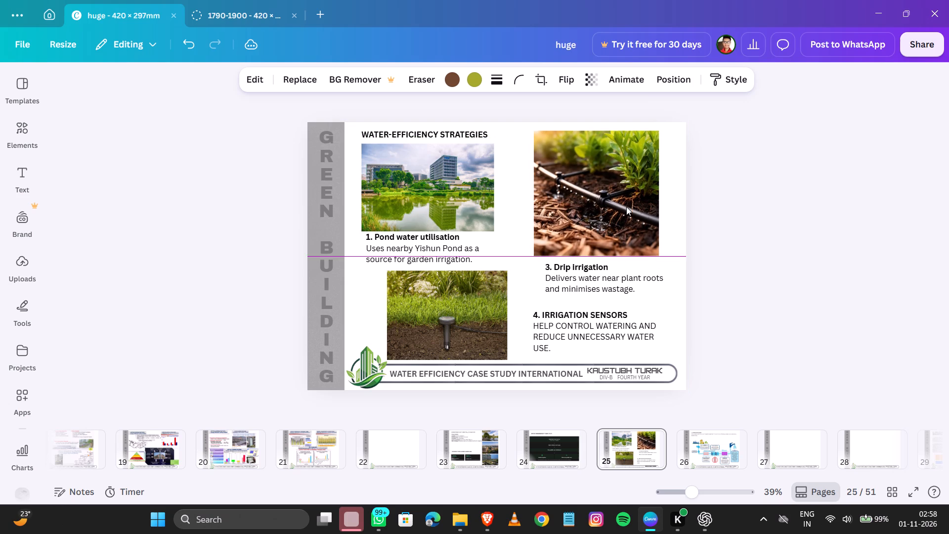
pyautogui.press('Up')
pyautogui.press('Right')
pyautogui.press('Right')
pyautogui.press('Right')
pyautogui.press('Right')
pyautogui.press('Right')
pyautogui.press('Right')
pyautogui.press('Right')
pyautogui.press('Right')
pyautogui.press('Right')
pyautogui.press('Right')
pyautogui.press('Right')
pyautogui.press('Right')
pyautogui.press('Right')
pyautogui.press('Right')
pyautogui.press('Right')
pyautogui.press('Right')
pyautogui.press('Right')
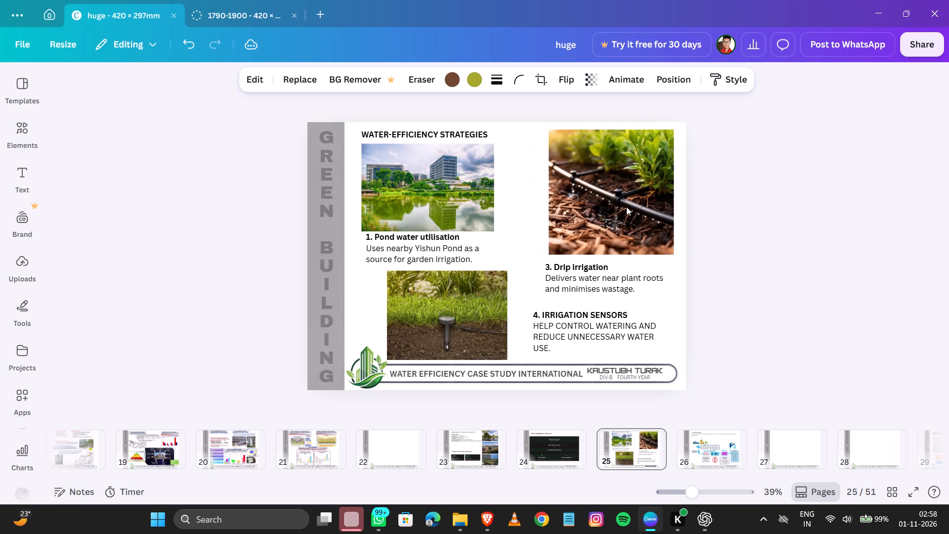
# Nudge the "3. Drip irrigation" caption right and slightly up so it sits beneath its photo.
pyautogui.click(550, 274)
pyautogui.press('Right')
pyautogui.press('Right')
pyautogui.press('Right')
pyautogui.press('Right')
pyautogui.press('Right')
pyautogui.press('Right')
pyautogui.press('Right')
pyautogui.press('Right')
pyautogui.press('Right')
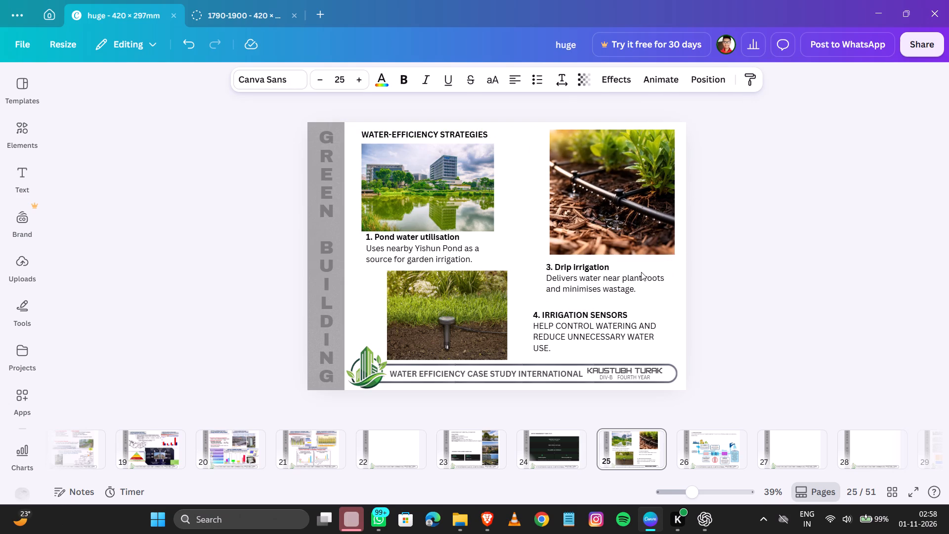
pyautogui.press('Right')
pyautogui.press('Up')
pyautogui.press('Up')
pyautogui.press('Up')
pyautogui.press('Up')
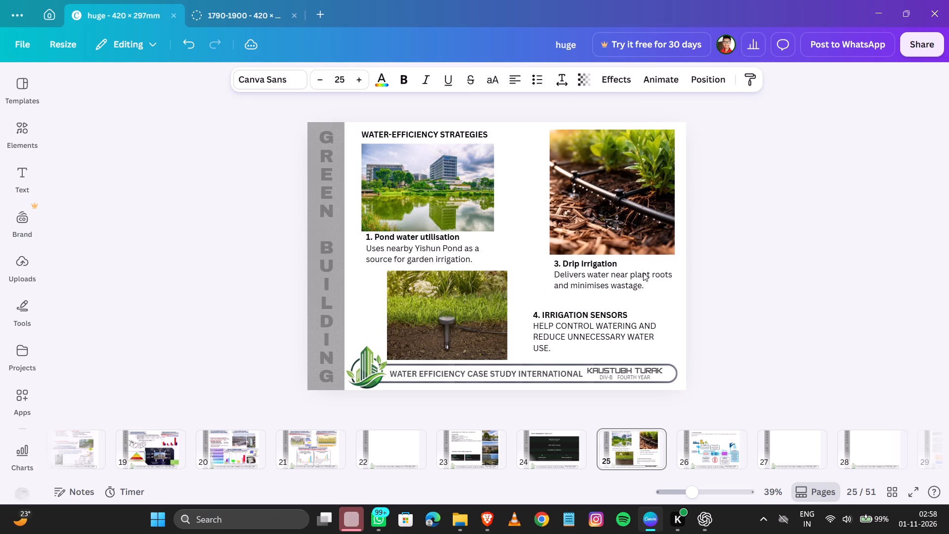
pyautogui.press('Up')
pyautogui.press('Left')
pyautogui.press('Left')
pyautogui.click(765, 229)
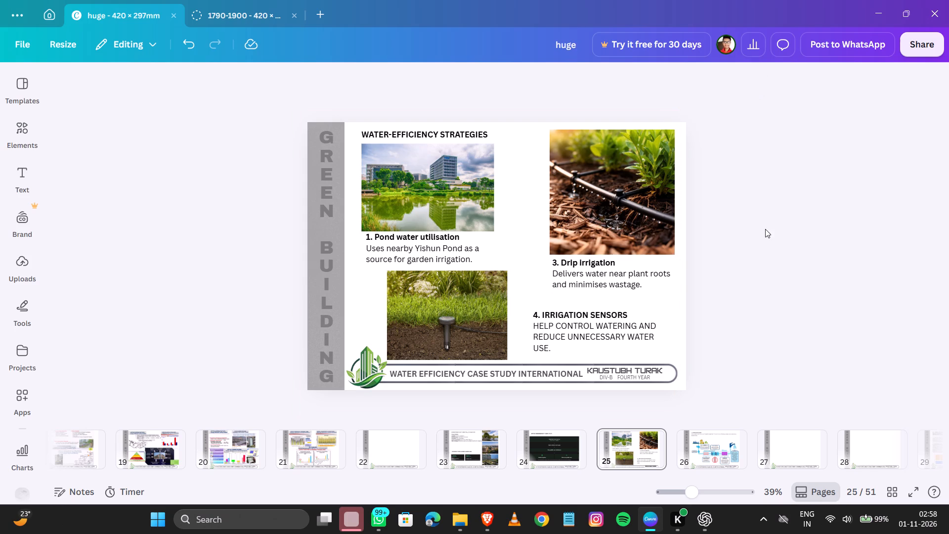
# Shift the irrigation sensor photo slightly left, closer to underneath the pond photo.
pyautogui.click(456, 297)
pyautogui.press('Left')
pyautogui.press('Left')
pyautogui.press('Left')
pyautogui.press('Left')
pyautogui.press('Left')
pyautogui.press('Left')
pyautogui.press('Left')
pyautogui.press('Left')
pyautogui.press('Left')
pyautogui.press('Left')
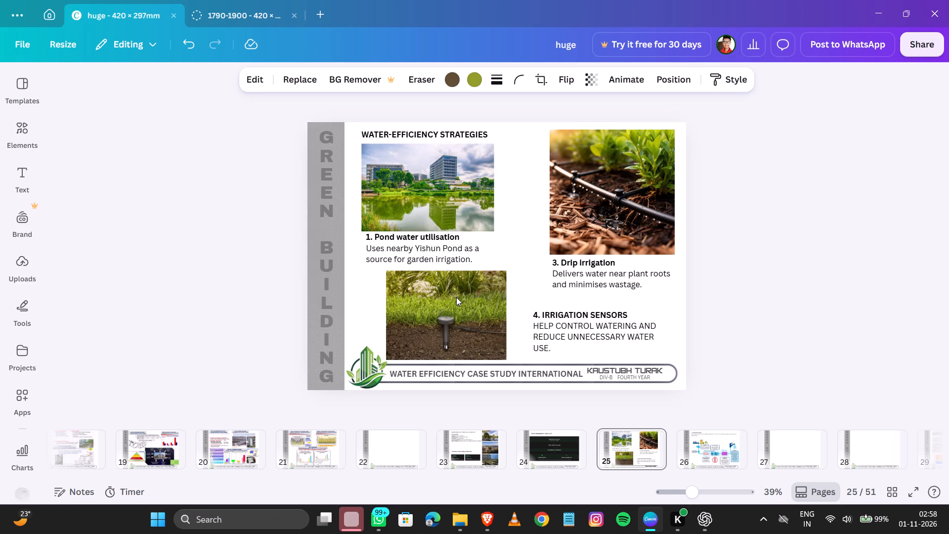
pyautogui.press('Left')
pyautogui.press('Left')
pyautogui.press('Left')
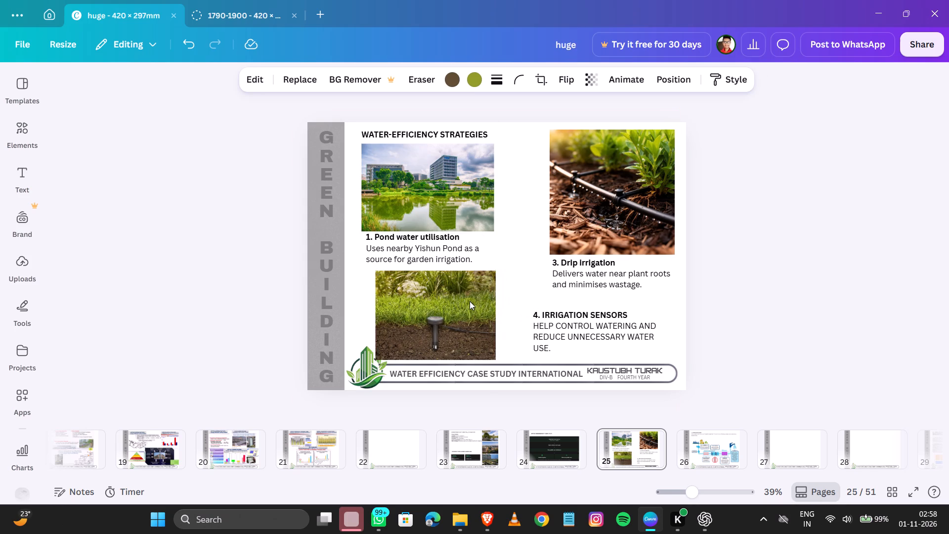
pyautogui.press('Right')
pyautogui.press('Right')
pyautogui.press('Right')
# Shift the pond photo right, away from the grey GREEN BUILDING side band.
pyautogui.click(452, 195)
pyautogui.press('Right')
pyautogui.press('Right')
pyautogui.press('Right')
pyautogui.press('Right')
pyautogui.press('Right')
pyautogui.press('Right')
pyautogui.press('Right')
pyautogui.press('Right')
pyautogui.press('Right')
pyautogui.press('Right')
pyautogui.press('Right')
pyautogui.press('Right')
pyautogui.press('Right')
pyautogui.press('Right')
pyautogui.press('Right')
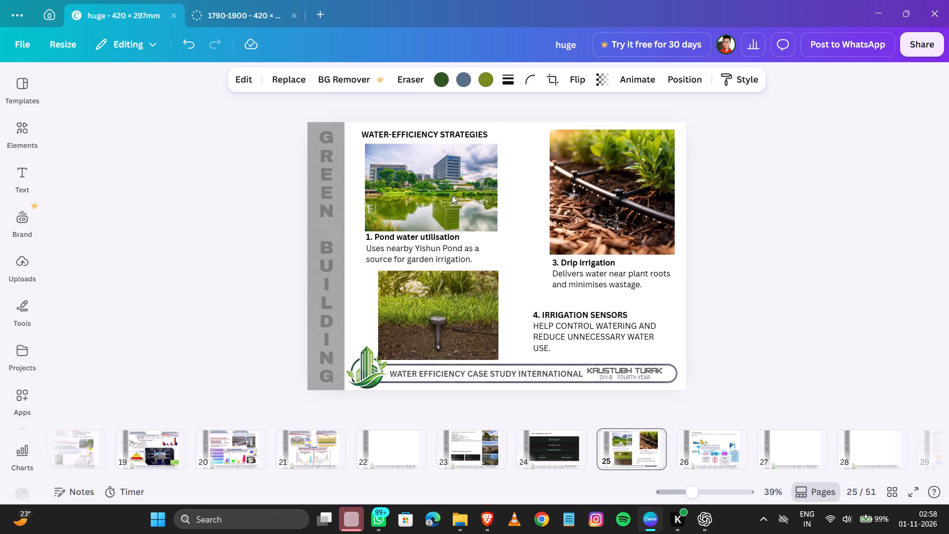
# Nudge the "1. Pond water utilisation" caption right to line up beneath the pond photo.
pyautogui.click(441, 250)
pyautogui.press('Right')
pyautogui.press('Right')
pyautogui.press('Right')
pyautogui.press('Right')
pyautogui.press('Right')
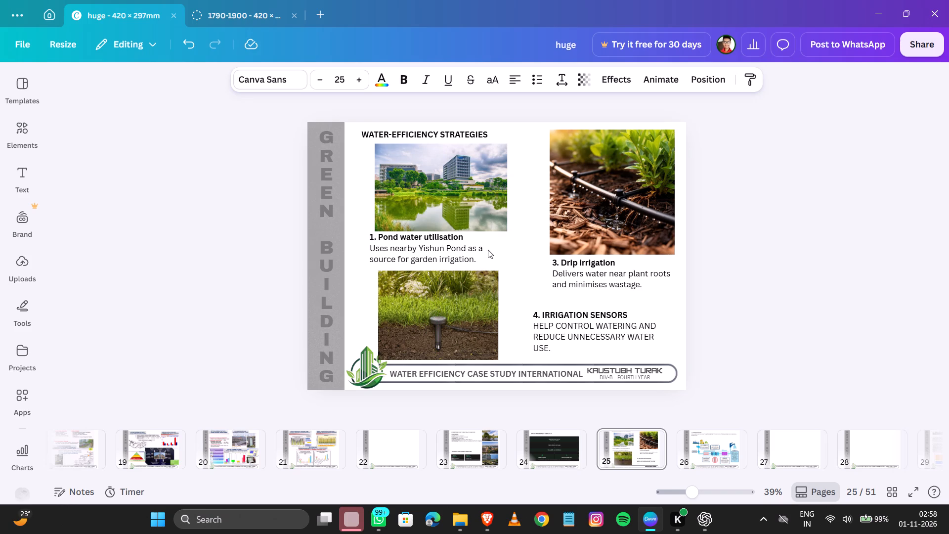
pyautogui.press('Right')
pyautogui.press('Right')
pyautogui.press('Right')
pyautogui.press('Right')
pyautogui.press('Right')
pyautogui.press('Right')
pyautogui.press('Right')
pyautogui.press('Right')
pyautogui.press('Right')
pyautogui.press('Right')
pyautogui.press('Right')
pyautogui.press('Right')
pyautogui.press('Right')
pyautogui.press('Right')
pyautogui.press('Left')
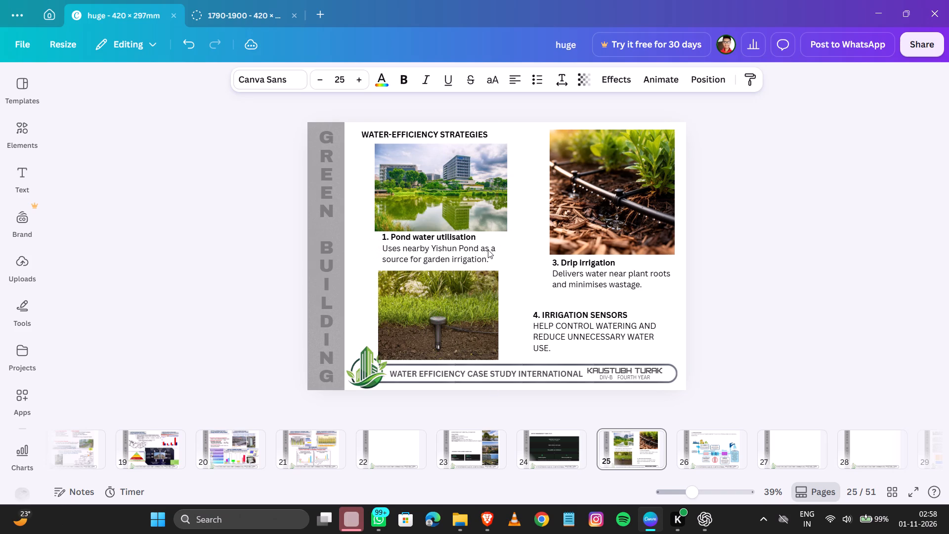
pyautogui.press('Left')
pyautogui.press('Left')
pyautogui.press('Left')
# Nudge the irrigation sensor photo slightly up and right to fit under the pond caption.
pyautogui.click(461, 307)
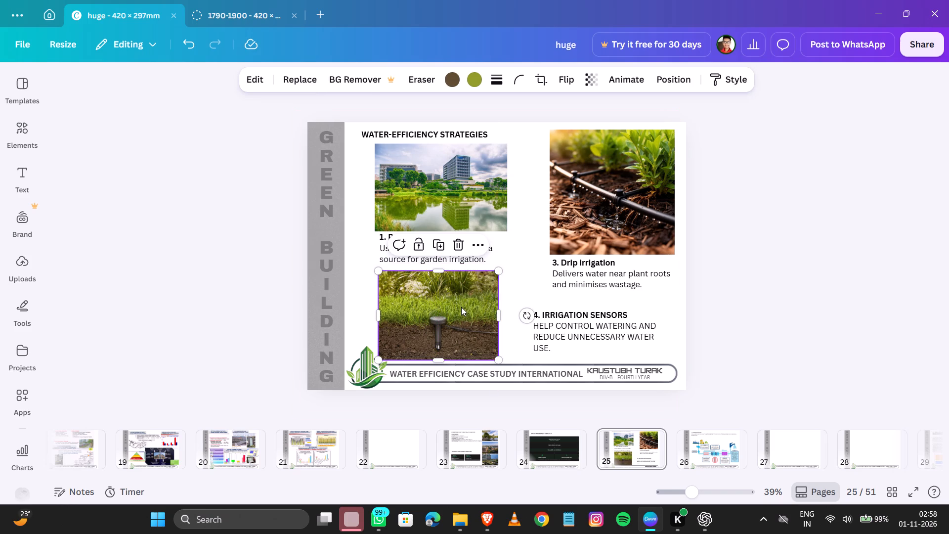
pyautogui.press('Up')
pyautogui.press('Up')
pyautogui.press('Down')
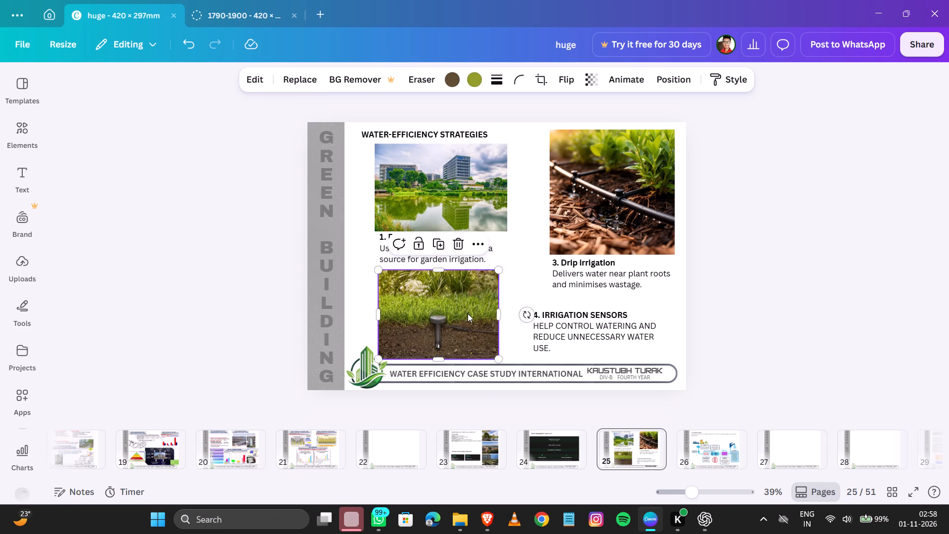
pyautogui.press('Right')
pyautogui.press('Right')
pyautogui.press('Right')
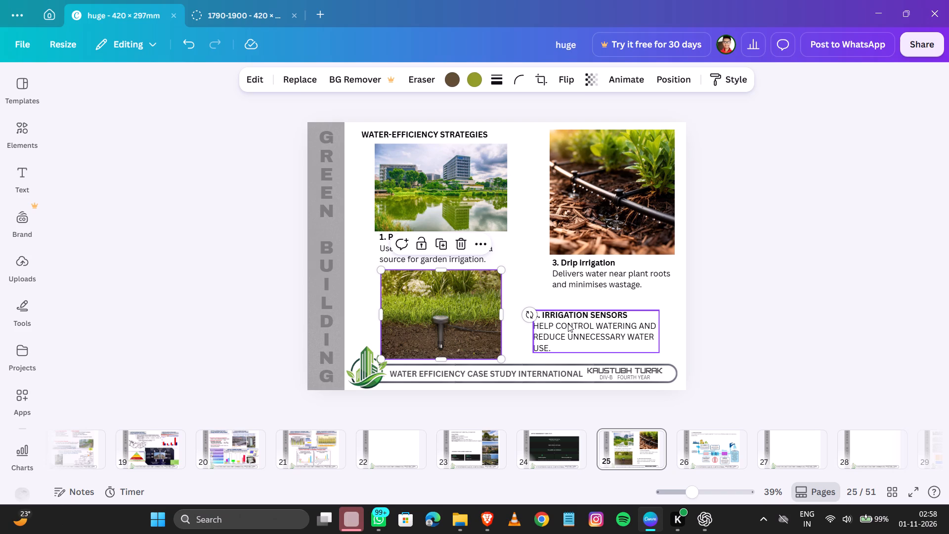
# Move the "4. IRRIGATION SENSORS" caption left and down so it sits directly beside the lower part of the sensor photo.
pyautogui.moveTo(569, 326); pyautogui.dragTo(545, 322)
pyautogui.press('Down')
pyautogui.press('Down')
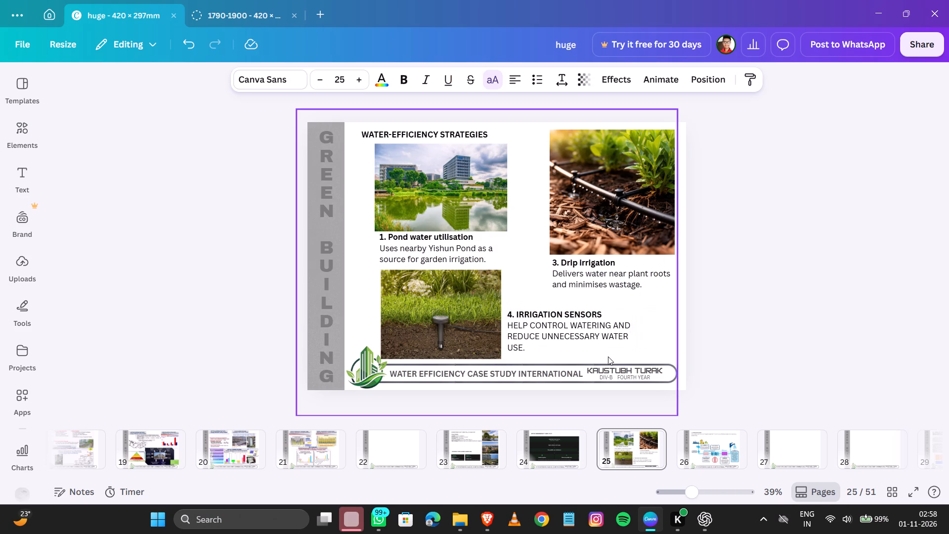
pyautogui.press('Down')
pyautogui.press('Down')
pyautogui.press('Down')
pyautogui.press('Down')
pyautogui.press('Down')
pyautogui.press('Down')
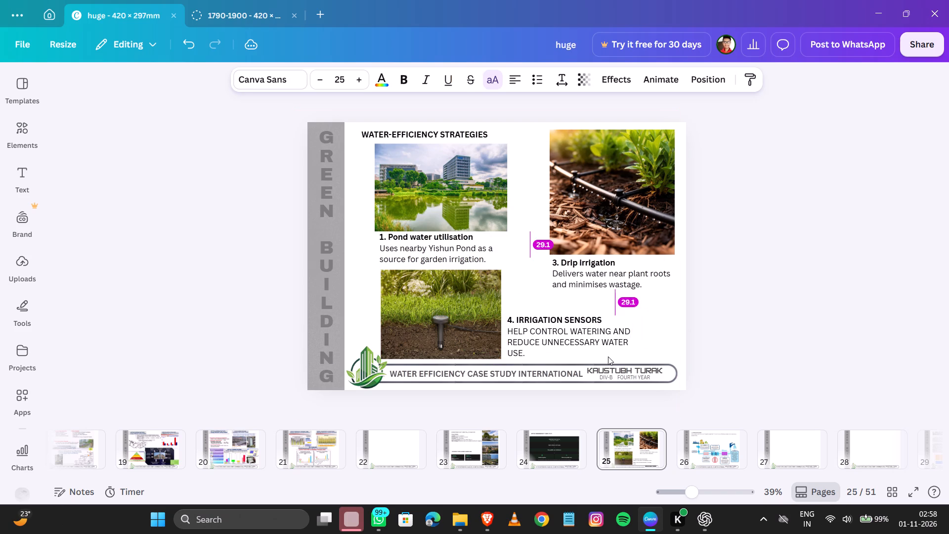
pyautogui.press('Down')
pyautogui.press('Down')
pyautogui.press('Left')
pyautogui.press('Left')
pyautogui.press('Left')
pyautogui.press('Left')
pyautogui.press('Right')
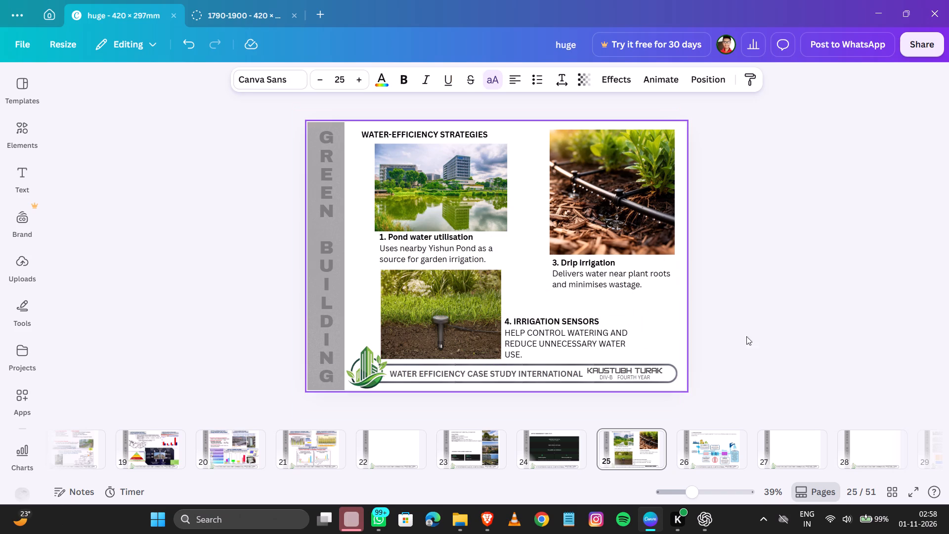
pyautogui.click(761, 333)
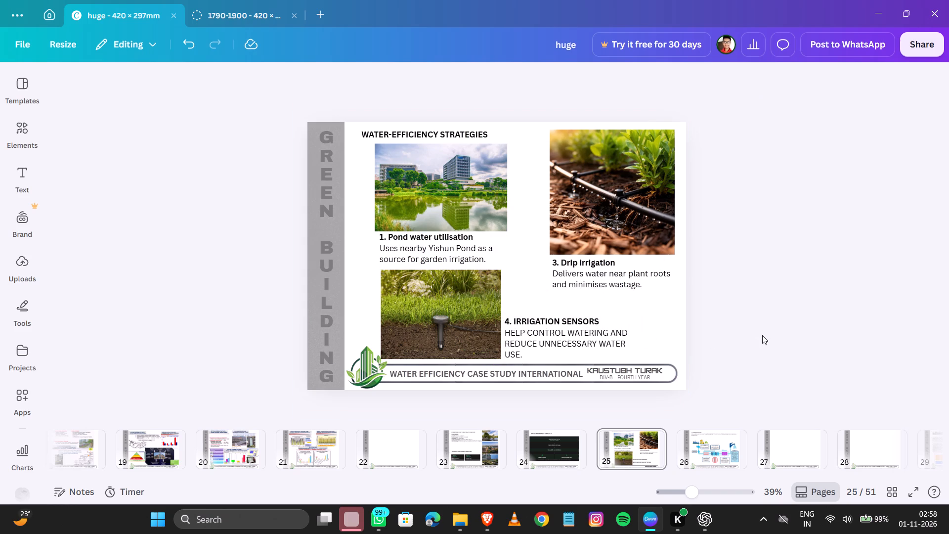
# On page 26, change the "2. NEWATER REUSE" heading and description text colour to black.
pyautogui.press('Right')
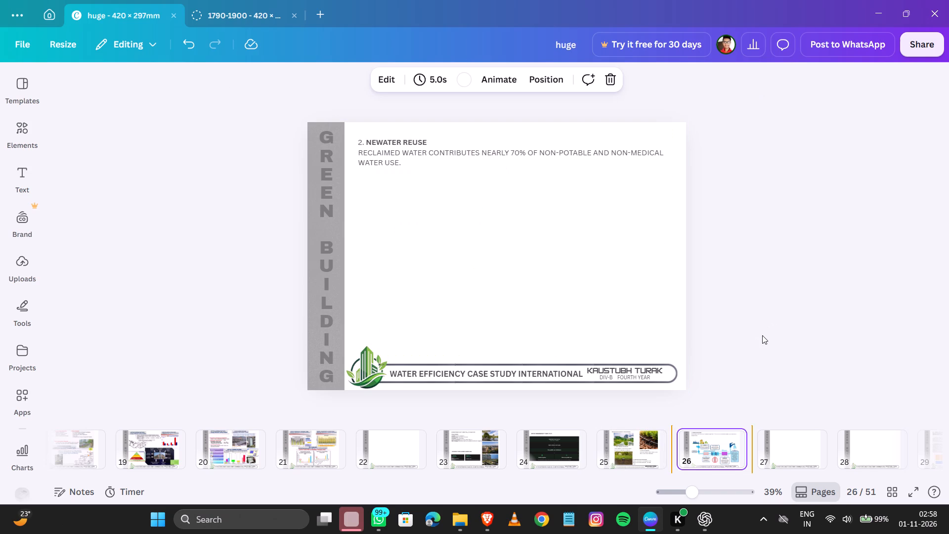
pyautogui.press('Left')
pyautogui.press('Right')
pyautogui.scroll(1, 764, 336)
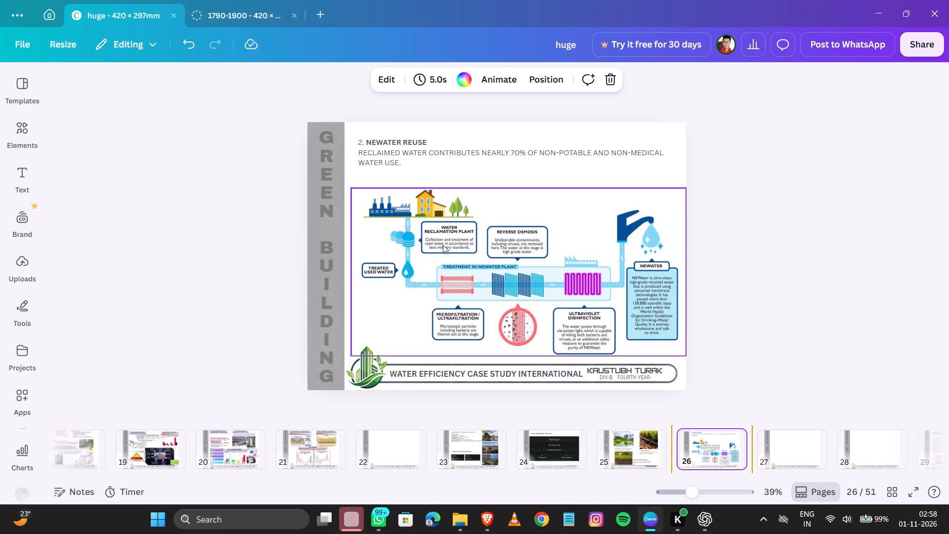
pyautogui.click(405, 156)
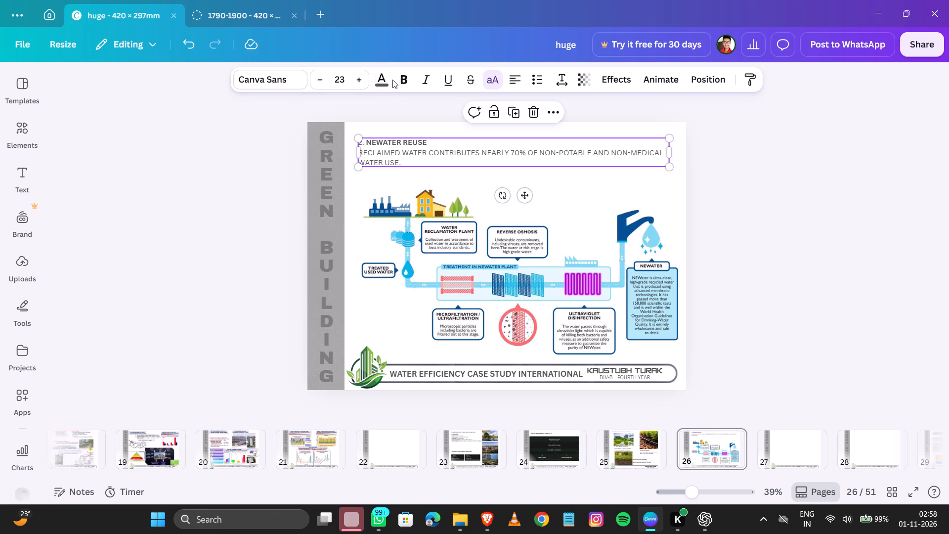
pyautogui.click(386, 80)
pyautogui.click(207, 208)
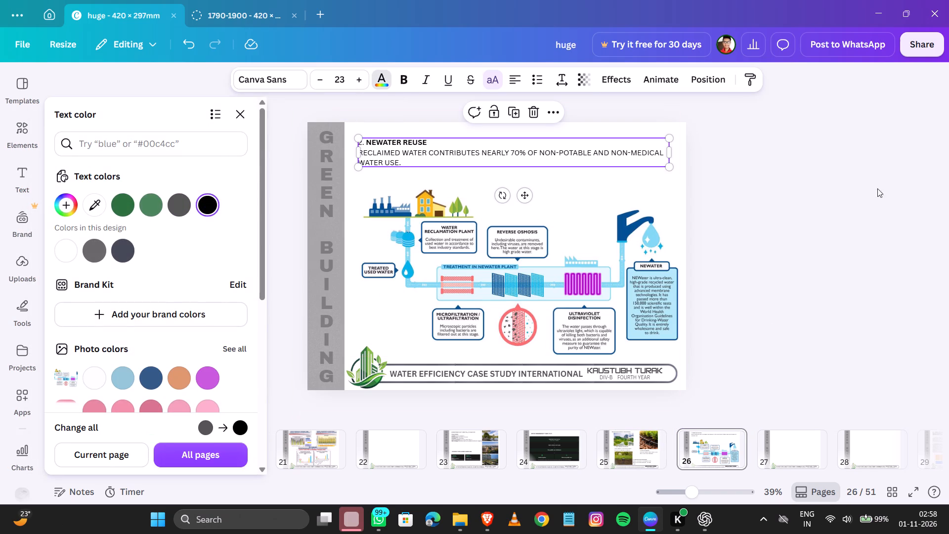
pyautogui.click(819, 227)
pyautogui.click(809, 244)
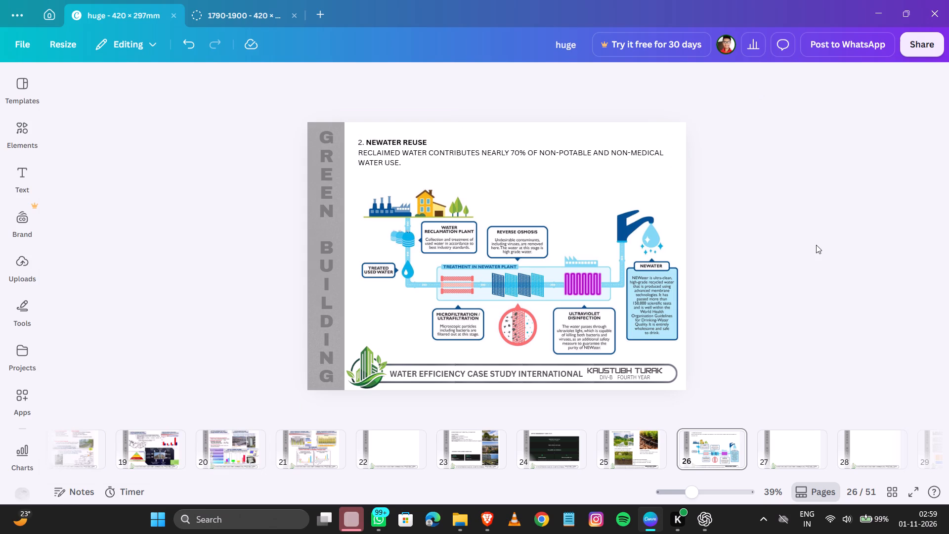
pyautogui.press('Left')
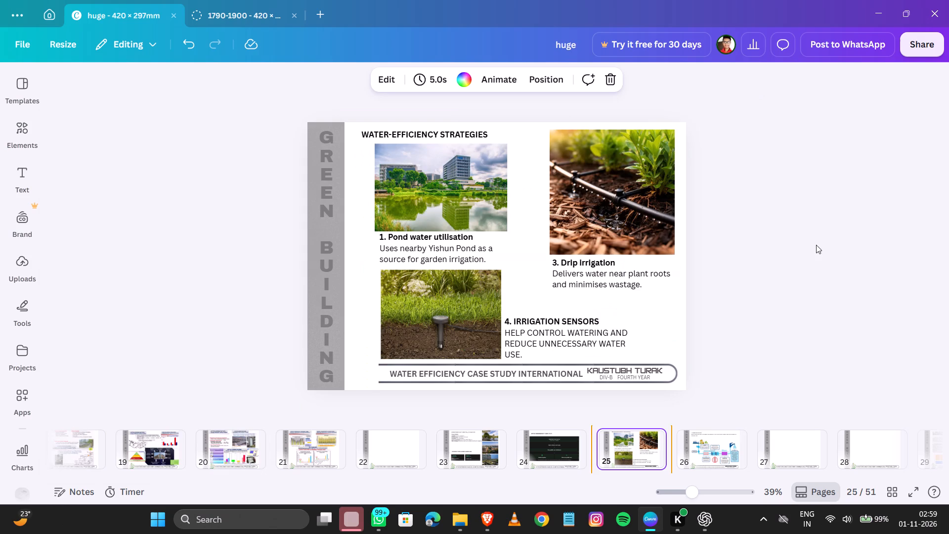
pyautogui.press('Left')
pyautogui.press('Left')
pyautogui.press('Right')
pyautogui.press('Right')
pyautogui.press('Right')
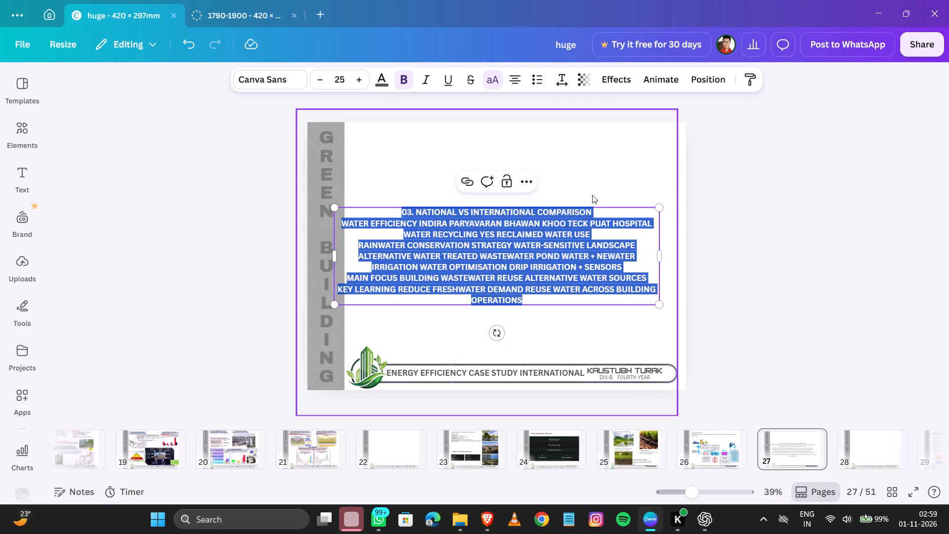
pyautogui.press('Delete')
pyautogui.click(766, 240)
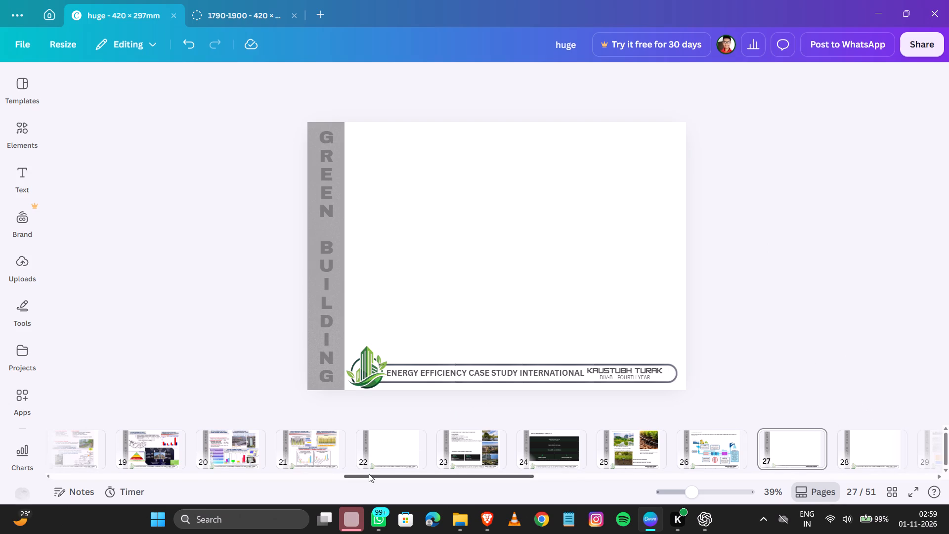
# Move pages 23 to 26, the Khoo Teck Puat Hospital case study, together to directly after page 4.
pyautogui.moveTo(369, 474); pyautogui.dragTo(234, 475)
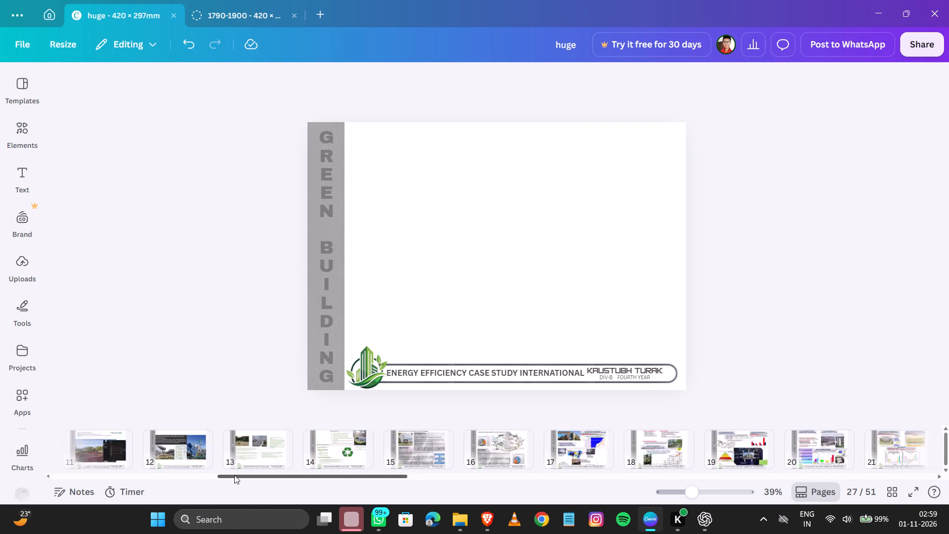
pyautogui.moveTo(234, 475); pyautogui.dragTo(86, 480)
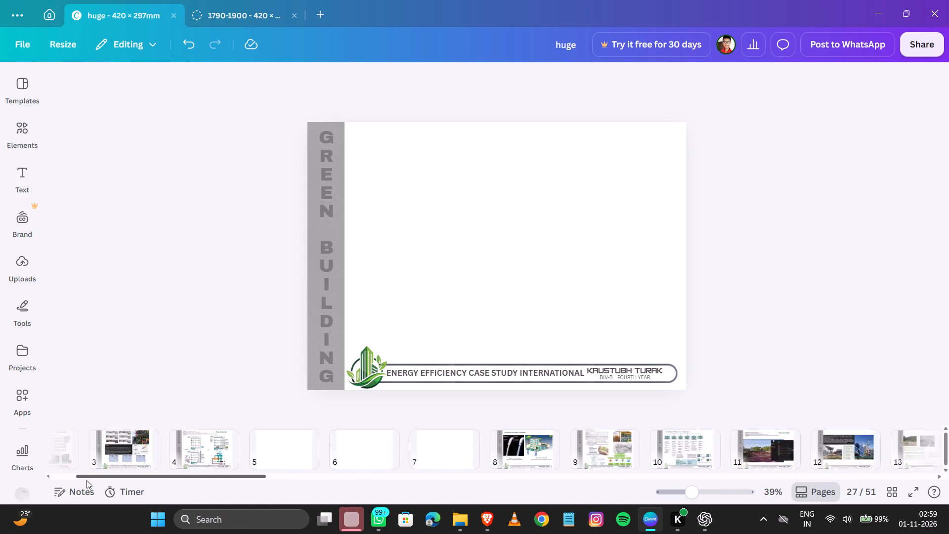
pyautogui.moveTo(86, 480); pyautogui.dragTo(43, 484)
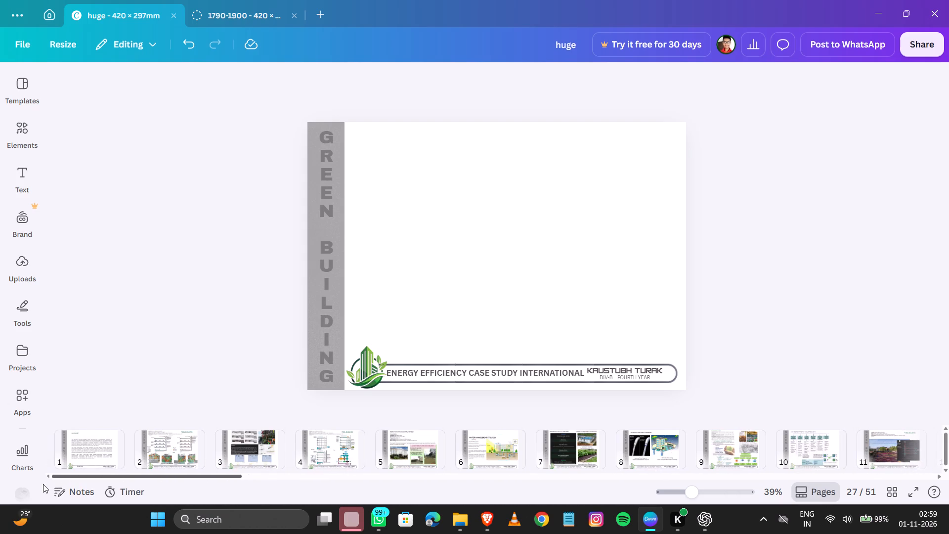
pyautogui.moveTo(43, 484); pyautogui.dragTo(110, 486)
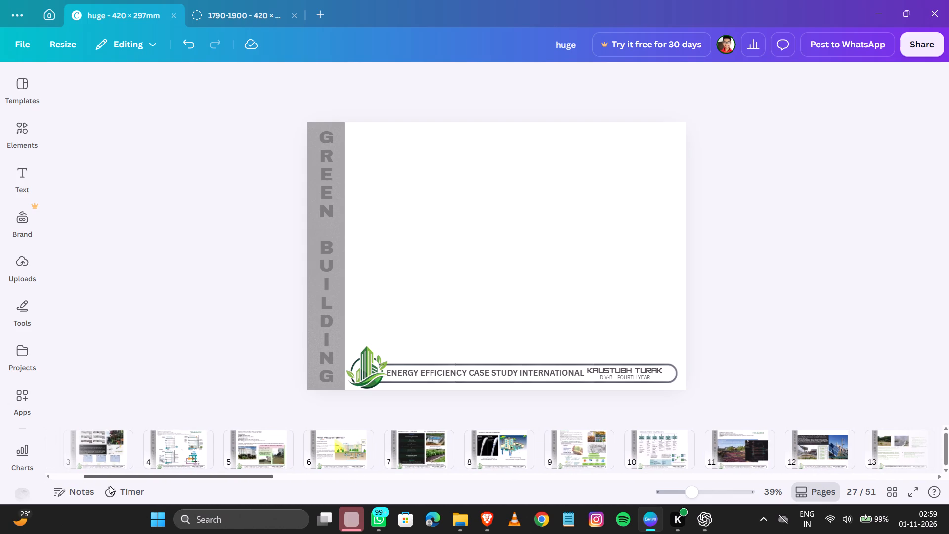
pyautogui.moveTo(110, 486); pyautogui.dragTo(317, 468)
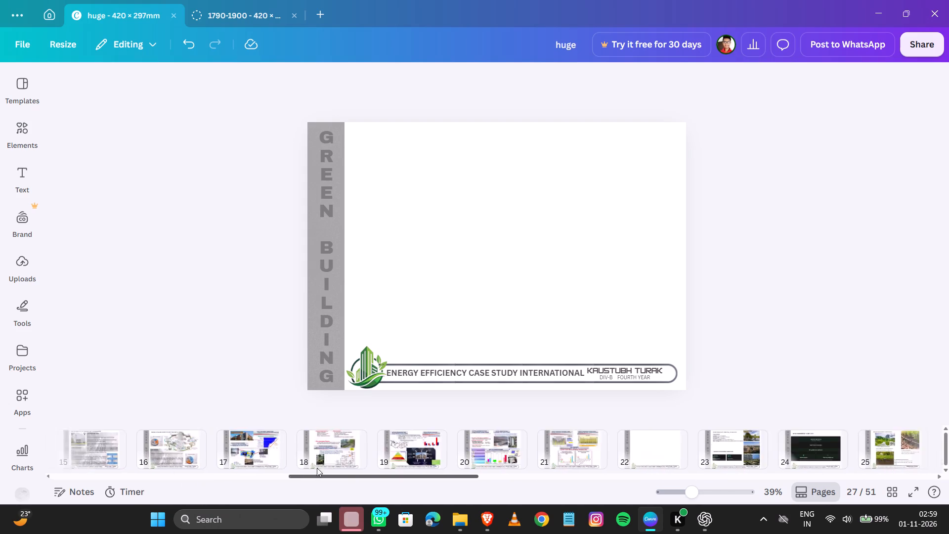
pyautogui.moveTo(317, 468); pyautogui.dragTo(400, 458)
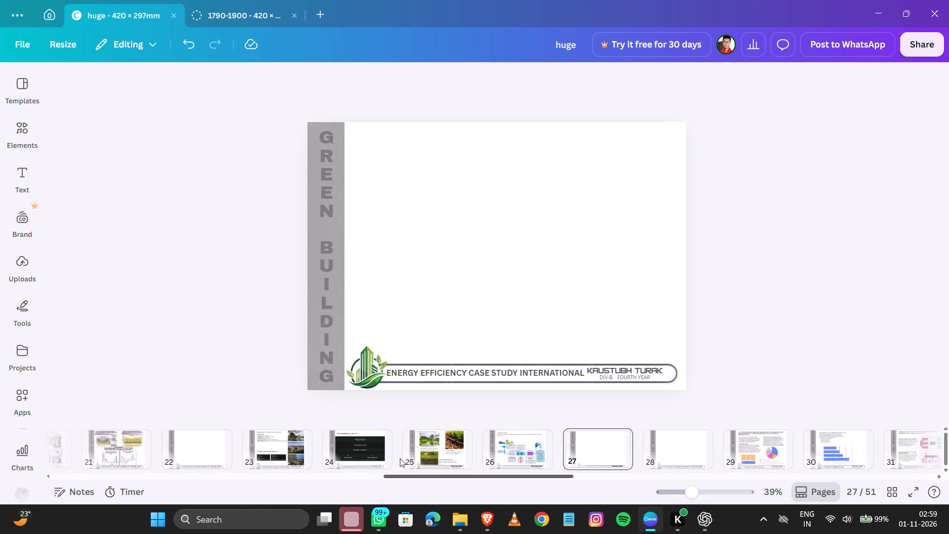
pyautogui.moveTo(400, 458); pyautogui.dragTo(396, 460)
pyautogui.click(331, 445)
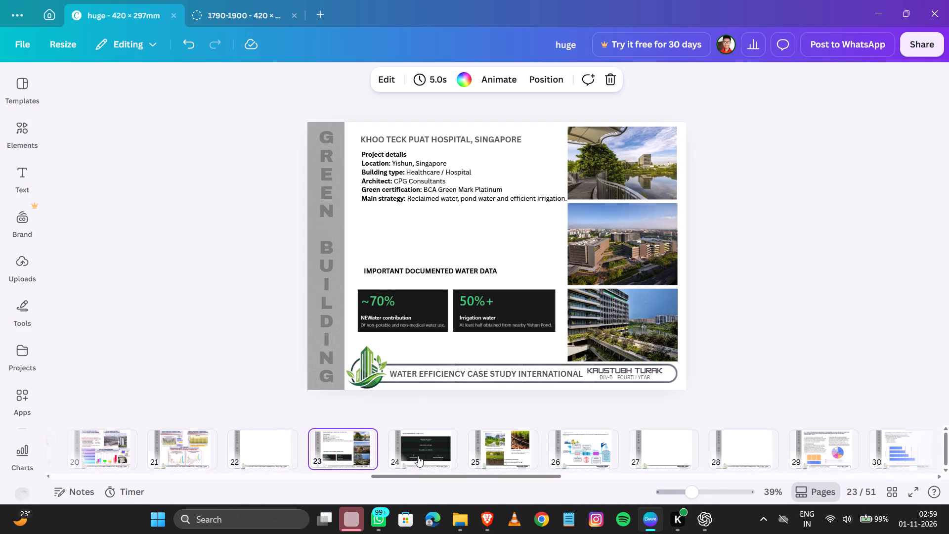
pyautogui.keyDown('shift'); pyautogui.click(422, 455); pyautogui.keyUp('shift')
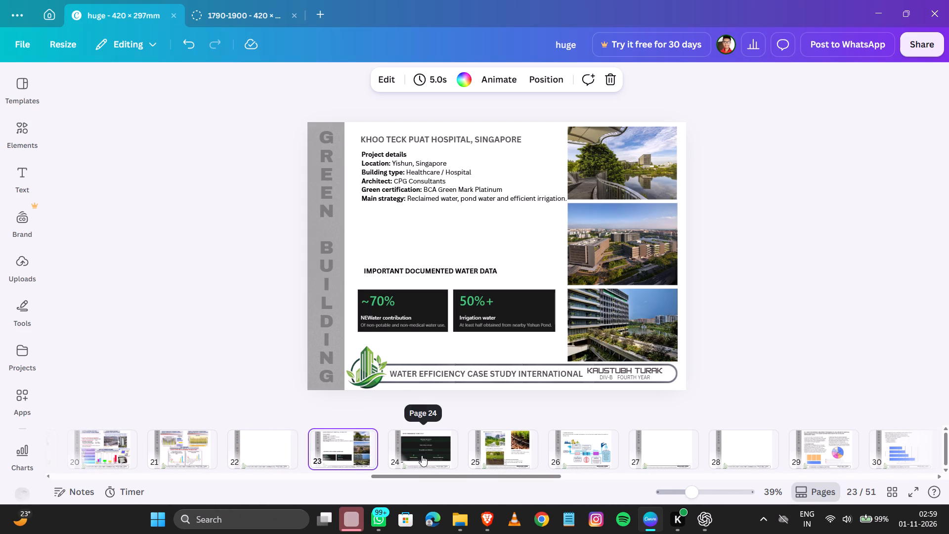
pyautogui.keyDown('shift'); pyautogui.click(492, 455); pyautogui.keyUp('shift')
pyautogui.keyDown('shift'); pyautogui.click(586, 451); pyautogui.keyUp('shift')
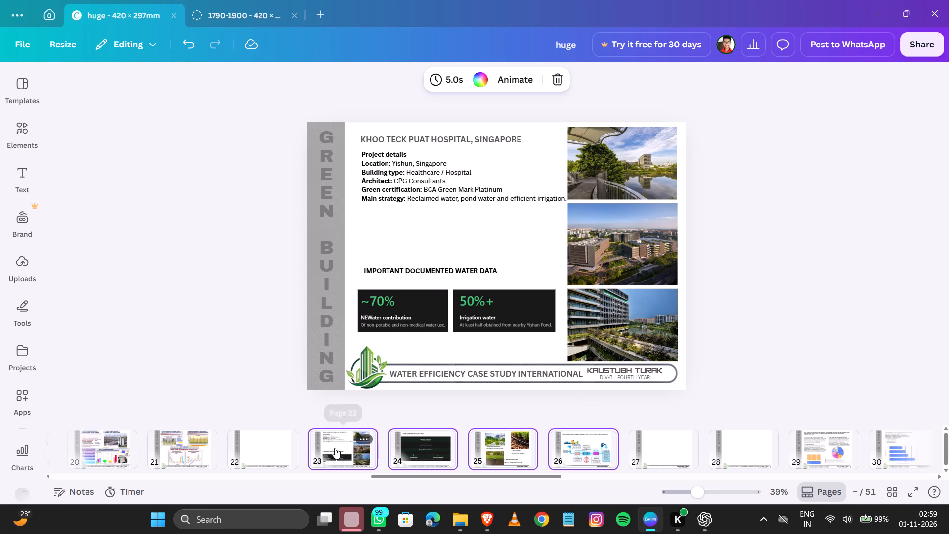
pyautogui.moveTo(335, 448); pyautogui.dragTo(64, 443)
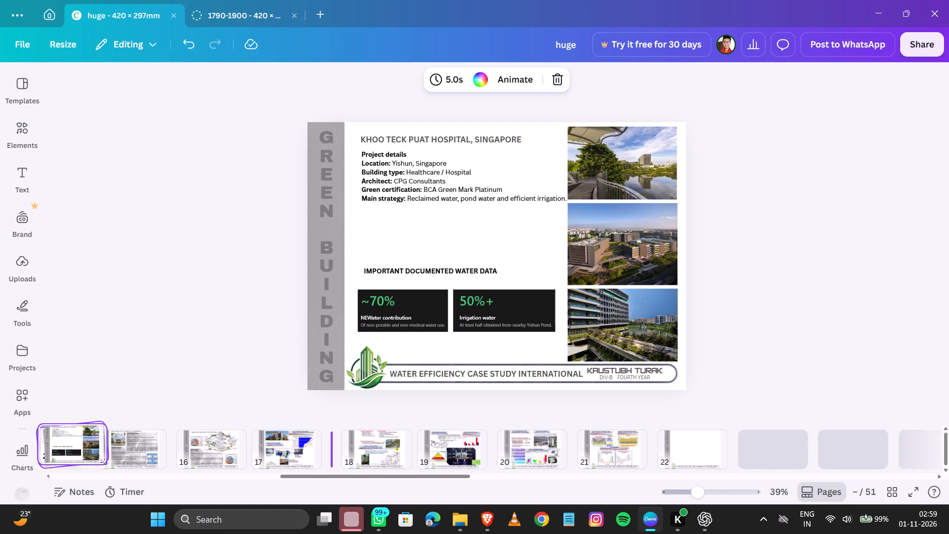
pyautogui.moveTo(64, 443); pyautogui.dragTo(231, 460)
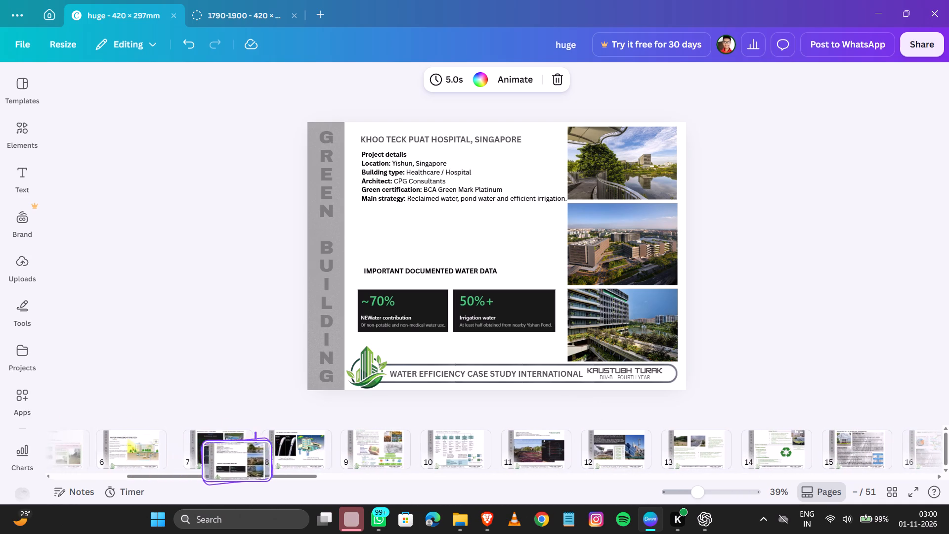
pyautogui.moveTo(231, 460); pyautogui.dragTo(293, 493)
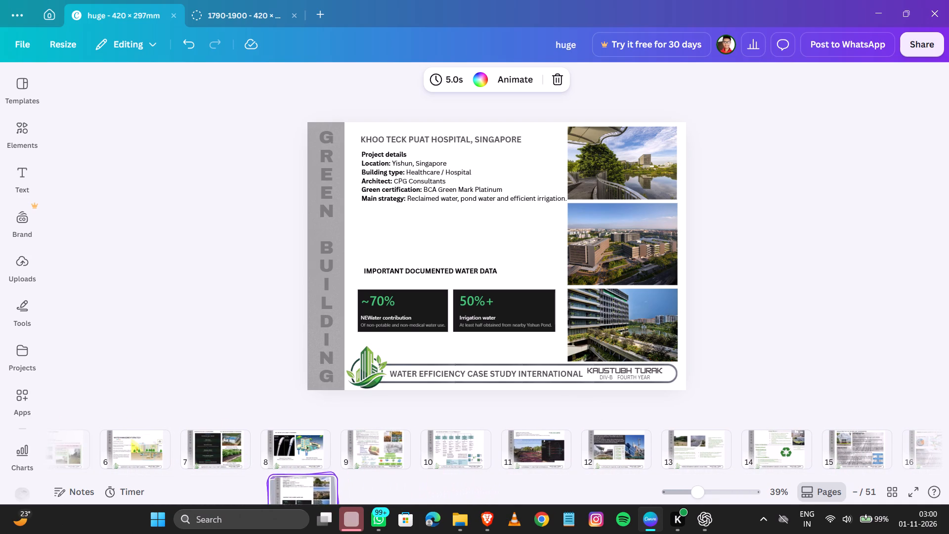
pyautogui.moveTo(293, 493); pyautogui.dragTo(271, 511)
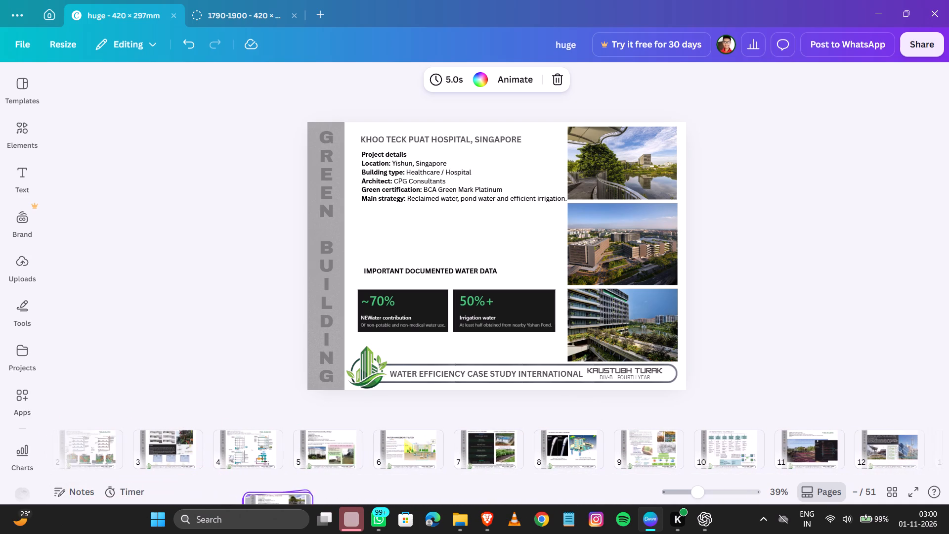
pyautogui.moveTo(271, 511); pyautogui.dragTo(275, 465)
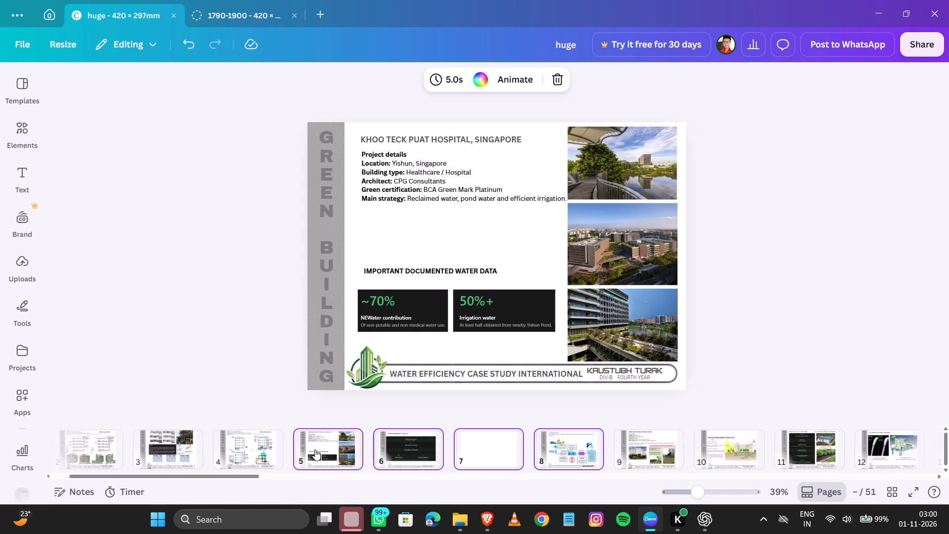
# Compare pages 3 to 5 to check the order of the Pixel Building and Khoo Teck Puat Hospital pages.
pyautogui.click(320, 449)
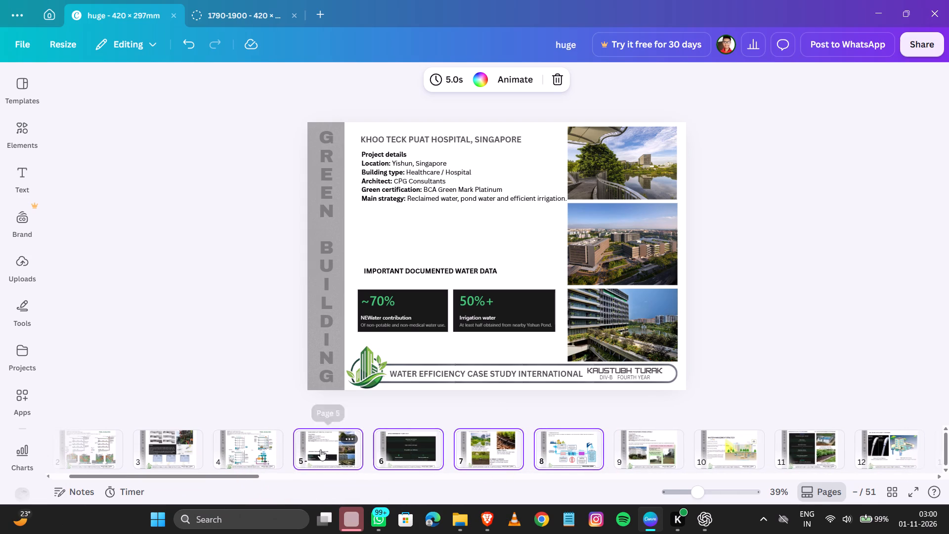
pyautogui.press('Left')
pyautogui.press('Left')
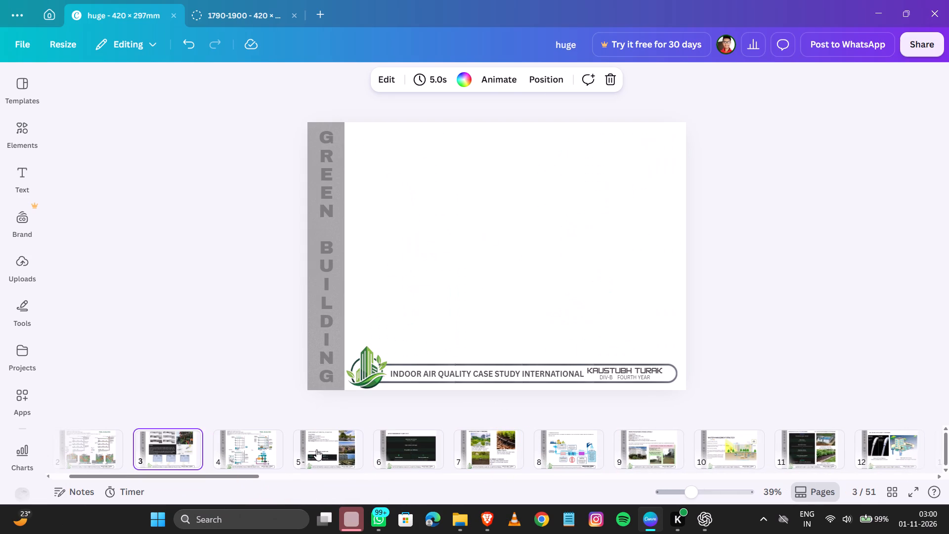
pyautogui.press('Right')
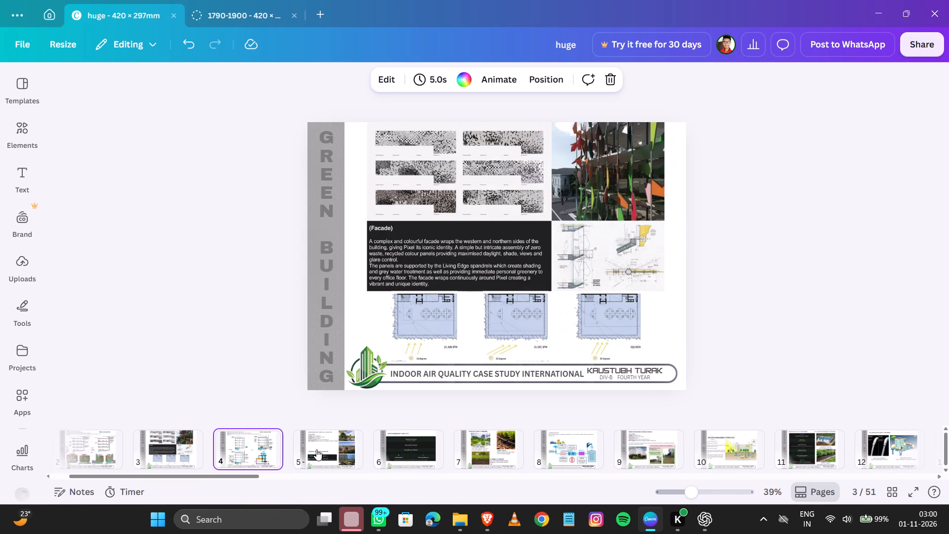
pyautogui.press('Left')
pyautogui.press('Right')
pyautogui.press('Right')
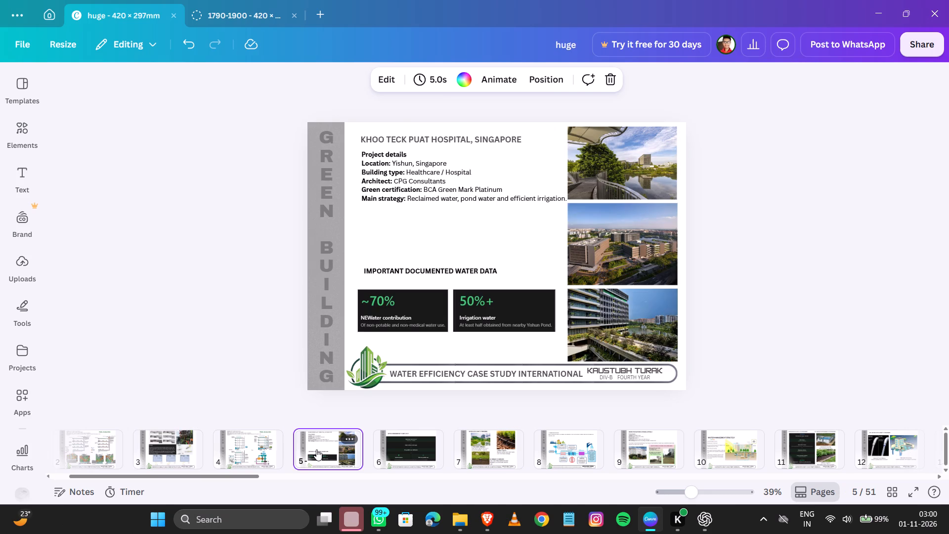
pyautogui.press('Left')
pyautogui.press('Right')
pyautogui.press('Left')
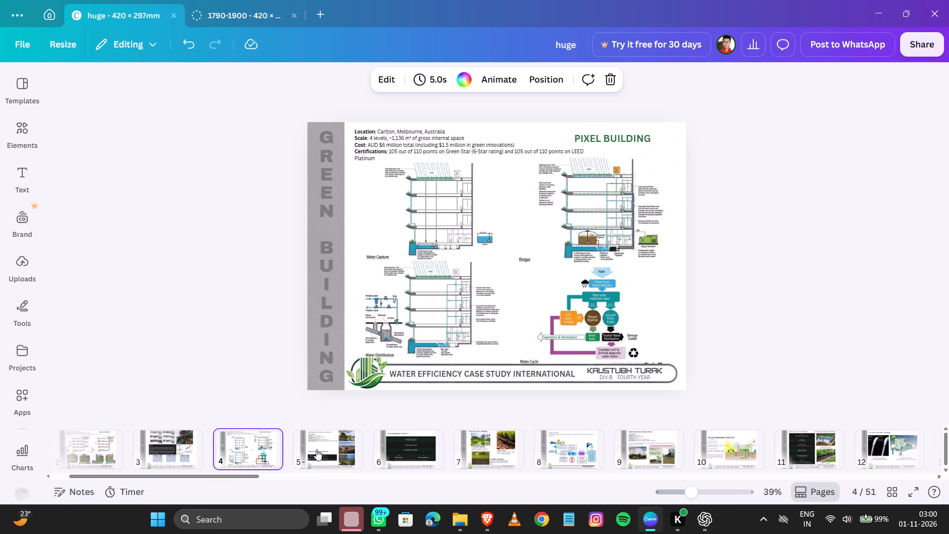
# Review the presentation's page order one page at a time, from page 4 through to page 51.
pyautogui.press('Right')
pyautogui.press('Right')
pyautogui.press('Right')
pyautogui.press('Right')
pyautogui.press('Right')
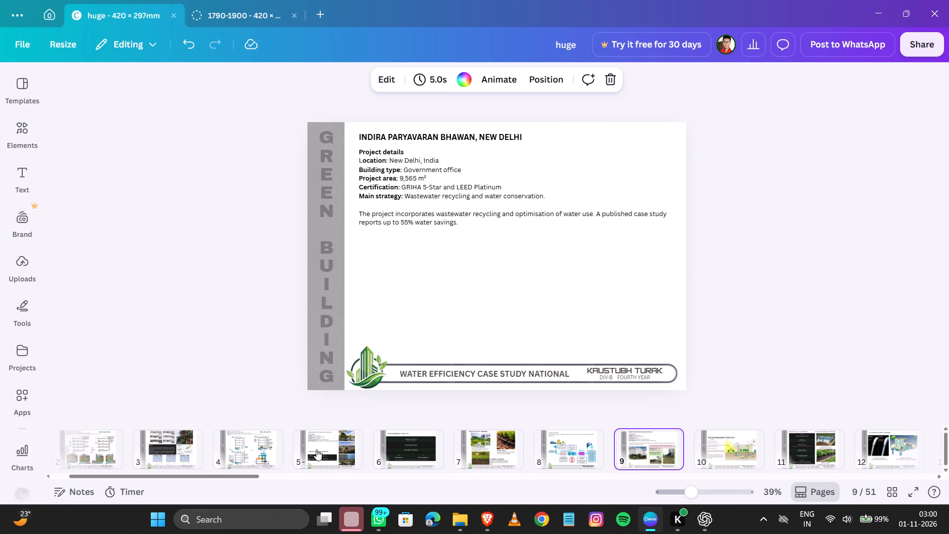
pyautogui.press('Right')
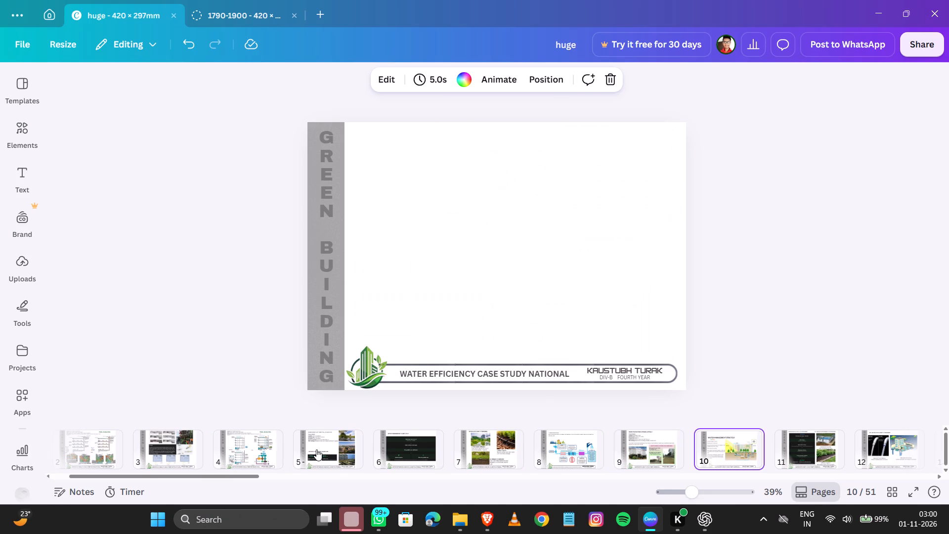
pyautogui.press('Right')
pyautogui.press('Right')
pyautogui.press('Right')
pyautogui.press('Right')
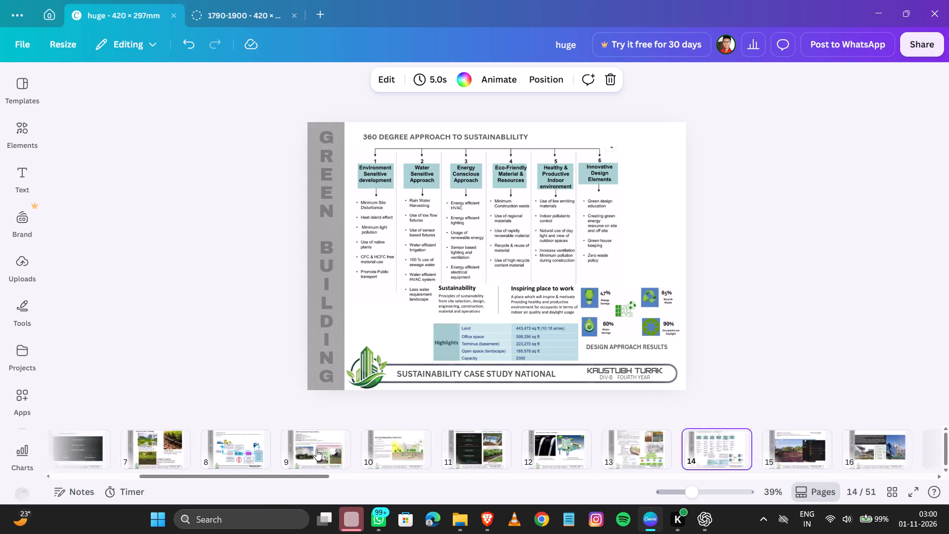
pyautogui.press('Right')
pyautogui.press('Right')
pyautogui.press('Right')
pyautogui.press('Right')
pyautogui.press('Right')
pyautogui.press('Right')
pyautogui.press('Right')
pyautogui.press('Right')
pyautogui.press('Right')
pyautogui.press('Right')
pyautogui.press('Right')
pyautogui.press('Right')
pyautogui.press('Right')
pyautogui.press('Right')
pyautogui.press('Right')
pyautogui.press('Right')
pyautogui.press('Right')
pyautogui.press('Right')
pyautogui.press('Right')
pyautogui.press('Right')
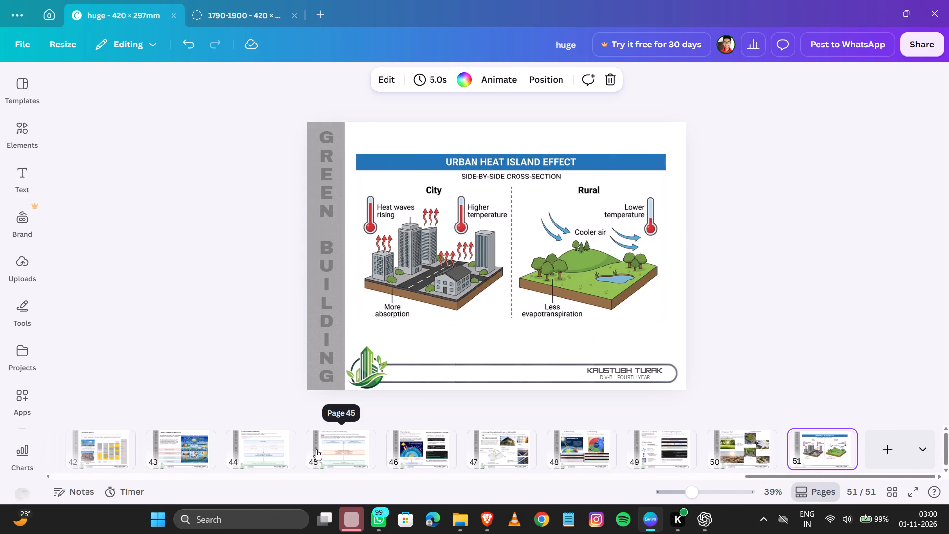
# Add two duplicates of the blank "Energy Efficiency Case Study International" page 27 directly after it, and return to page 27.
pyautogui.moveTo(754, 476); pyautogui.dragTo(741, 482)
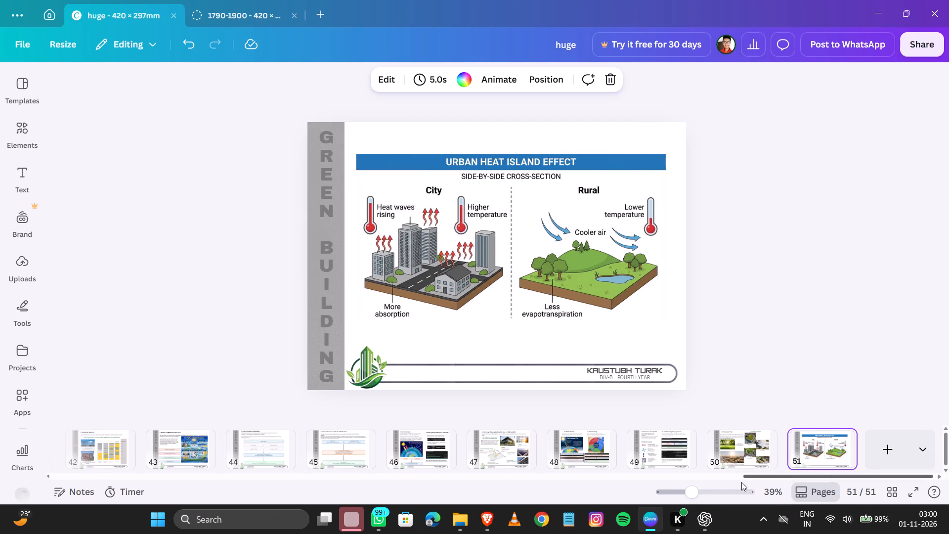
pyautogui.moveTo(741, 482); pyautogui.dragTo(422, 533)
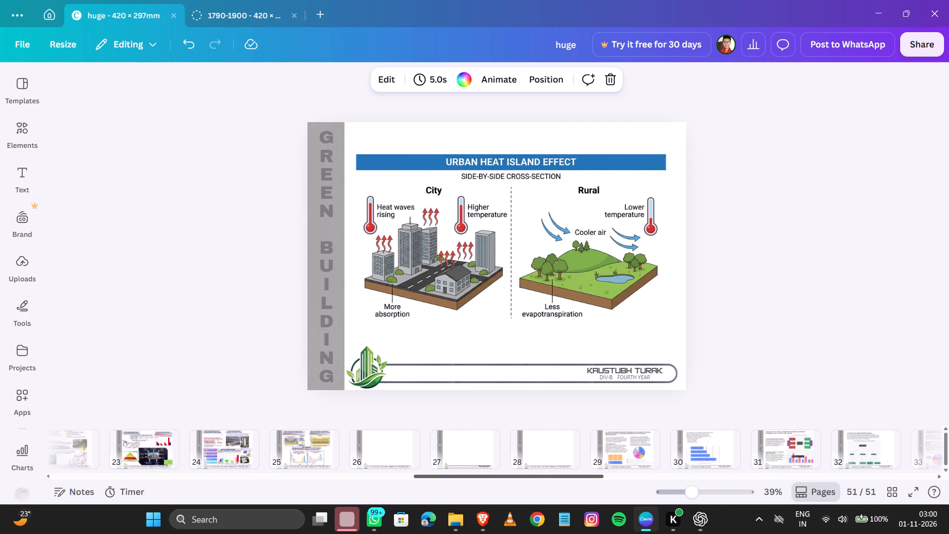
pyautogui.moveTo(422, 533); pyautogui.dragTo(395, 533)
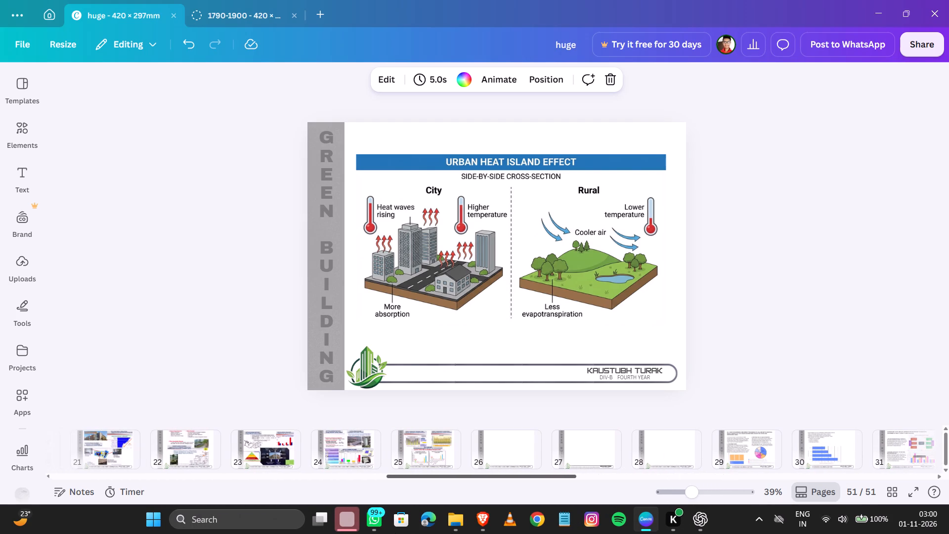
pyautogui.moveTo(395, 533); pyautogui.dragTo(314, 528)
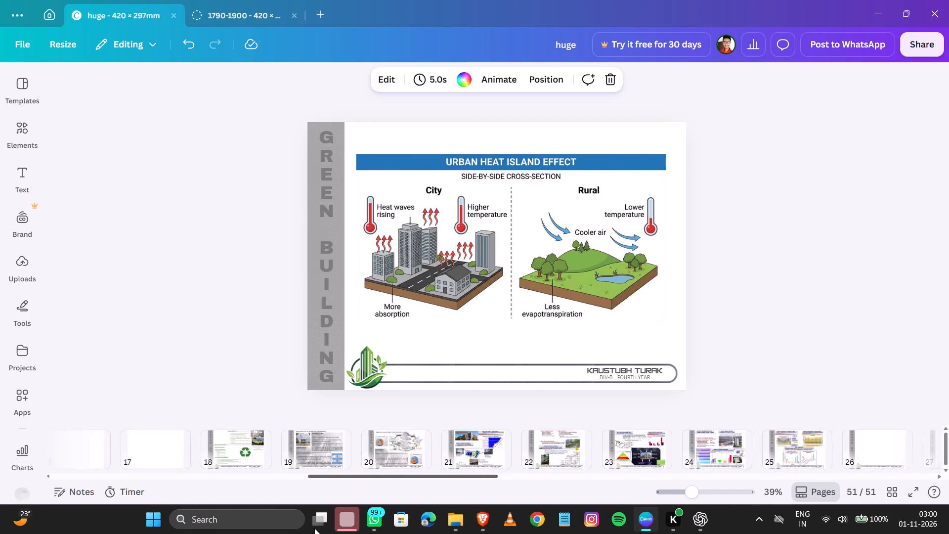
pyautogui.moveTo(314, 528); pyautogui.dragTo(575, 463)
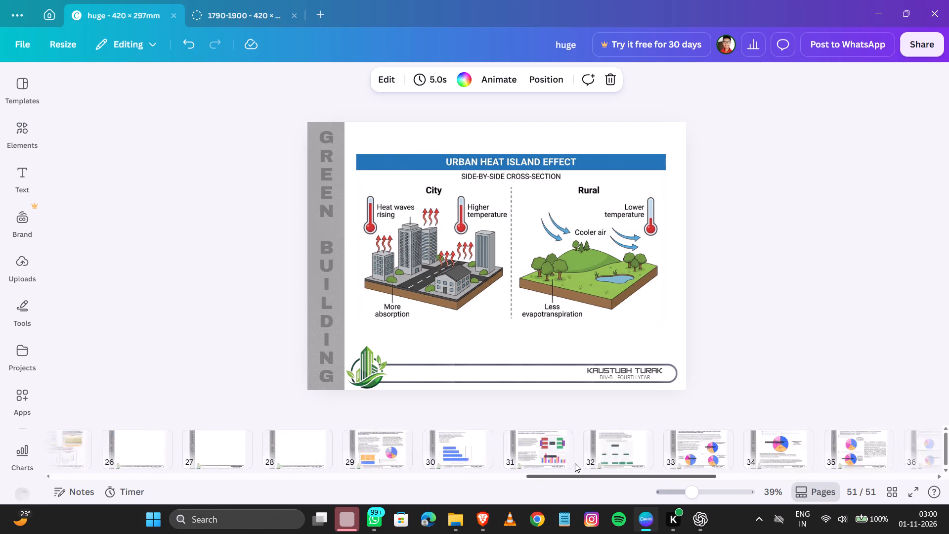
pyautogui.moveTo(575, 463); pyautogui.dragTo(864, 417)
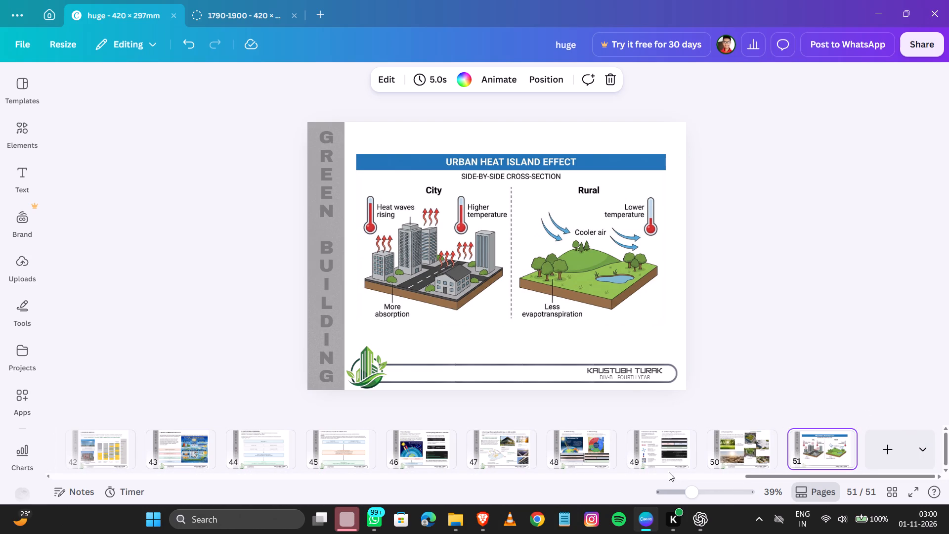
pyautogui.moveTo(755, 477); pyautogui.dragTo(595, 477)
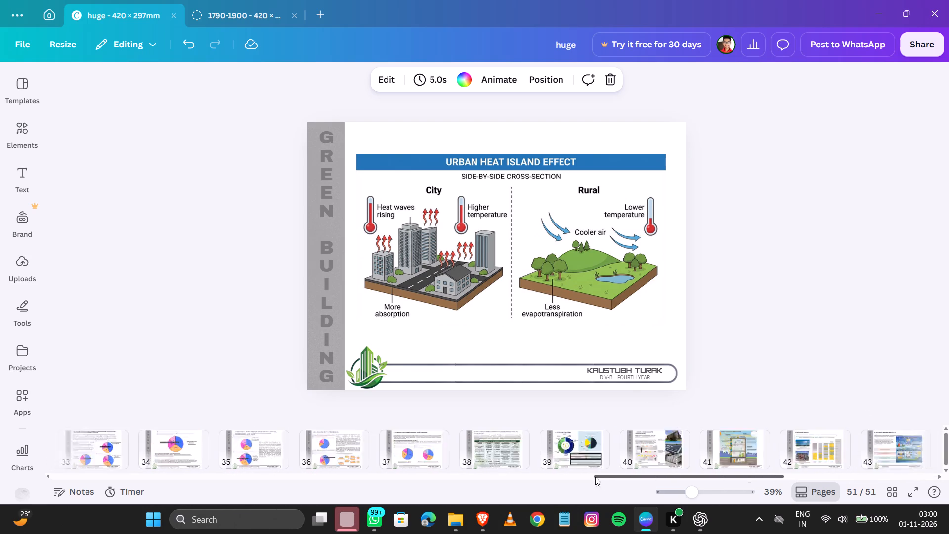
pyautogui.moveTo(595, 477); pyautogui.dragTo(404, 511)
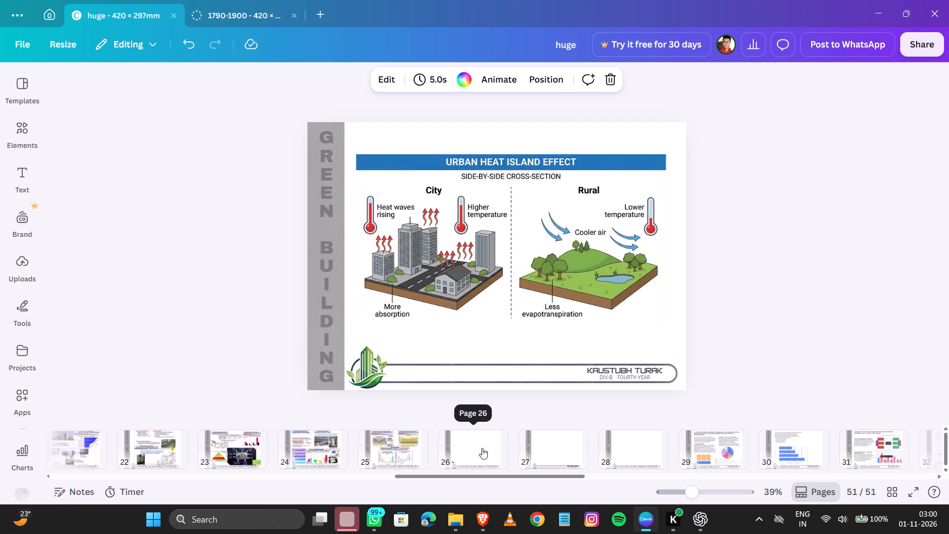
pyautogui.click(547, 449)
pyautogui.click(576, 436)
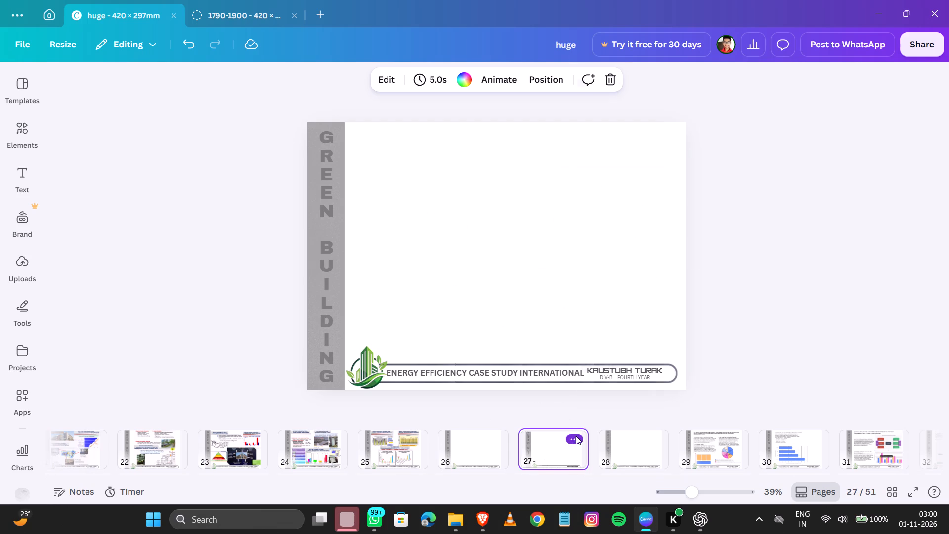
pyautogui.click(647, 164)
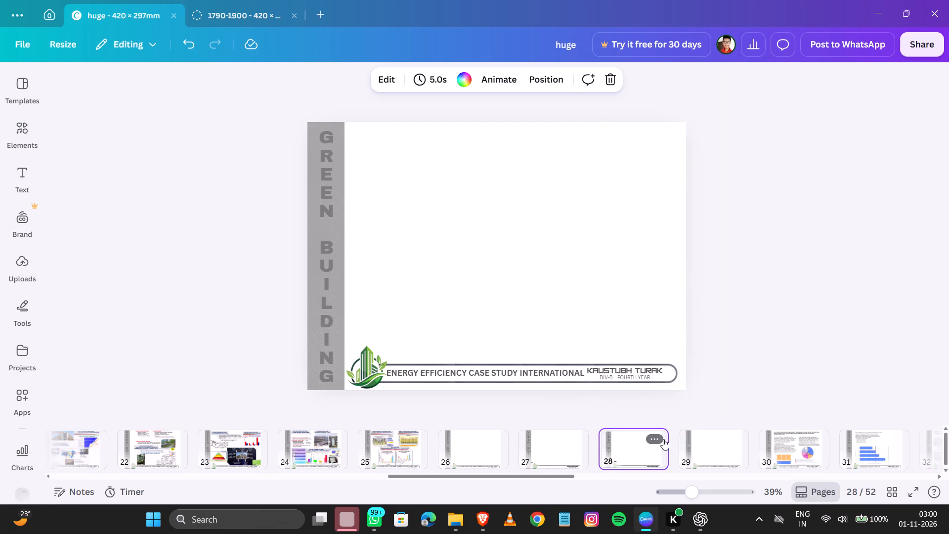
pyautogui.click(660, 439)
pyautogui.click(693, 161)
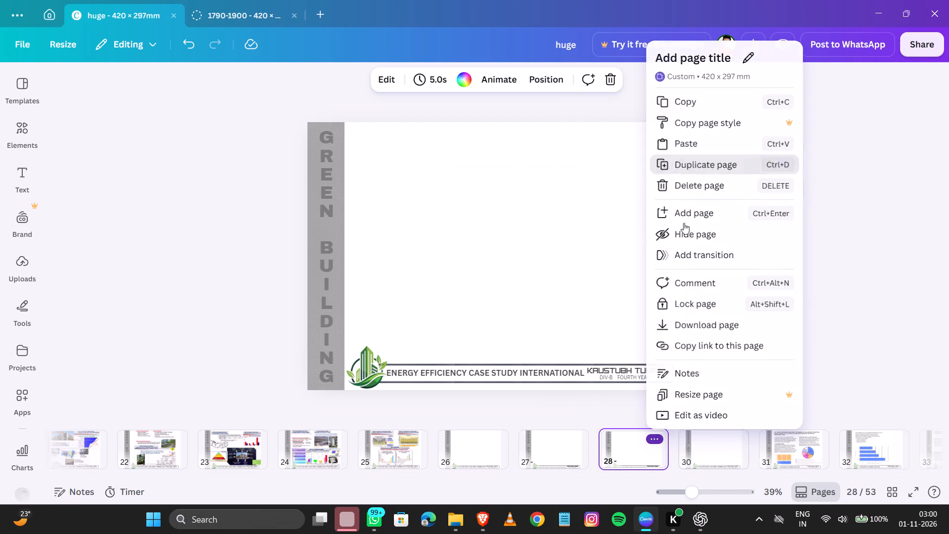
pyautogui.click(543, 458)
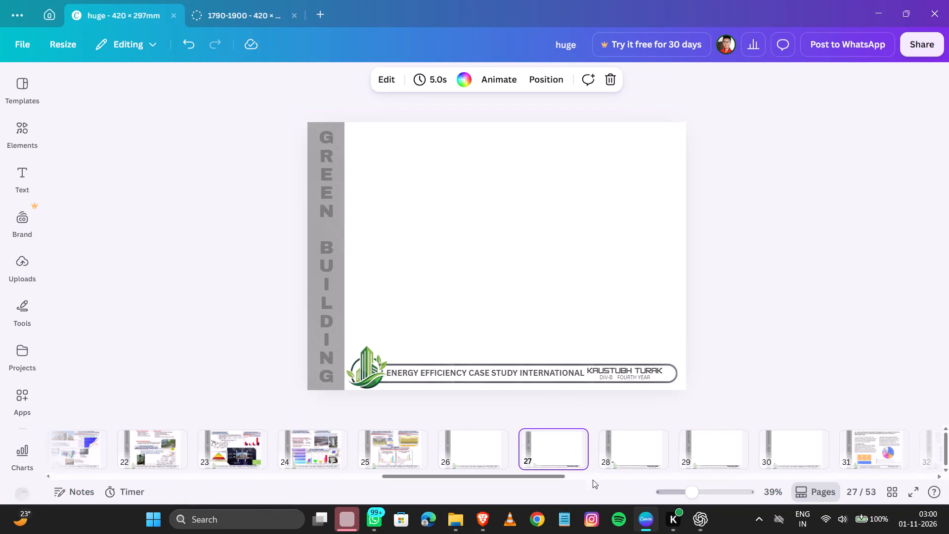
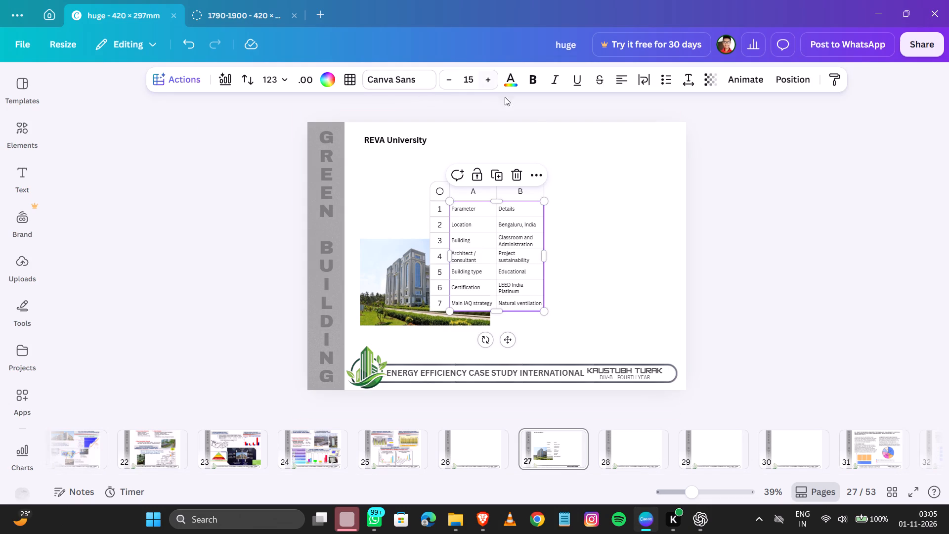
pyautogui.click(797, 266)
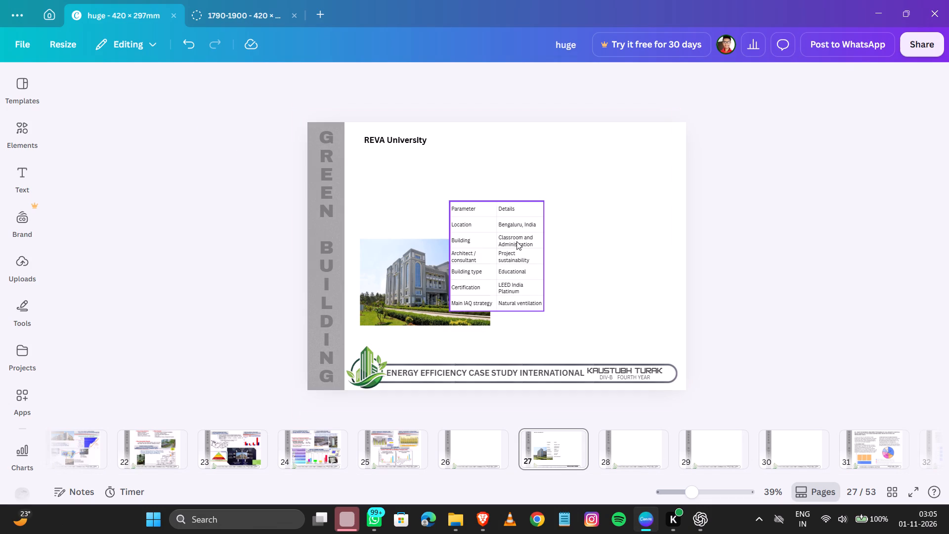
# Clear the "Parameter" and "Details" header cells in the first row of the pasted table.
pyautogui.moveTo(513, 260); pyautogui.dragTo(506, 240)
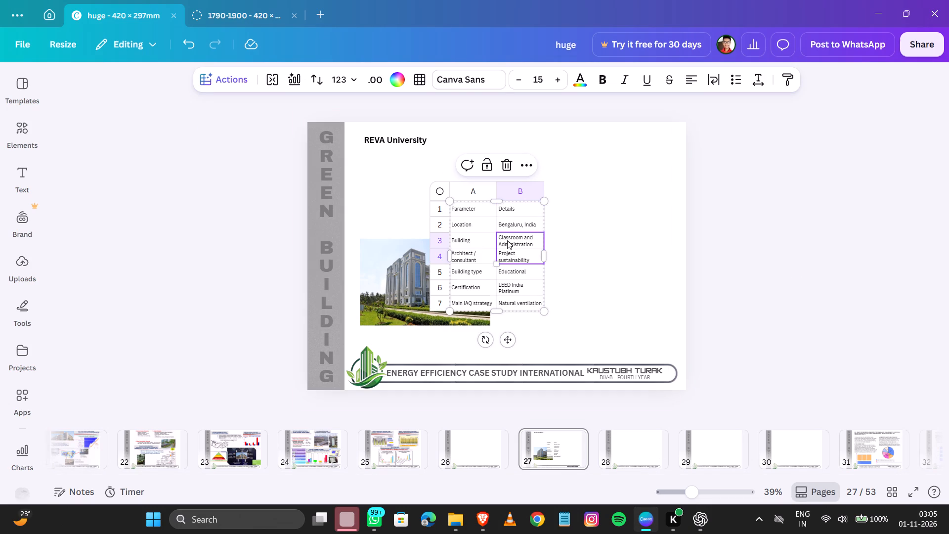
pyautogui.click(785, 235)
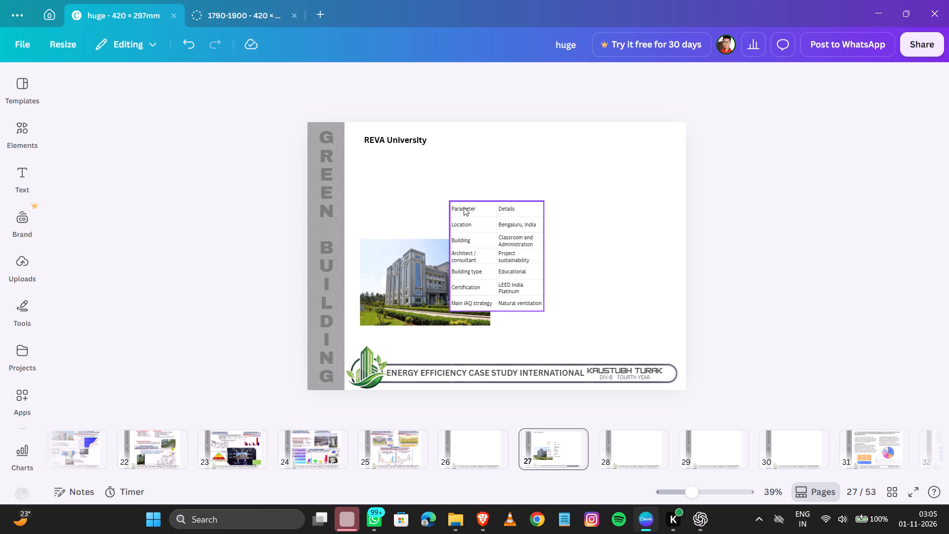
pyautogui.click(464, 207)
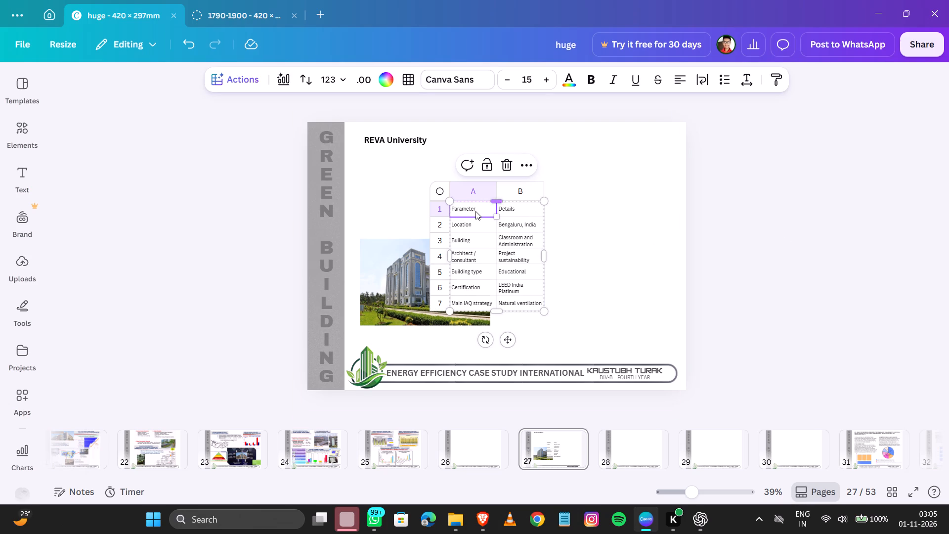
pyautogui.press('Delete')
pyautogui.click(508, 210)
pyautogui.press('Delete')
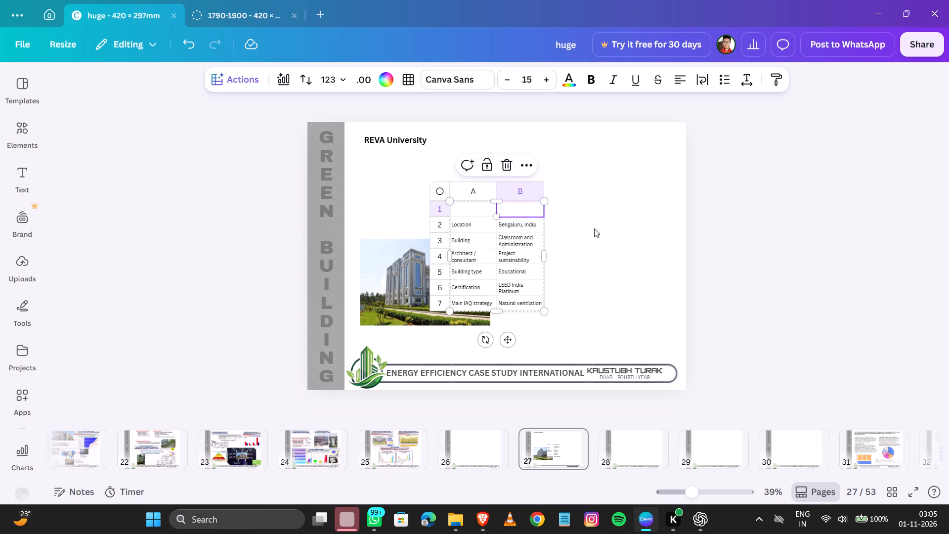
pyautogui.click(808, 228)
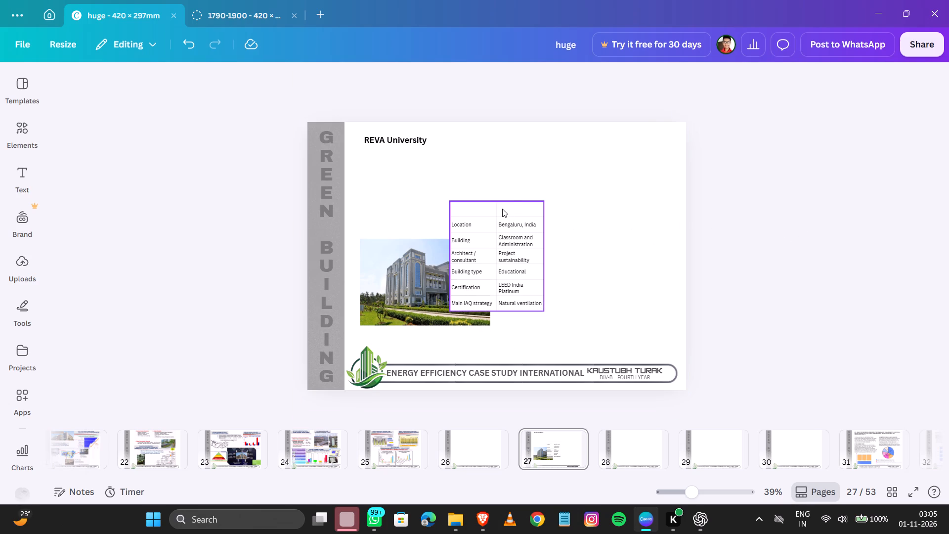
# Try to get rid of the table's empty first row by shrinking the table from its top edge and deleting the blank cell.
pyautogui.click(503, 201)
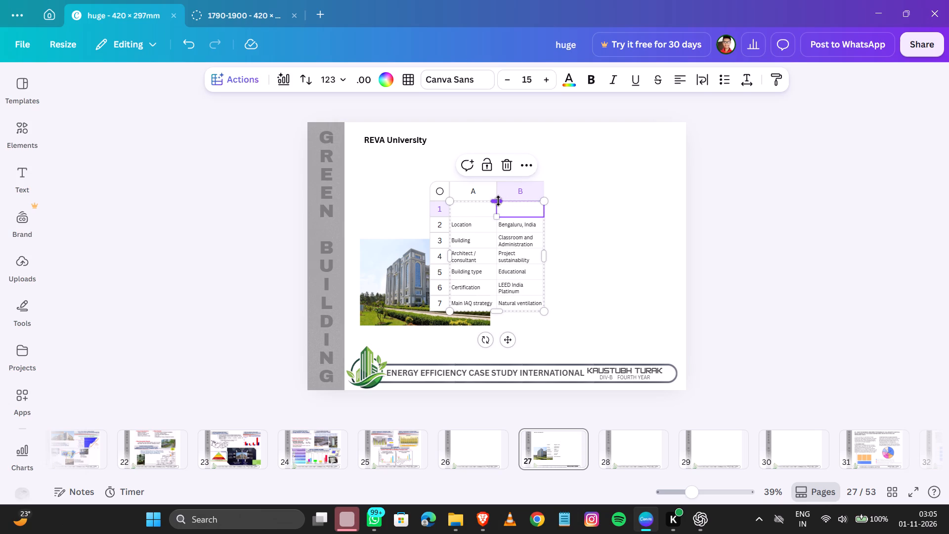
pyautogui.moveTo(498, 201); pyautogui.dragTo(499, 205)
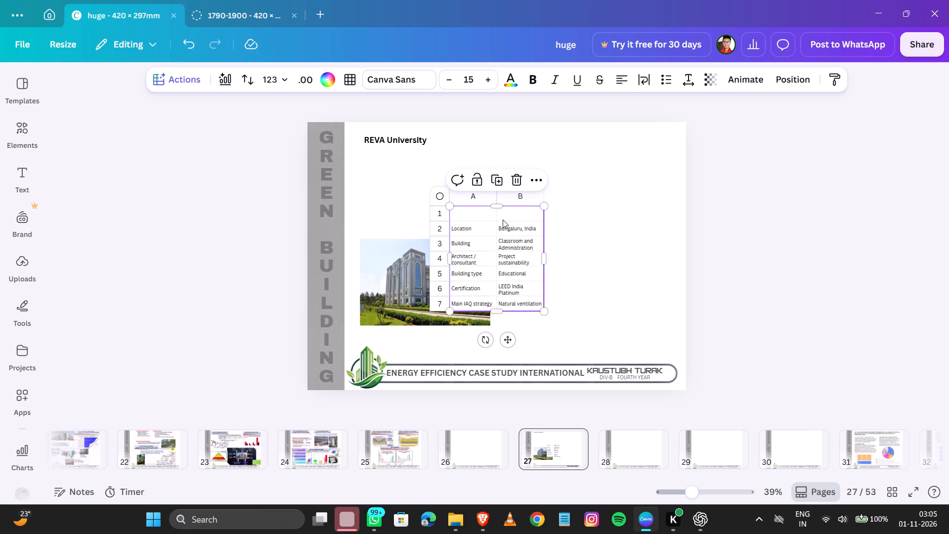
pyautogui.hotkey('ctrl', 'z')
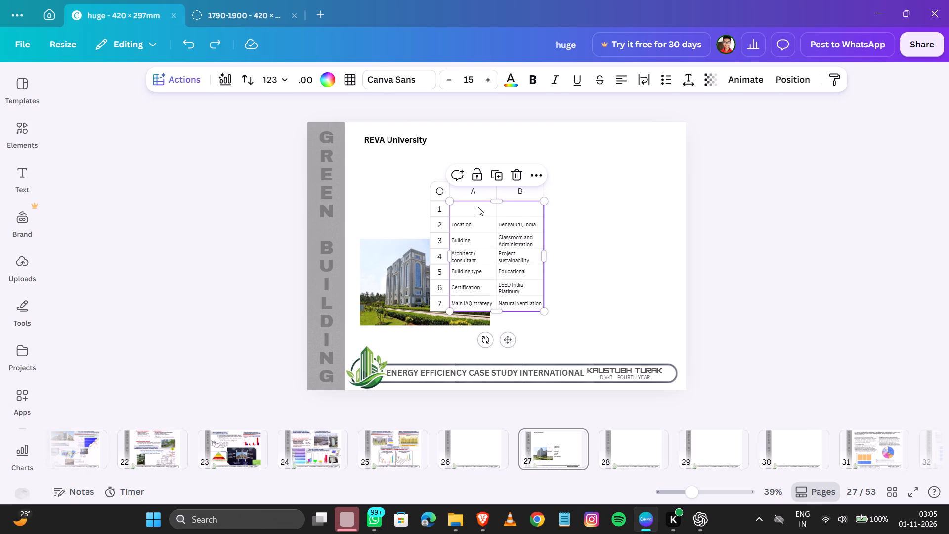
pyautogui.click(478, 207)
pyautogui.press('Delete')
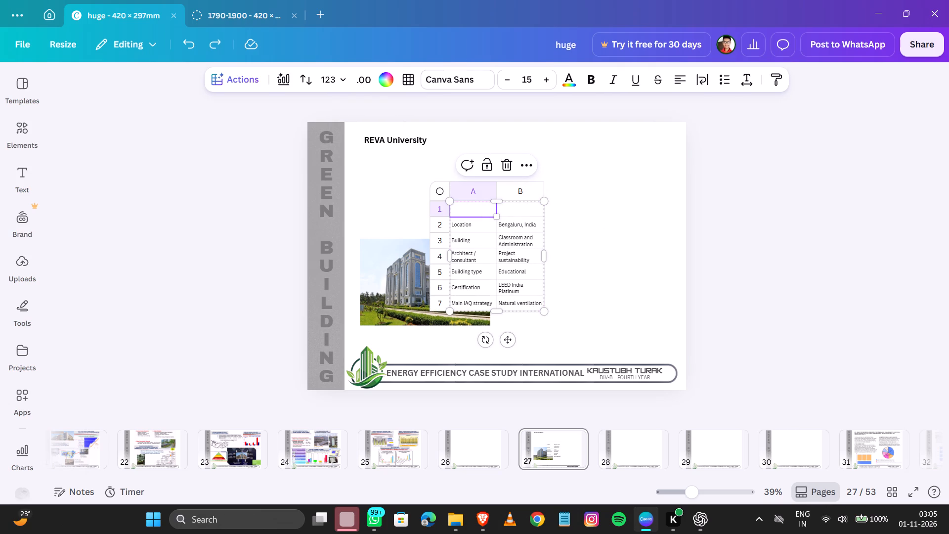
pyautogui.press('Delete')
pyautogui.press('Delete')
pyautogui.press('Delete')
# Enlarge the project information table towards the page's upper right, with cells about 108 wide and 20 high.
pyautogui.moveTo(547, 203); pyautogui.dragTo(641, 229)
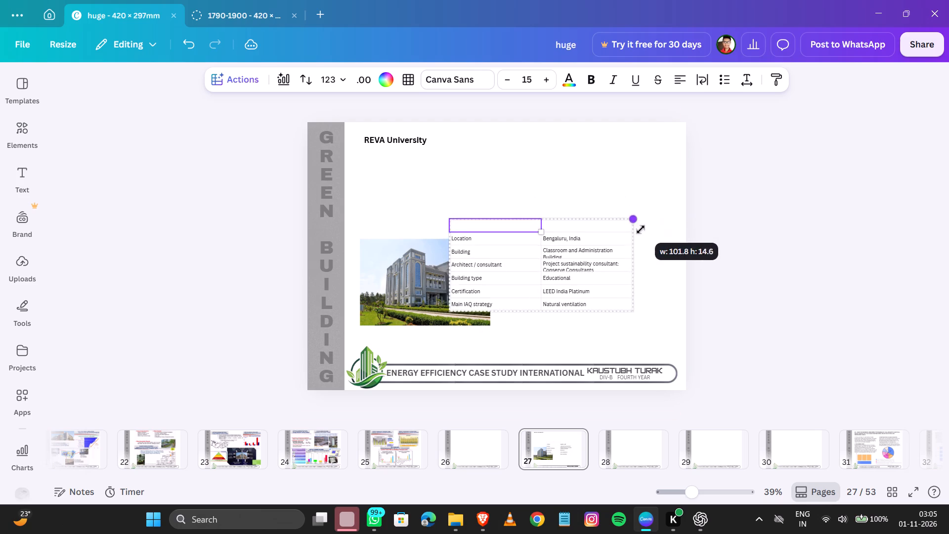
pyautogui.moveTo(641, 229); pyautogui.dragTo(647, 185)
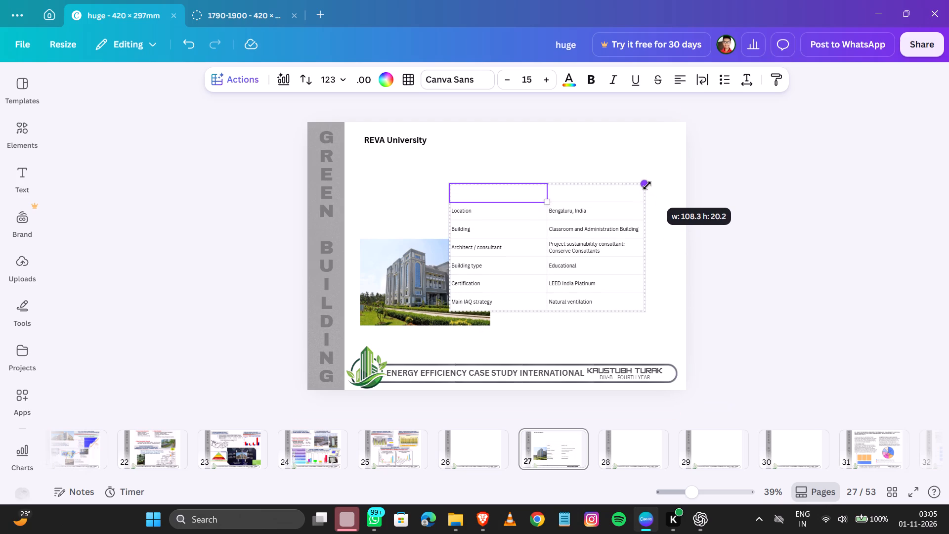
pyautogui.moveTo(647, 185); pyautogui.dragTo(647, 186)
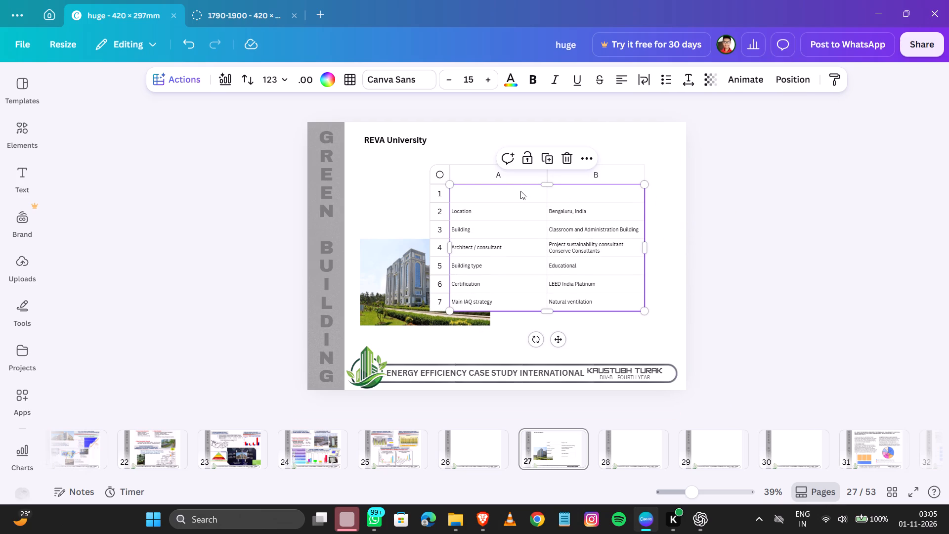
# Undo the table enlargement and the clearing of the "Parameter" and "Details" header cells.
pyautogui.hotkey('ctrl', 'z')
pyautogui.hotkey('ctrl', 'z')
pyautogui.hotkey('ctrl', 'z')
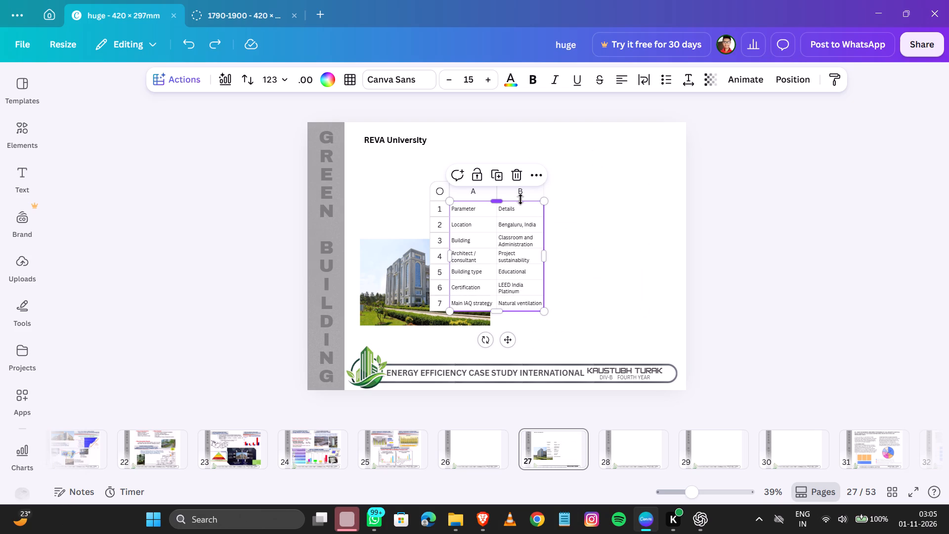
# Widen the project information table until its right side is just short of the footer banner's right end.
pyautogui.moveTo(549, 198); pyautogui.dragTo(654, 199)
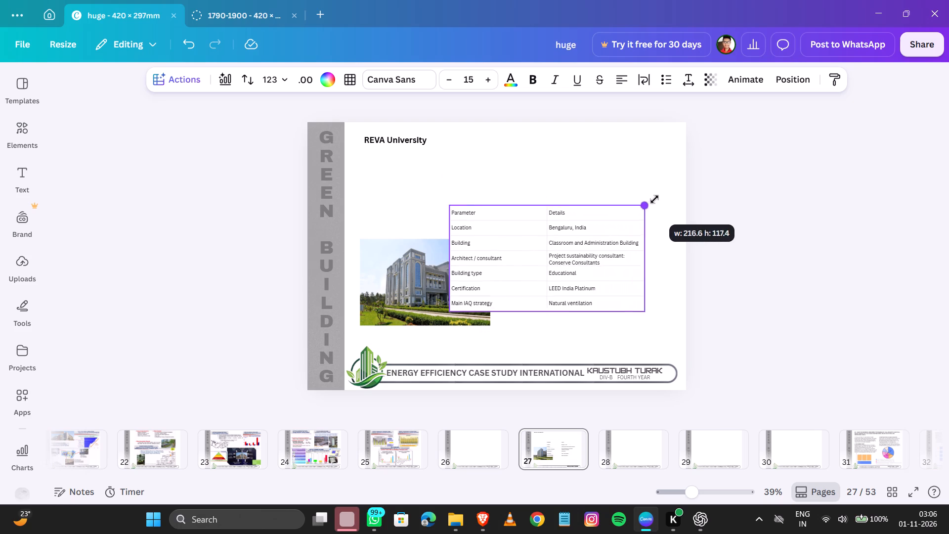
pyautogui.moveTo(654, 199); pyautogui.dragTo(664, 188)
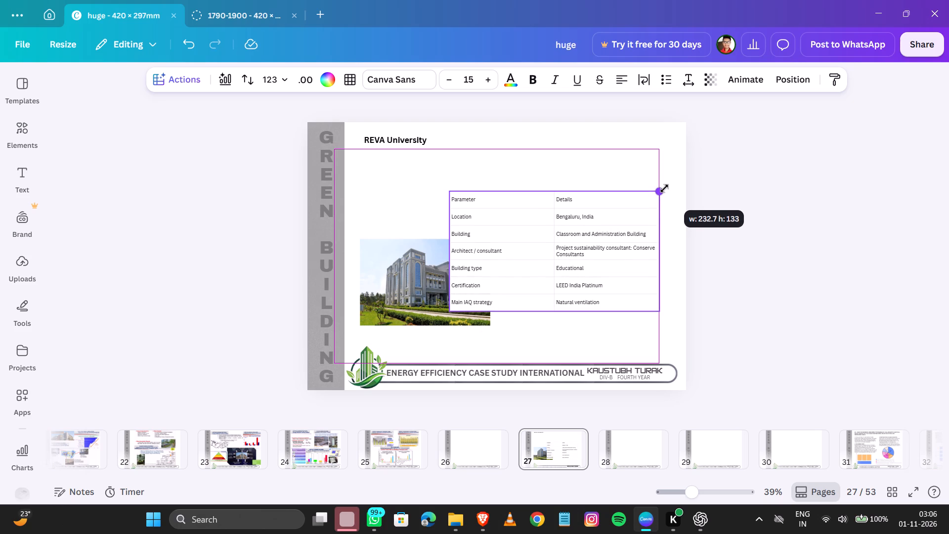
pyautogui.moveTo(664, 188); pyautogui.dragTo(665, 210)
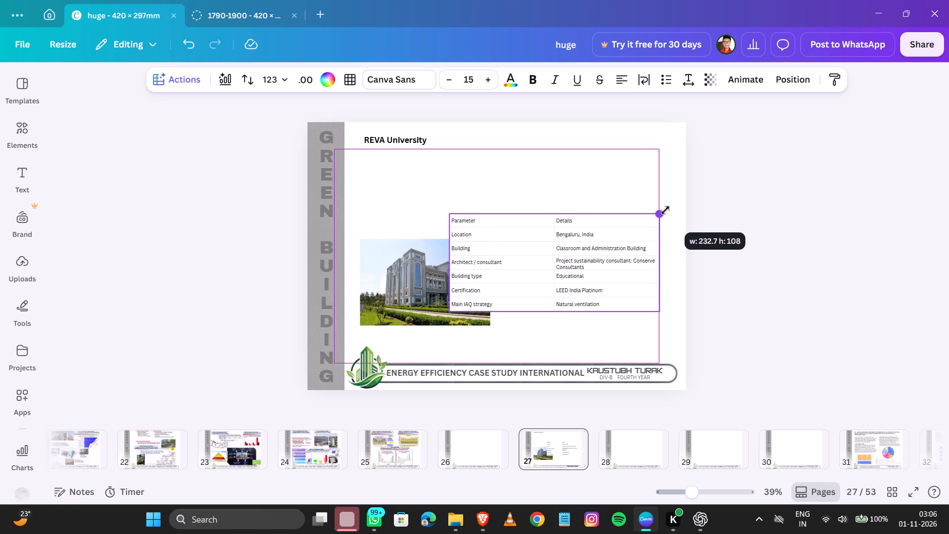
pyautogui.moveTo(665, 210); pyautogui.dragTo(680, 201)
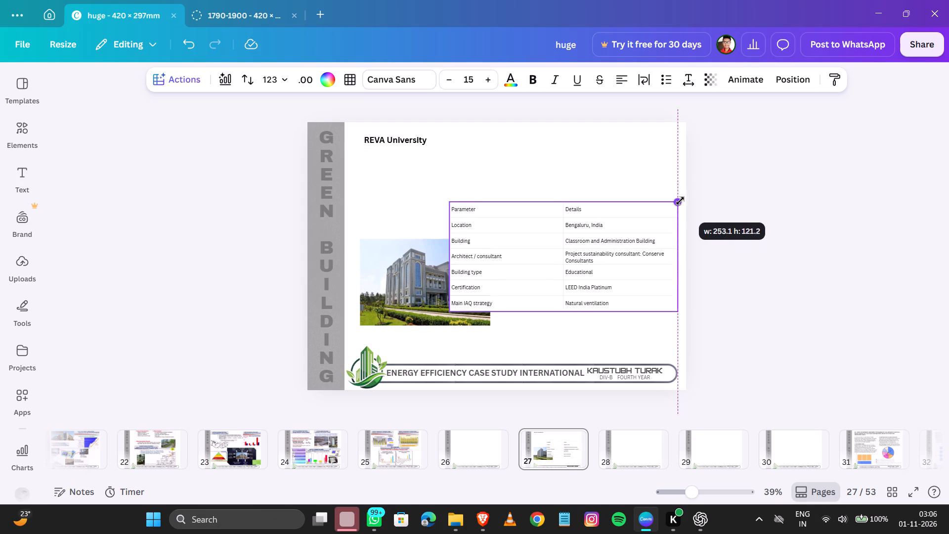
pyautogui.moveTo(680, 201); pyautogui.dragTo(670, 203)
# Move the table up to just below the "REVA University" title, with its left edge in line with the photo's.
pyautogui.click(780, 200)
pyautogui.moveTo(558, 262); pyautogui.dragTo(501, 231)
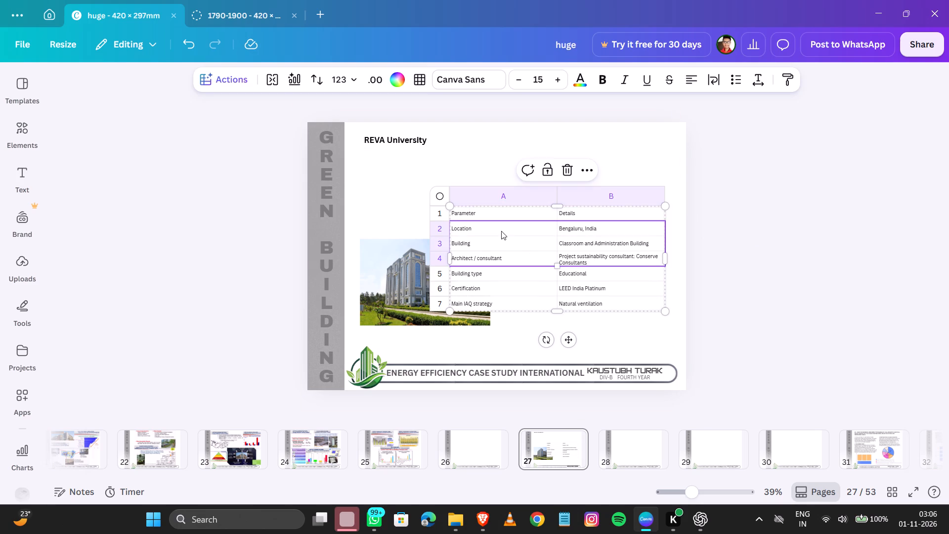
pyautogui.moveTo(501, 231); pyautogui.dragTo(499, 225)
pyautogui.click(787, 255)
pyautogui.moveTo(623, 295); pyautogui.dragTo(584, 290)
pyautogui.click(829, 291)
pyautogui.click(636, 265)
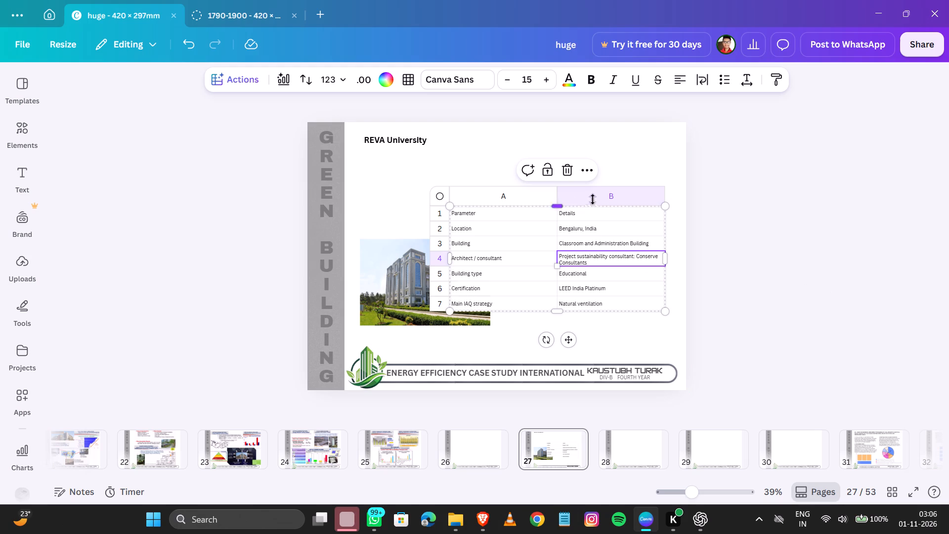
pyautogui.moveTo(573, 339); pyautogui.dragTo(488, 304)
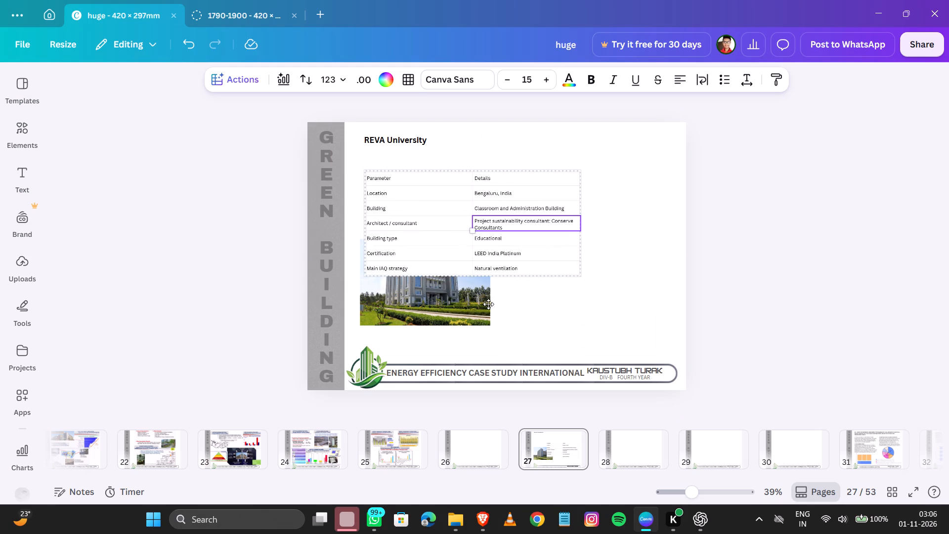
pyautogui.moveTo(488, 304); pyautogui.dragTo(480, 289)
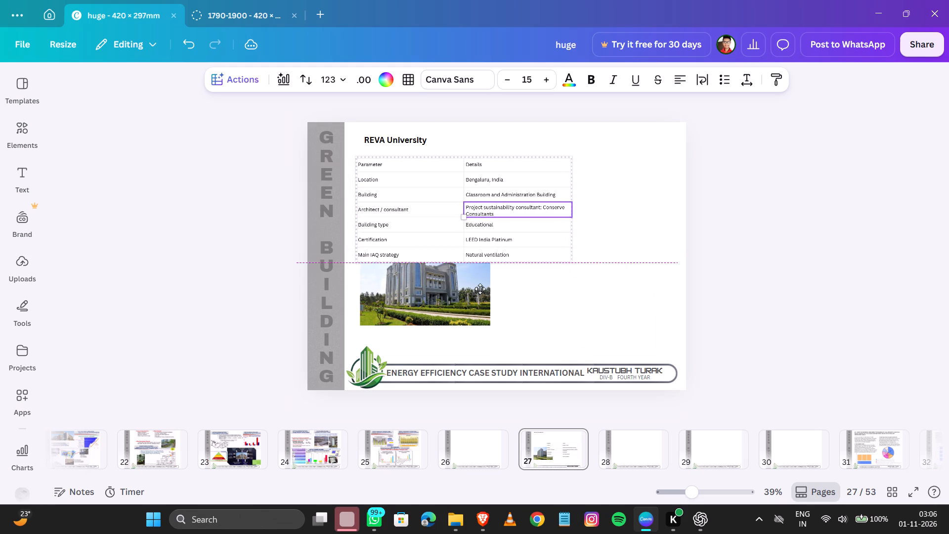
pyautogui.moveTo(480, 289); pyautogui.dragTo(483, 284)
# Move the building photo so its top edge meets the table's bottom edge, shifted slightly right and clear of the footer.
pyautogui.moveTo(425, 300); pyautogui.dragTo(472, 335)
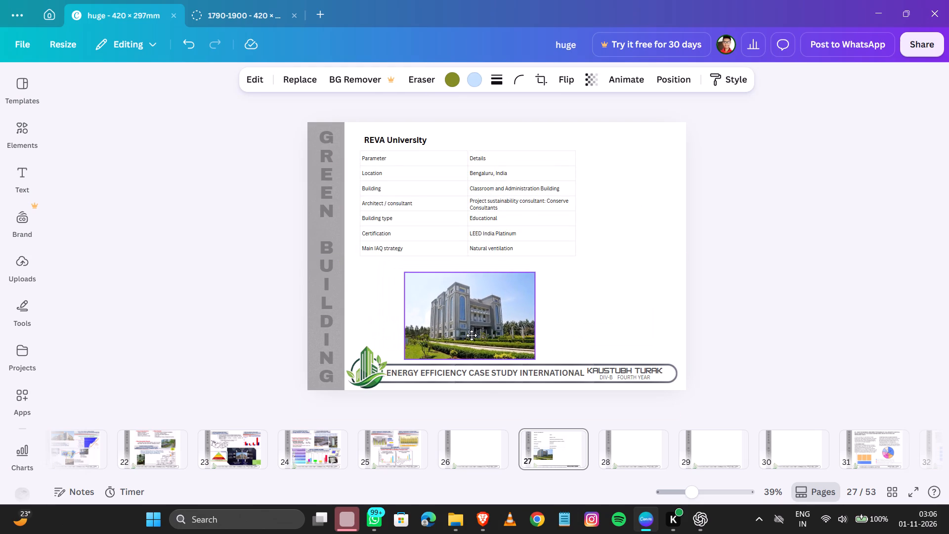
pyautogui.moveTo(472, 335); pyautogui.dragTo(456, 318)
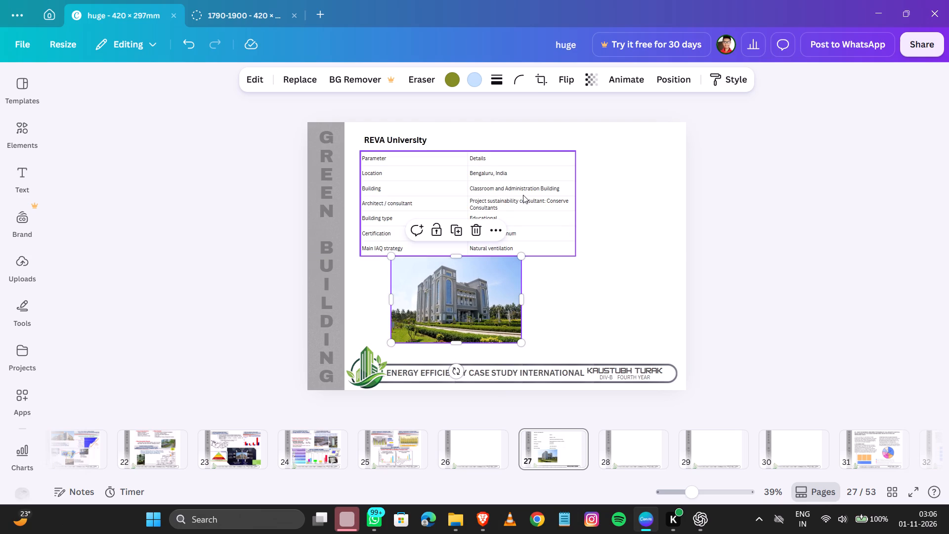
# Narrow the table so that its right edge lines up with the building photo's right edge.
pyautogui.click(523, 195)
pyautogui.moveTo(581, 207); pyautogui.dragTo(518, 201)
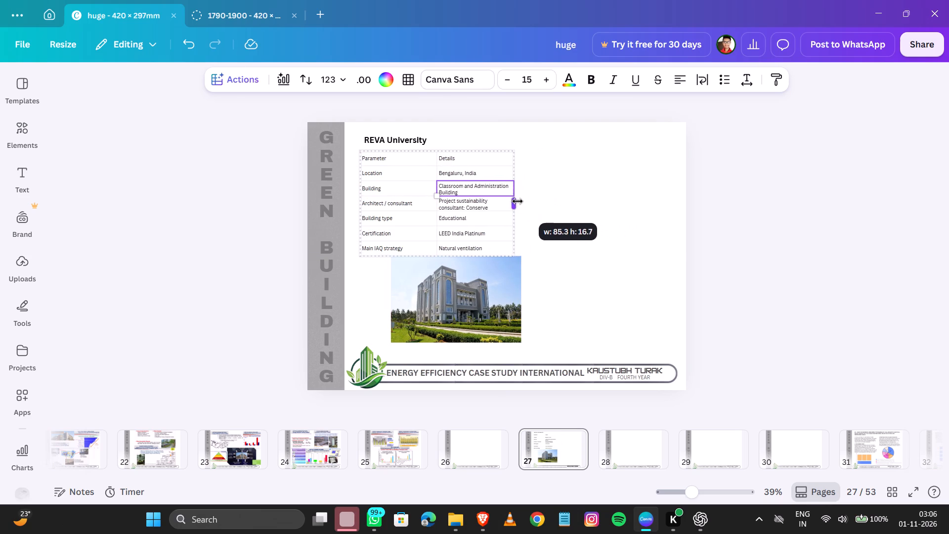
pyautogui.moveTo(518, 201); pyautogui.dragTo(525, 200)
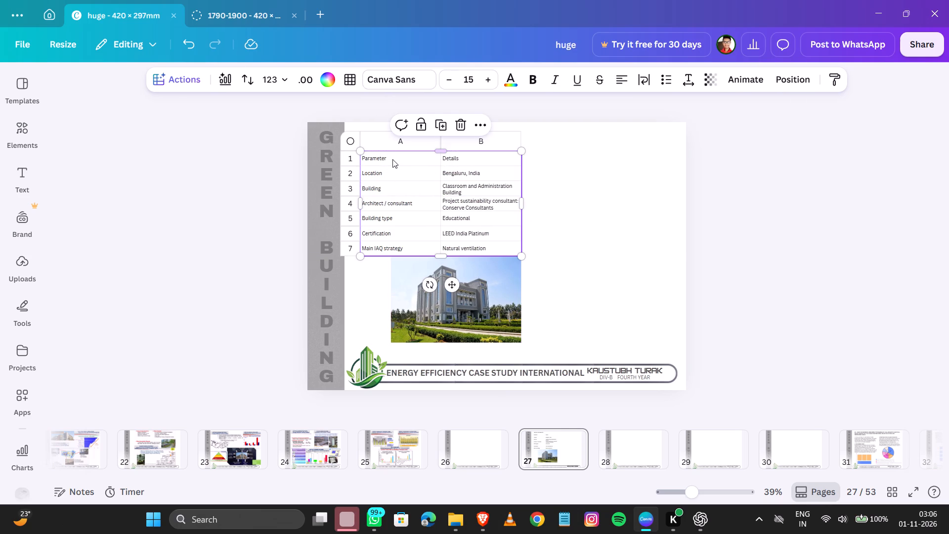
# Make the "Parameter" and "Details" header texts in the table's first row bold.
pyautogui.click(386, 157)
pyautogui.doubleClick(386, 157)
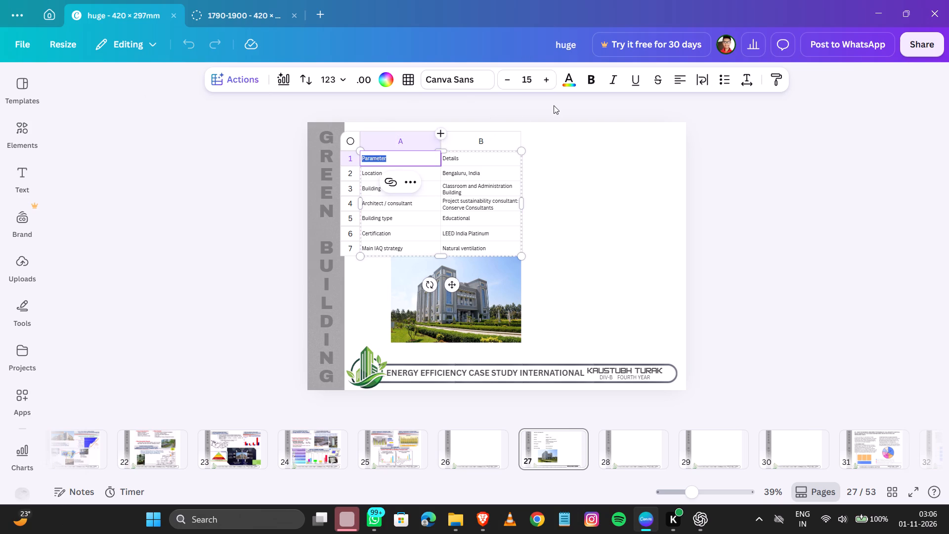
pyautogui.click(597, 83)
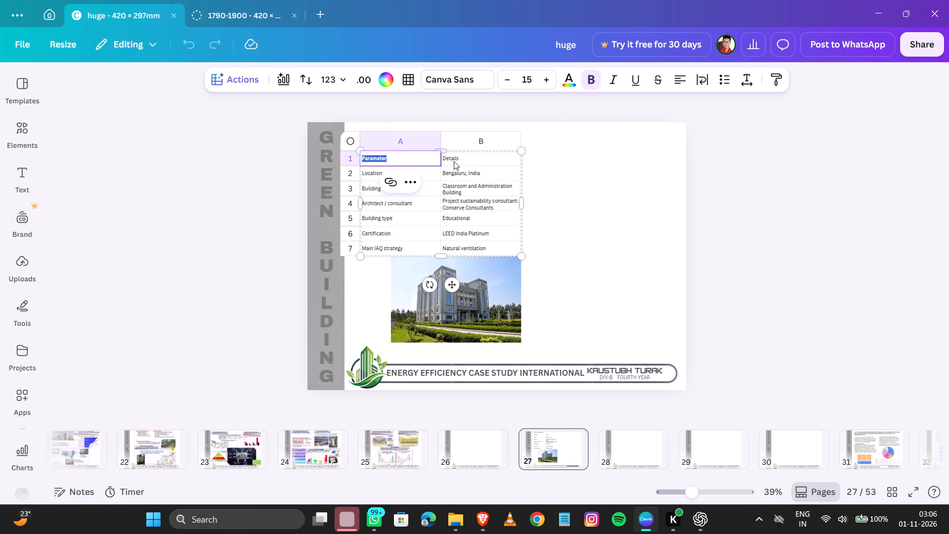
pyautogui.doubleClick(454, 161)
pyautogui.doubleClick(455, 157)
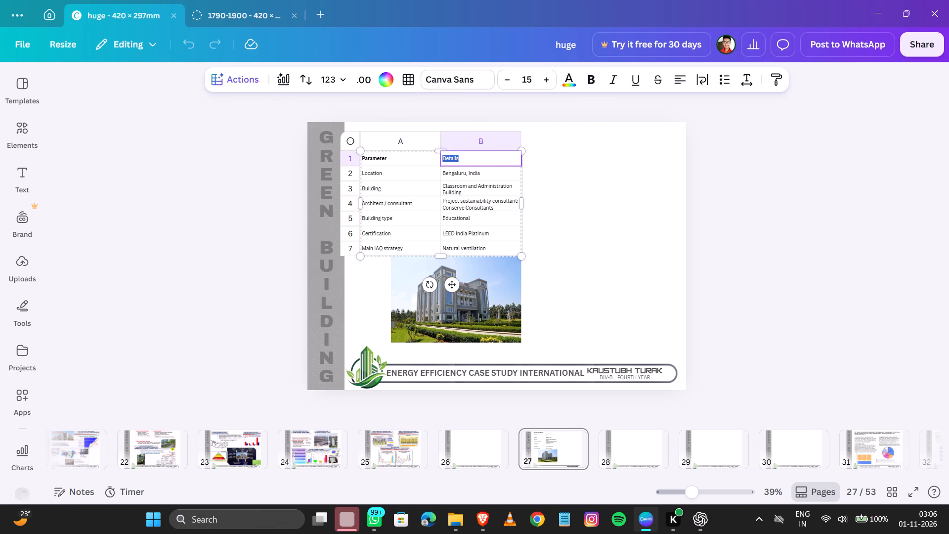
pyautogui.click(586, 82)
# Make the "Location", "Building" and "Architect / consultant" labels in the table's first column bold.
pyautogui.doubleClick(373, 172)
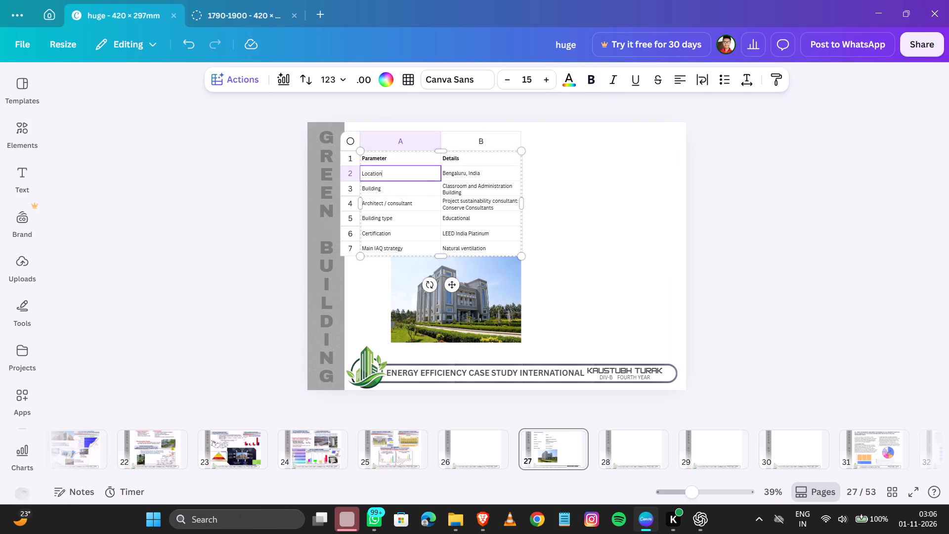
pyautogui.doubleClick(376, 174)
pyautogui.click(598, 79)
pyautogui.tripleClick(368, 186)
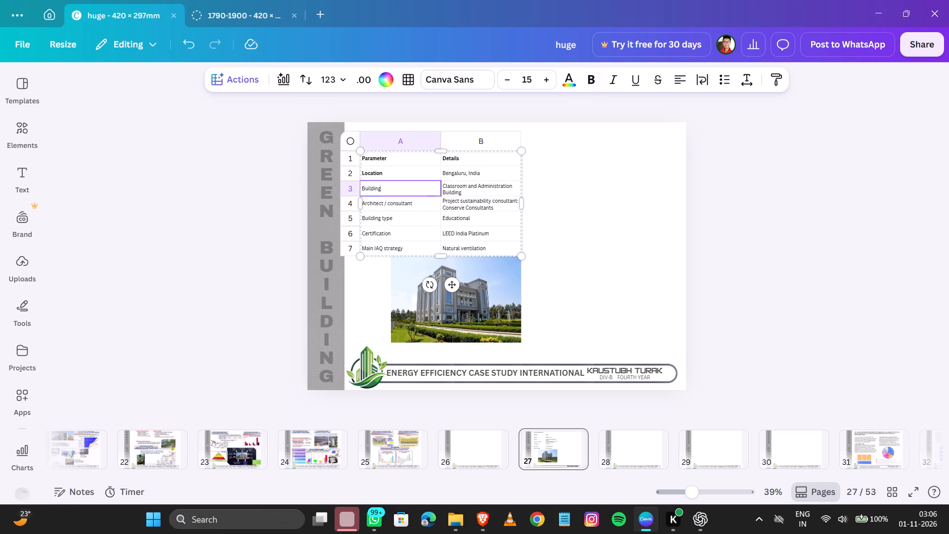
pyautogui.click(596, 79)
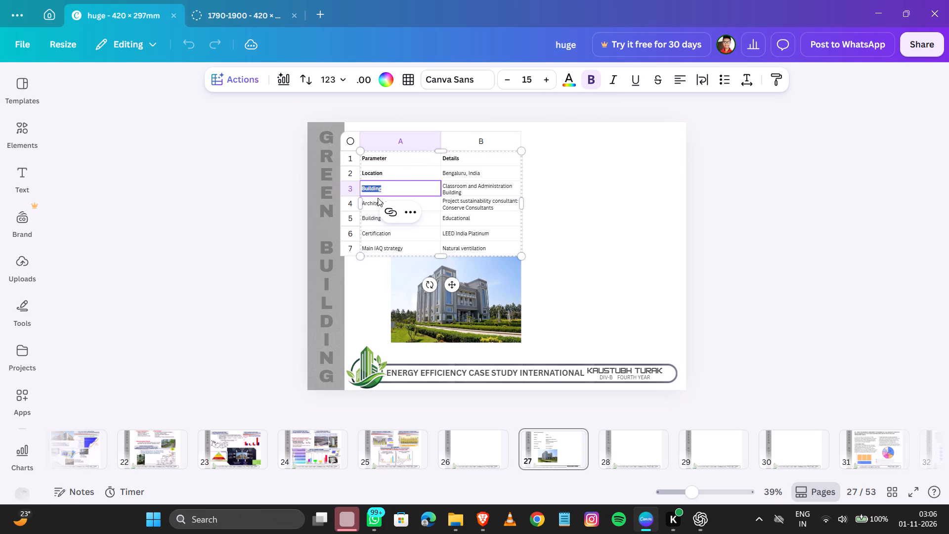
pyautogui.tripleClick(372, 202)
pyautogui.click(372, 202)
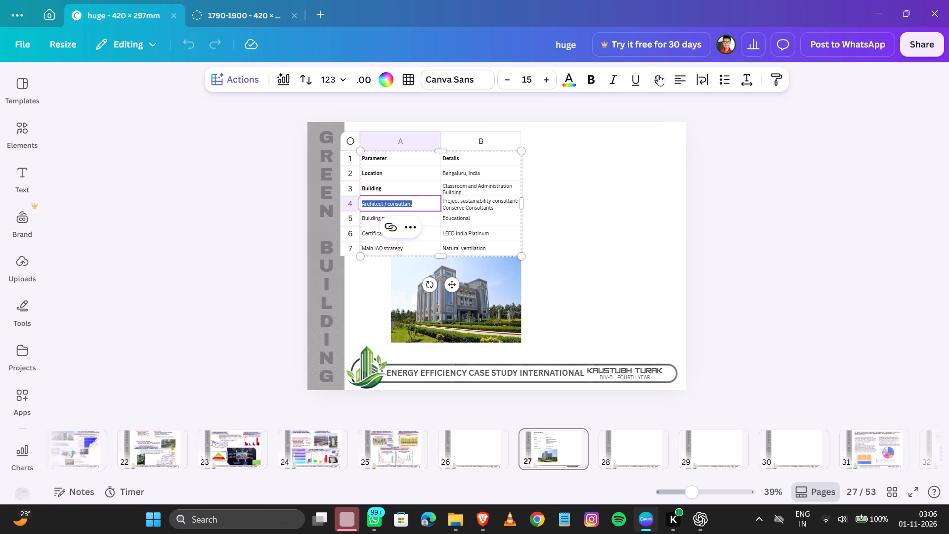
pyautogui.click(595, 81)
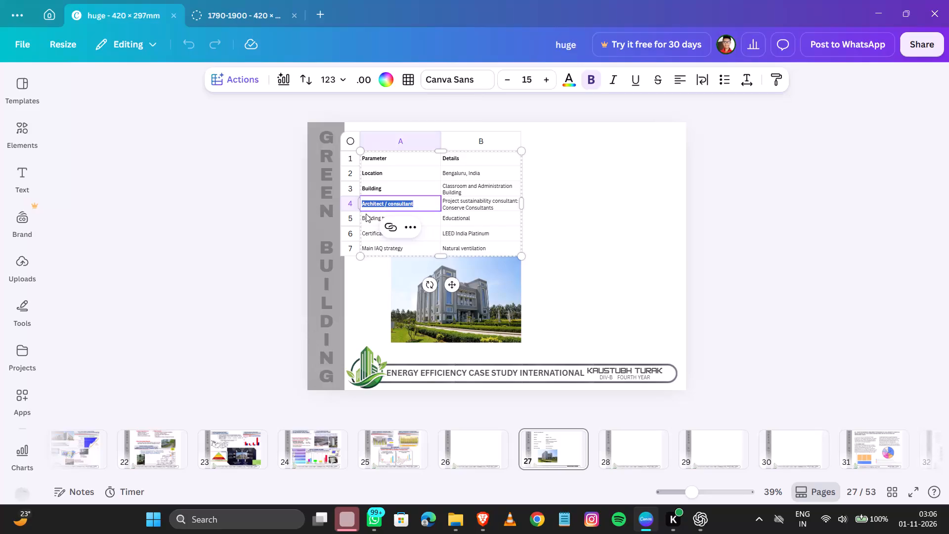
# Make the "Building type", "Certification" and "Main IAQ strategy" labels in the table's first column bold.
pyautogui.tripleClick(366, 214)
pyautogui.doubleClick(366, 214)
pyautogui.doubleClick(369, 220)
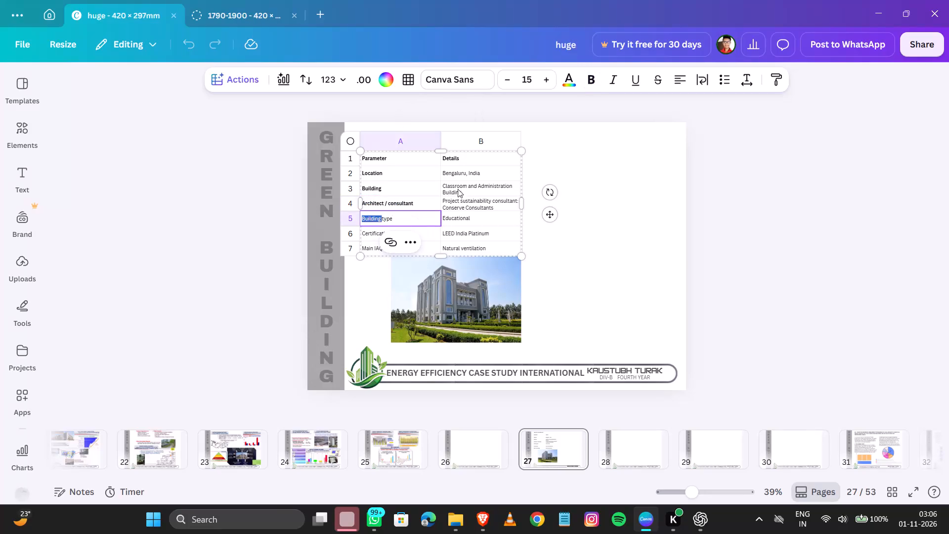
pyautogui.tripleClick(374, 219)
pyautogui.click(592, 79)
pyautogui.click(365, 229)
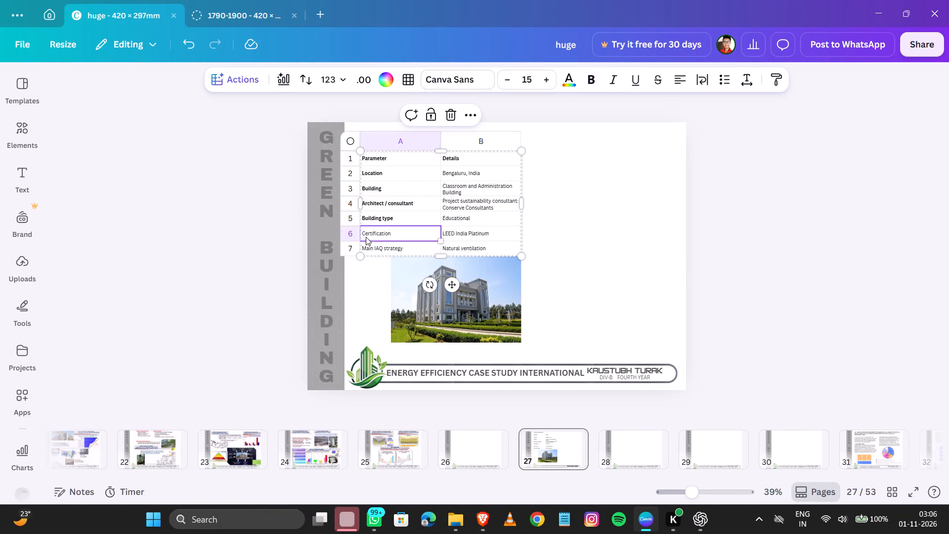
pyautogui.click(370, 235)
pyautogui.doubleClick(370, 235)
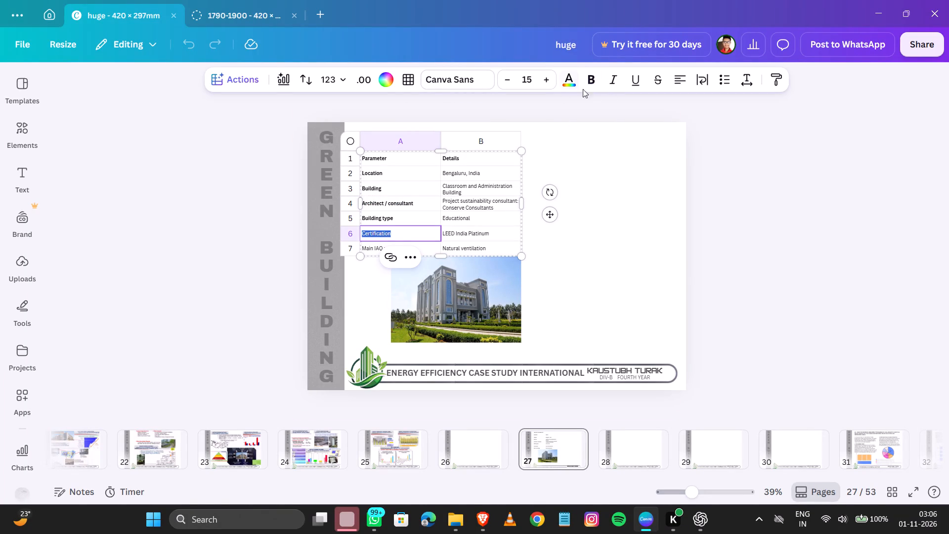
pyautogui.click(589, 81)
pyautogui.click(372, 250)
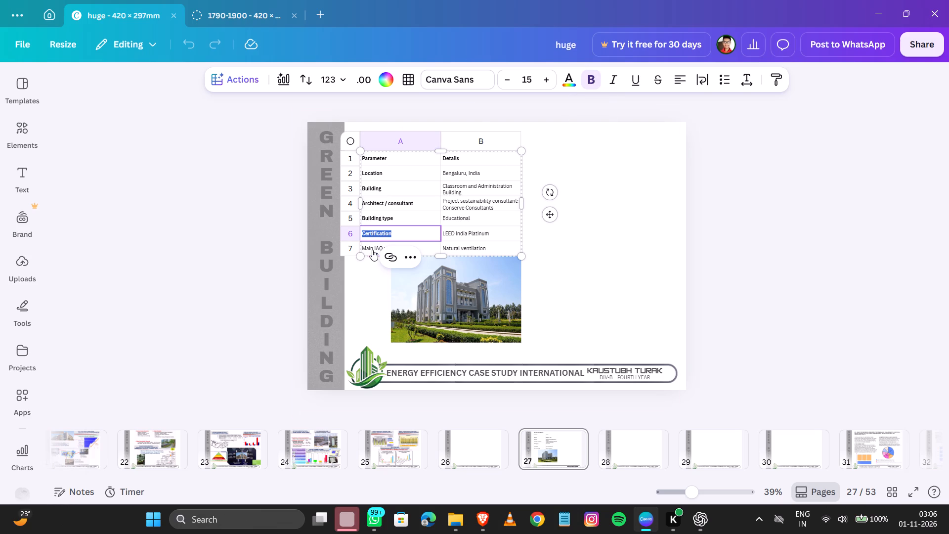
pyautogui.tripleClick(372, 250)
pyautogui.click(587, 82)
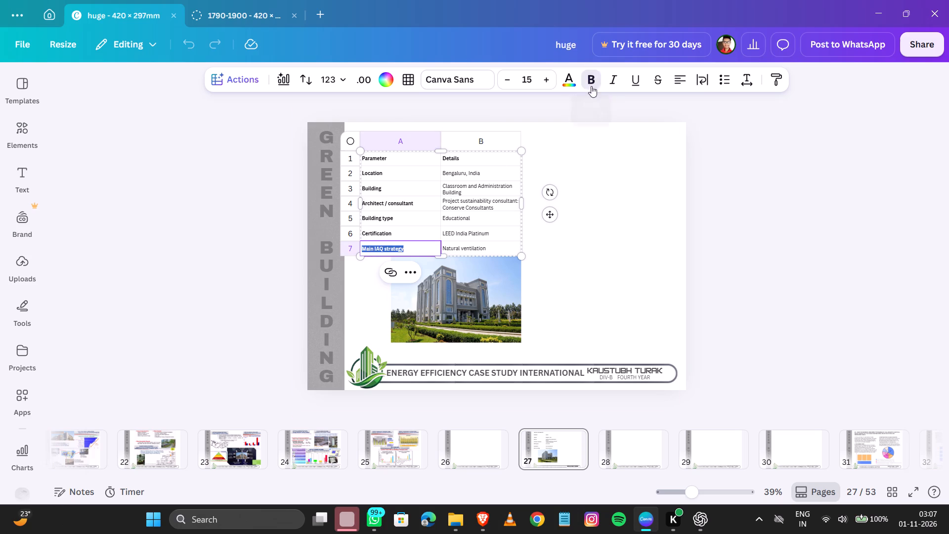
pyautogui.click(738, 223)
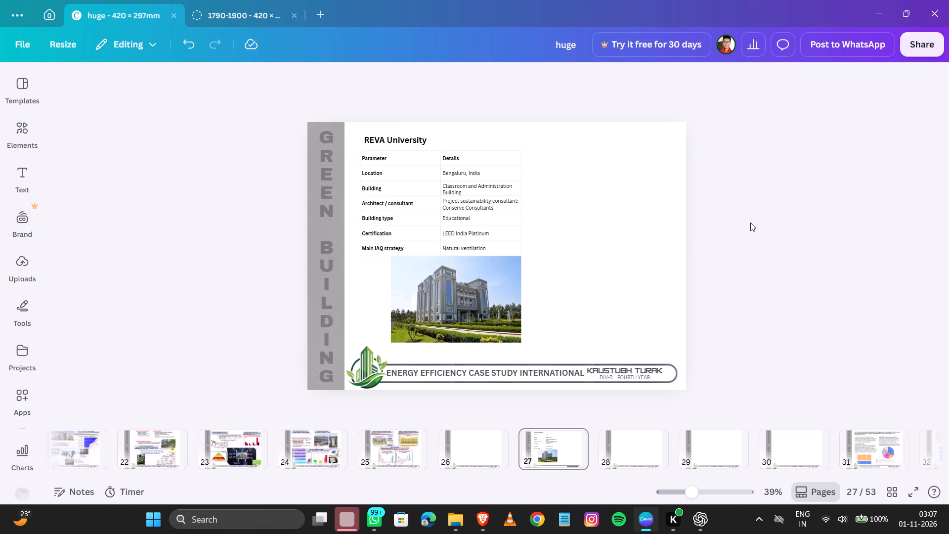
# Move the building photo to the right of the table and enlarge it until its left edge meets the table's right edge.
pyautogui.moveTo(486, 294); pyautogui.dragTo(640, 183)
pyautogui.moveTo(546, 234); pyautogui.dragTo(535, 265)
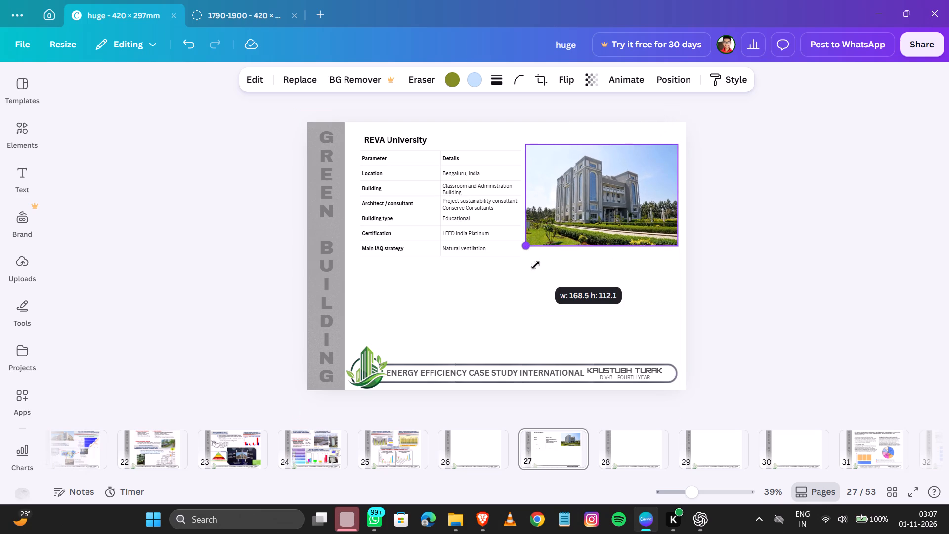
pyautogui.moveTo(535, 265); pyautogui.dragTo(531, 267)
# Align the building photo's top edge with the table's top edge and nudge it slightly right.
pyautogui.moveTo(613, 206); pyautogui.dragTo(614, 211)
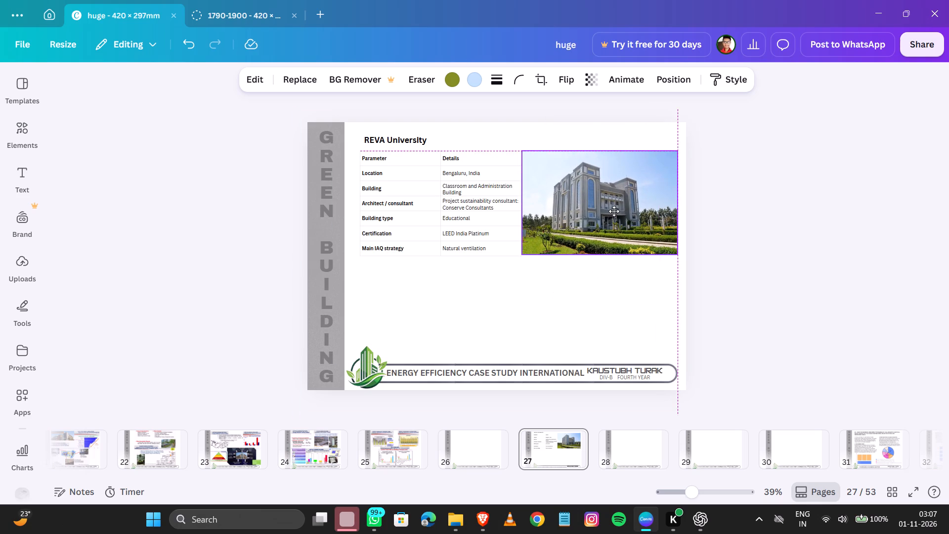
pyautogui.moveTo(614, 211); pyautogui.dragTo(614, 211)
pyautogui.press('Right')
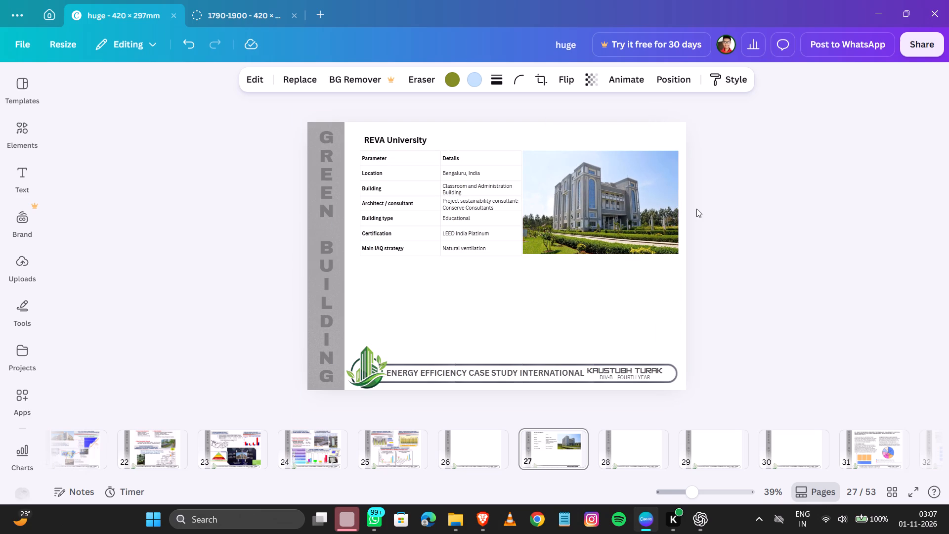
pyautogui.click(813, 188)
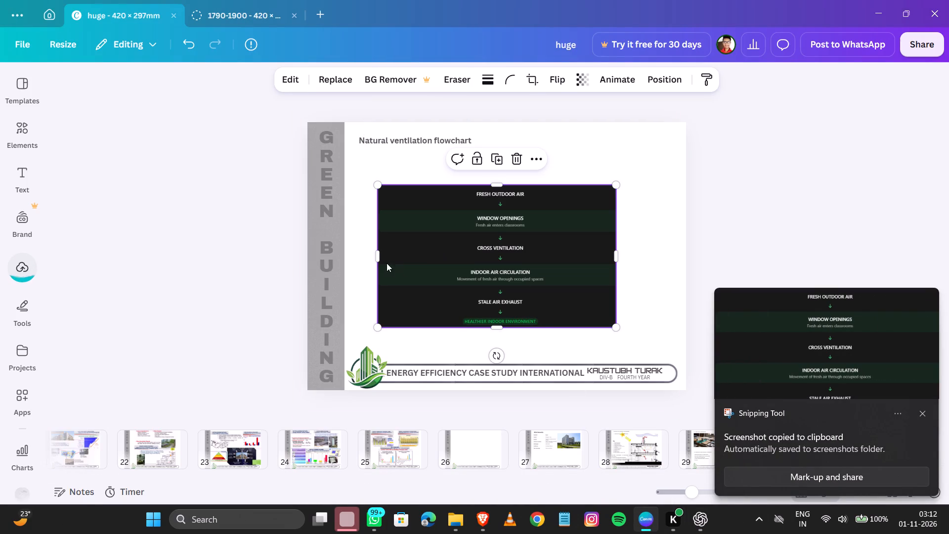
# Crop the empty dark margins from both sides of the flowchart image on page 30, close to its text.
pyautogui.moveTo(380, 256); pyautogui.dragTo(444, 265)
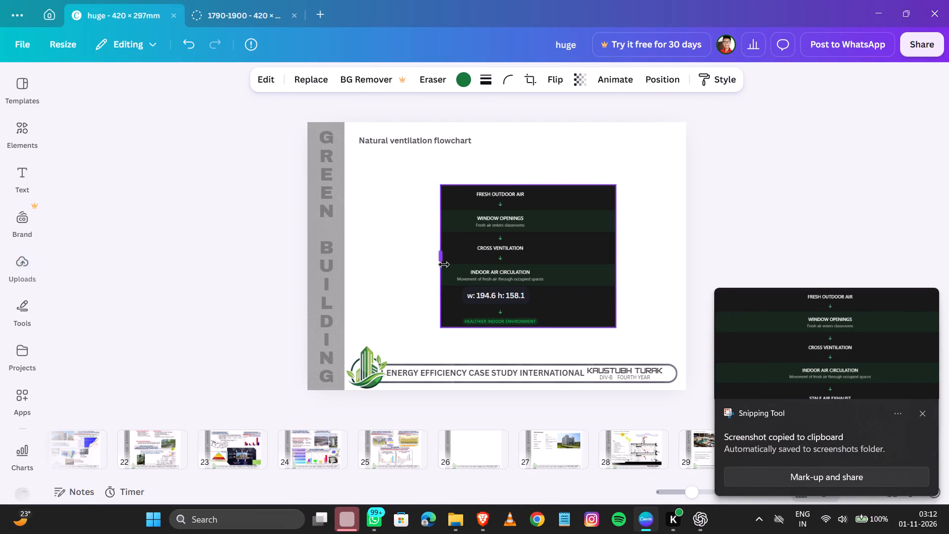
pyautogui.moveTo(444, 265); pyautogui.dragTo(453, 269)
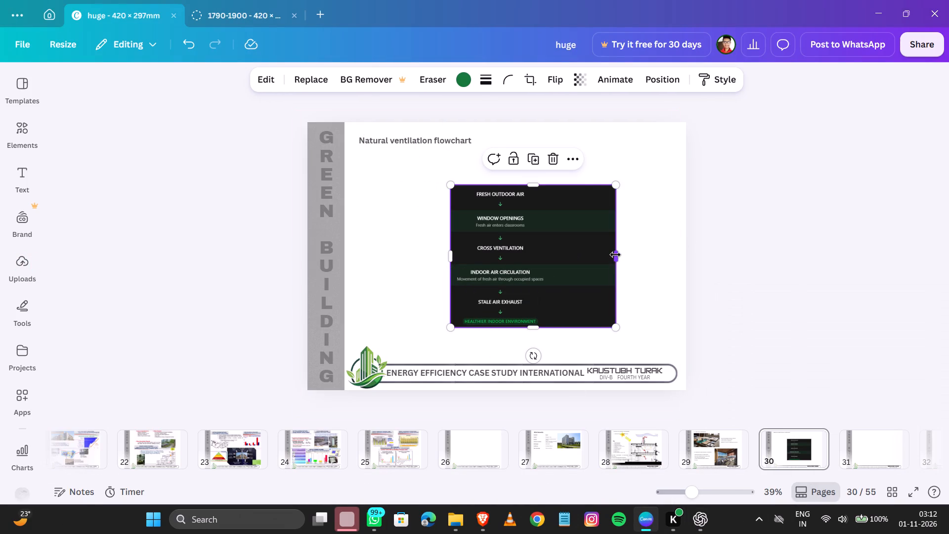
pyautogui.moveTo(615, 254); pyautogui.dragTo(550, 255)
pyautogui.click(783, 241)
# Reposition and enlarge the cropped flowchart image so it fills most of page 30's height above the footer.
pyautogui.moveTo(496, 263); pyautogui.dragTo(464, 253)
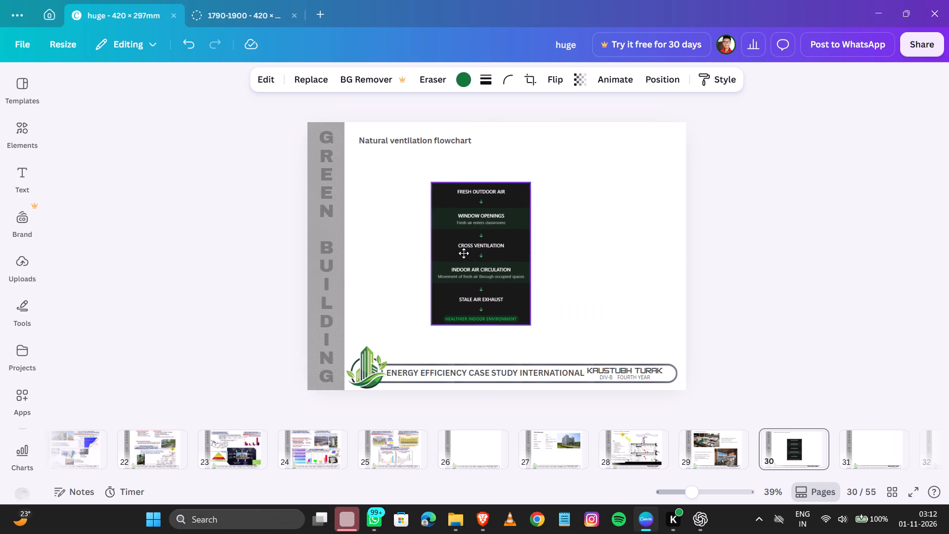
pyautogui.moveTo(464, 253); pyautogui.dragTo(452, 250)
pyautogui.moveTo(506, 313); pyautogui.dragTo(557, 356)
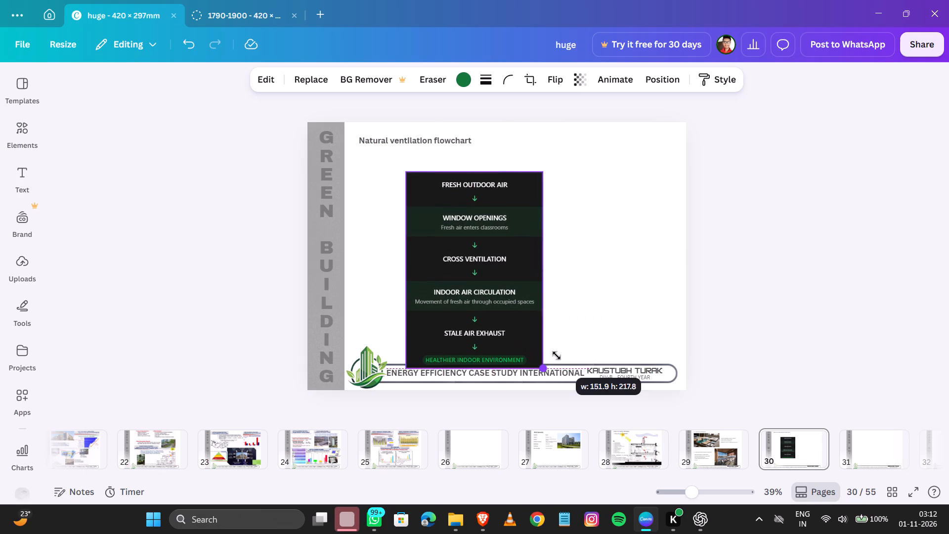
pyautogui.moveTo(557, 356); pyautogui.dragTo(552, 353)
pyautogui.moveTo(536, 174); pyautogui.dragTo(579, 134)
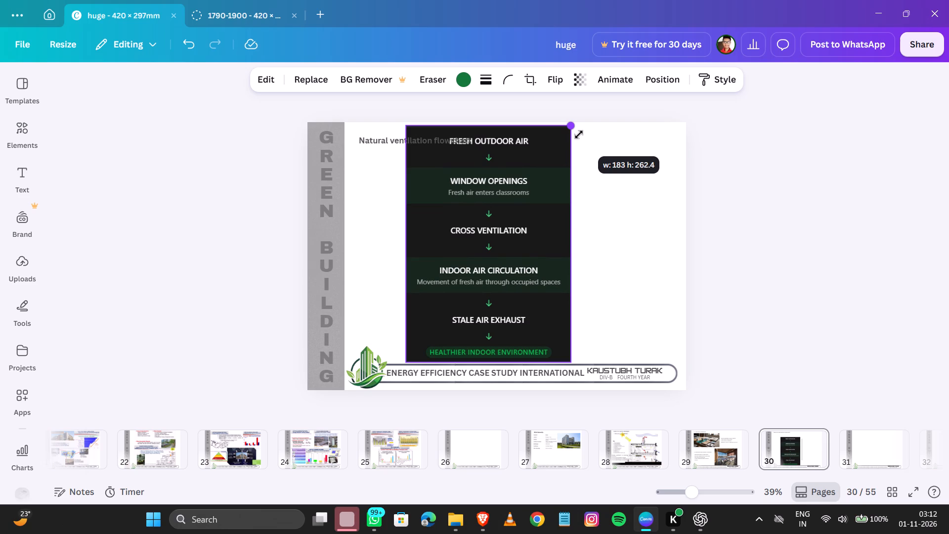
pyautogui.moveTo(579, 134); pyautogui.dragTo(571, 155)
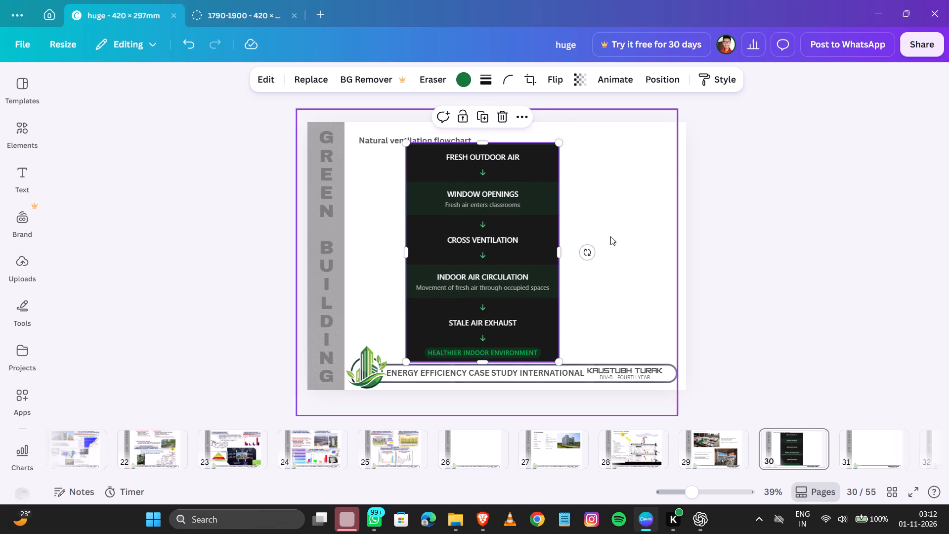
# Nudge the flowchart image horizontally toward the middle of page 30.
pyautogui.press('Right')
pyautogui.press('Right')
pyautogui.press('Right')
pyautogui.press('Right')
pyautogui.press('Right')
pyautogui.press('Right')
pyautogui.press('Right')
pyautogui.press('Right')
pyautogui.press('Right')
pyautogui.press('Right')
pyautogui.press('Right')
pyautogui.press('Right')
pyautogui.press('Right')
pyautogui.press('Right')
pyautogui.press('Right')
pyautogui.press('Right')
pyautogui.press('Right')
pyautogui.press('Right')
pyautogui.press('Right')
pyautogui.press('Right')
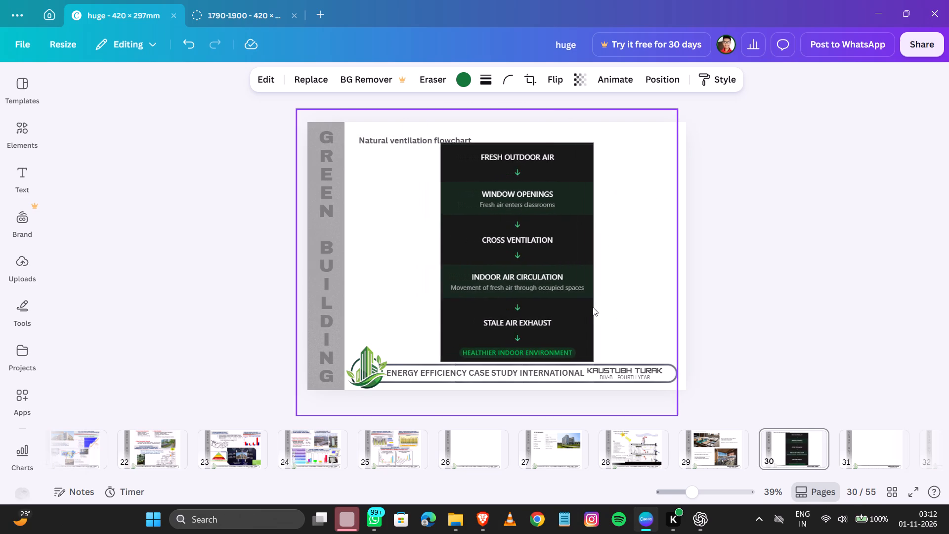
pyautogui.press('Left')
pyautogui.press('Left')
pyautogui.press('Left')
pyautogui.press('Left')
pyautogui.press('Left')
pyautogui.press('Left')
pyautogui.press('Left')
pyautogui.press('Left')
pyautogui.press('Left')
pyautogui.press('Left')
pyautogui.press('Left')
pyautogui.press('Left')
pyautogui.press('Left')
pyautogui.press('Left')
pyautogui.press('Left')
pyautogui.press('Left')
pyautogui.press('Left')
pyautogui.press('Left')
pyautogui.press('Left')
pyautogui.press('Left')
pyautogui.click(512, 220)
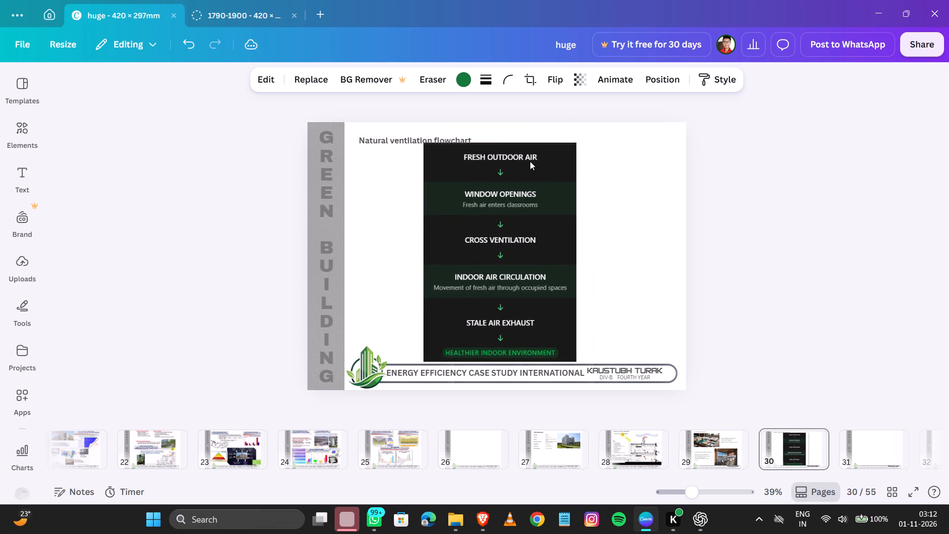
# Shrink the flowchart image proportionally from its top corner so it clears the "Natural ventilation flowchart" heading.
pyautogui.click(570, 149)
pyautogui.moveTo(577, 143); pyautogui.dragTo(568, 160)
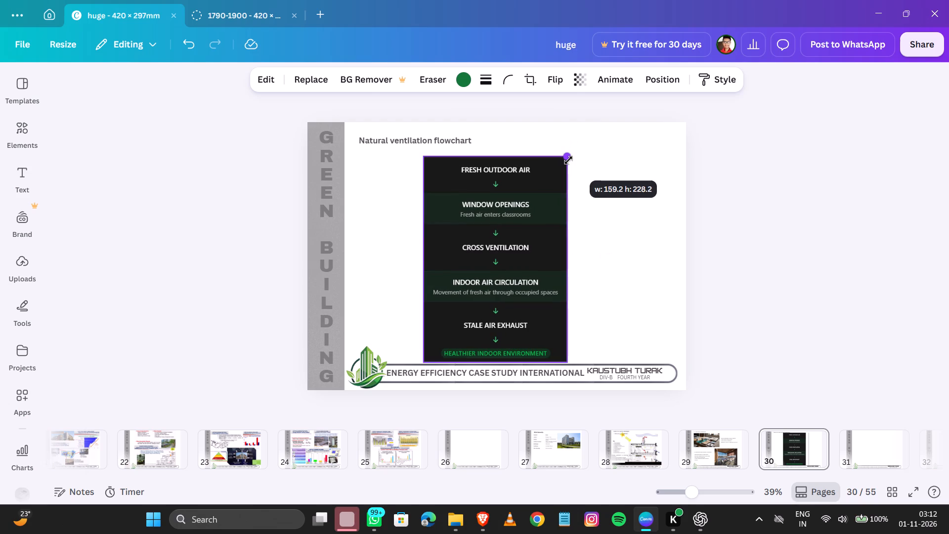
pyautogui.moveTo(568, 160); pyautogui.dragTo(568, 163)
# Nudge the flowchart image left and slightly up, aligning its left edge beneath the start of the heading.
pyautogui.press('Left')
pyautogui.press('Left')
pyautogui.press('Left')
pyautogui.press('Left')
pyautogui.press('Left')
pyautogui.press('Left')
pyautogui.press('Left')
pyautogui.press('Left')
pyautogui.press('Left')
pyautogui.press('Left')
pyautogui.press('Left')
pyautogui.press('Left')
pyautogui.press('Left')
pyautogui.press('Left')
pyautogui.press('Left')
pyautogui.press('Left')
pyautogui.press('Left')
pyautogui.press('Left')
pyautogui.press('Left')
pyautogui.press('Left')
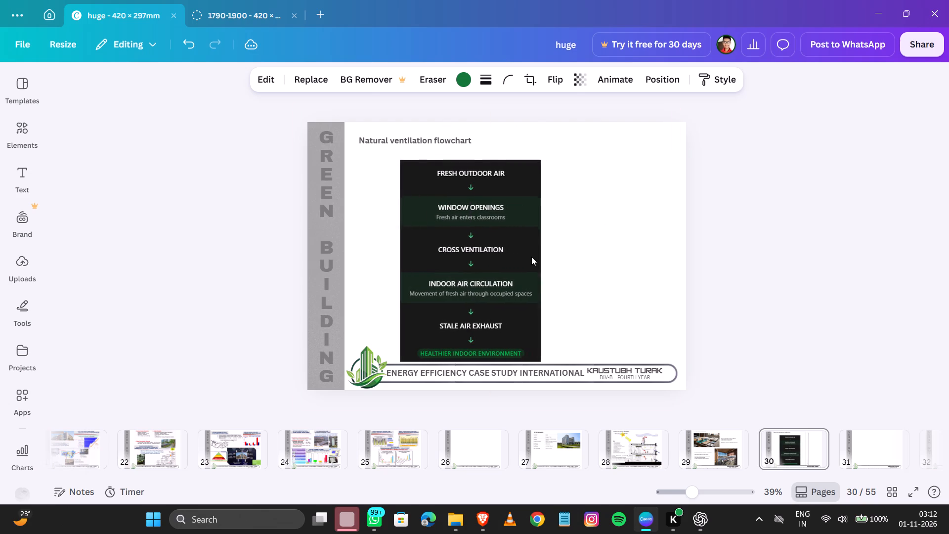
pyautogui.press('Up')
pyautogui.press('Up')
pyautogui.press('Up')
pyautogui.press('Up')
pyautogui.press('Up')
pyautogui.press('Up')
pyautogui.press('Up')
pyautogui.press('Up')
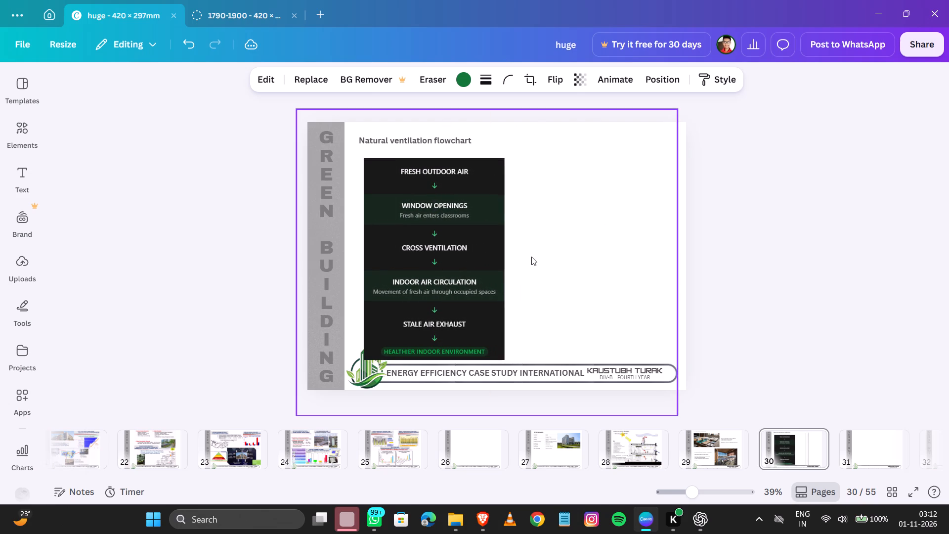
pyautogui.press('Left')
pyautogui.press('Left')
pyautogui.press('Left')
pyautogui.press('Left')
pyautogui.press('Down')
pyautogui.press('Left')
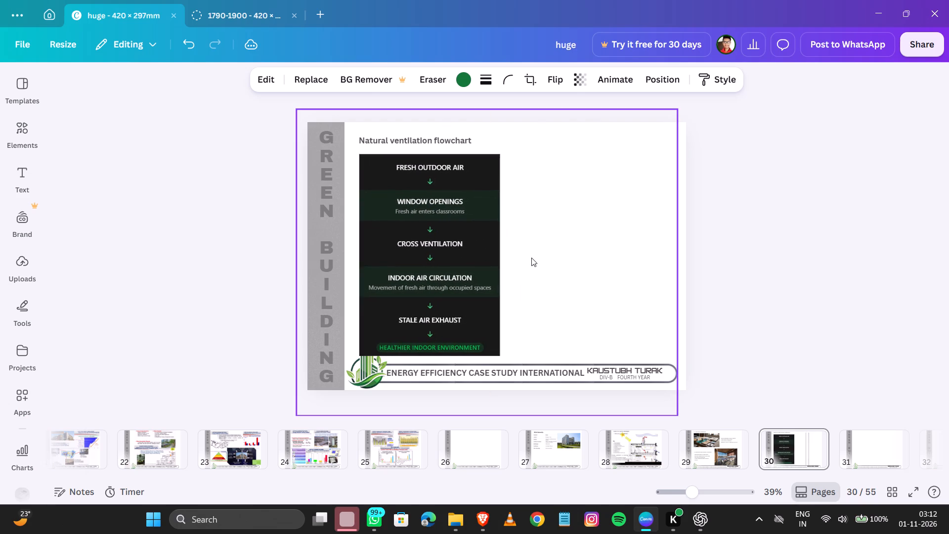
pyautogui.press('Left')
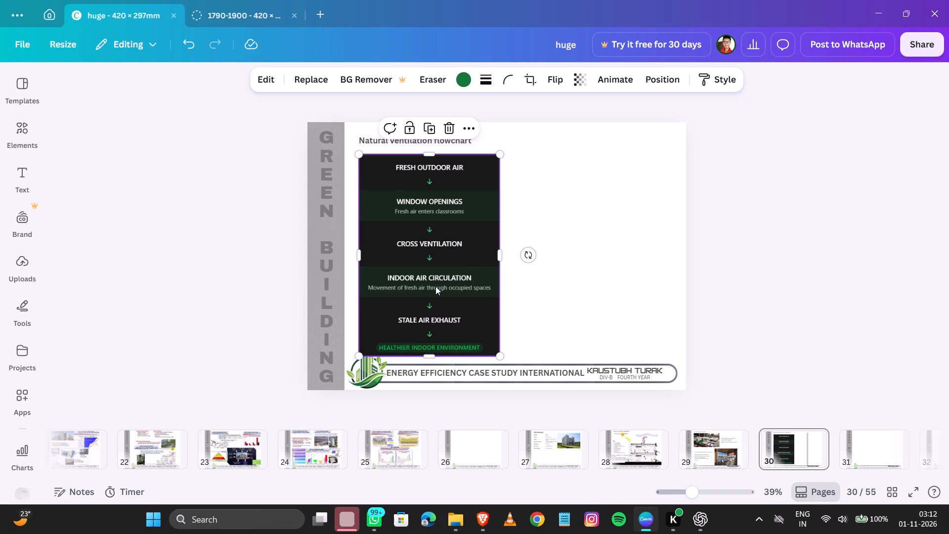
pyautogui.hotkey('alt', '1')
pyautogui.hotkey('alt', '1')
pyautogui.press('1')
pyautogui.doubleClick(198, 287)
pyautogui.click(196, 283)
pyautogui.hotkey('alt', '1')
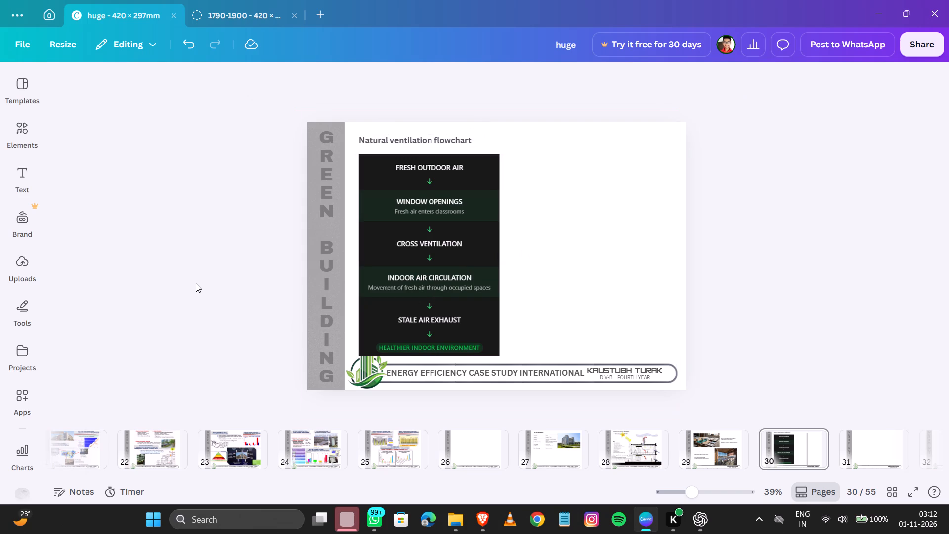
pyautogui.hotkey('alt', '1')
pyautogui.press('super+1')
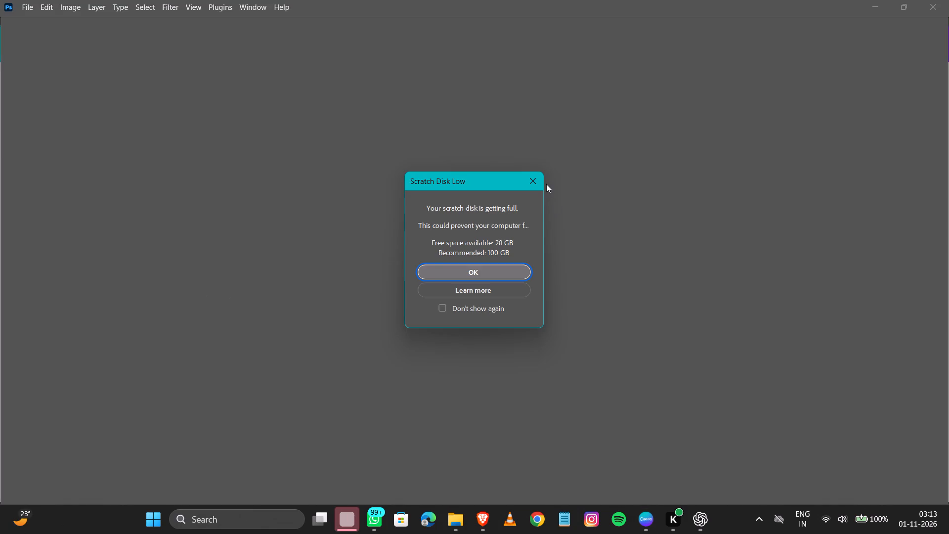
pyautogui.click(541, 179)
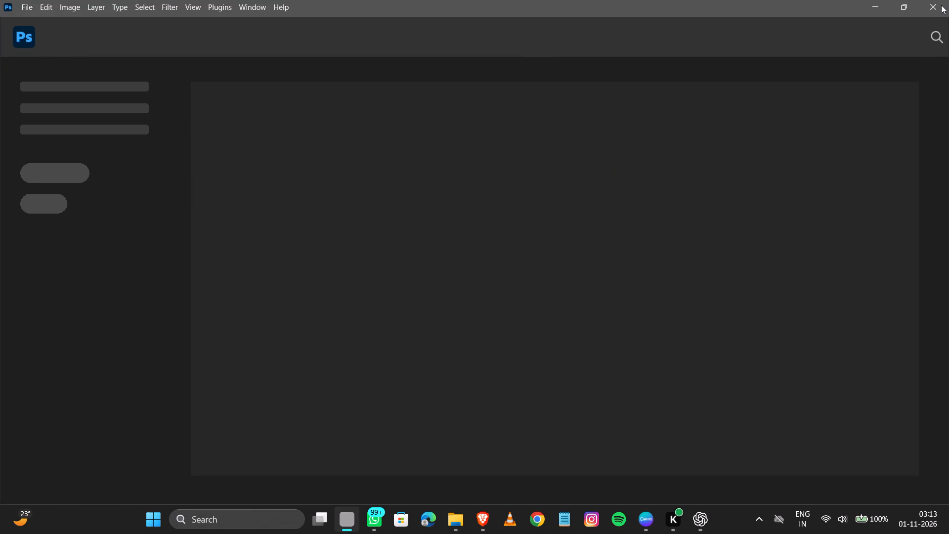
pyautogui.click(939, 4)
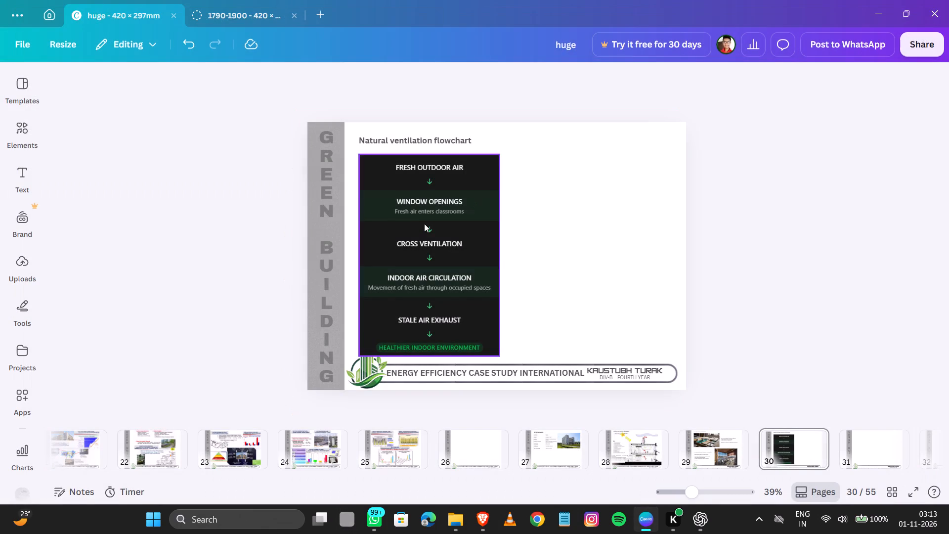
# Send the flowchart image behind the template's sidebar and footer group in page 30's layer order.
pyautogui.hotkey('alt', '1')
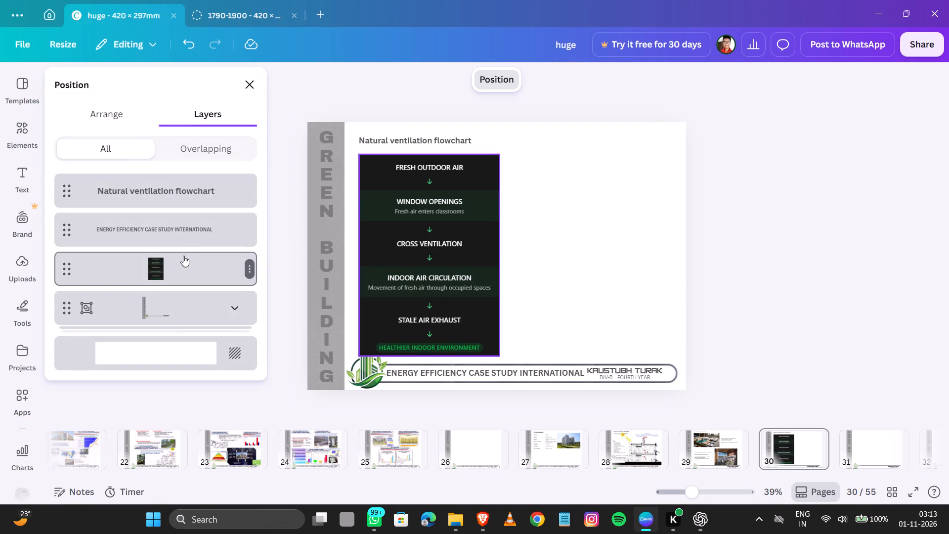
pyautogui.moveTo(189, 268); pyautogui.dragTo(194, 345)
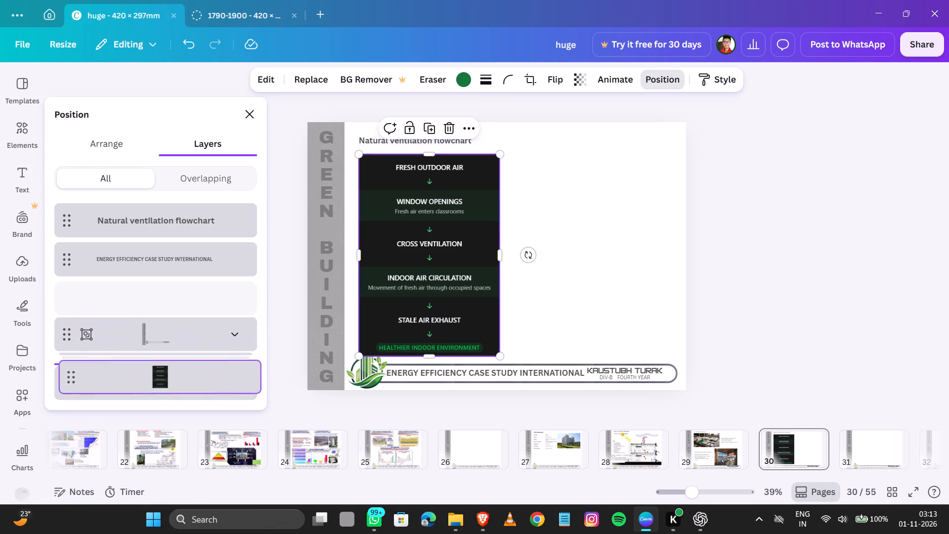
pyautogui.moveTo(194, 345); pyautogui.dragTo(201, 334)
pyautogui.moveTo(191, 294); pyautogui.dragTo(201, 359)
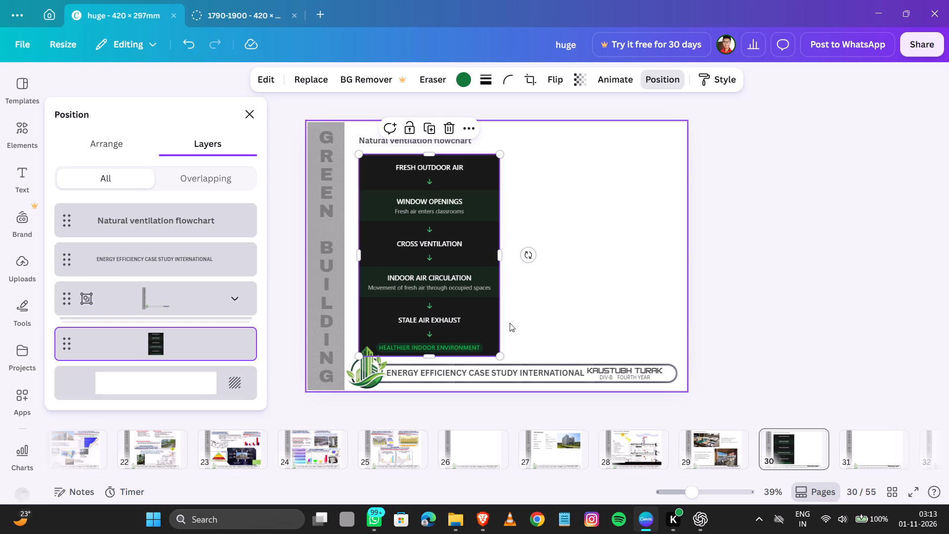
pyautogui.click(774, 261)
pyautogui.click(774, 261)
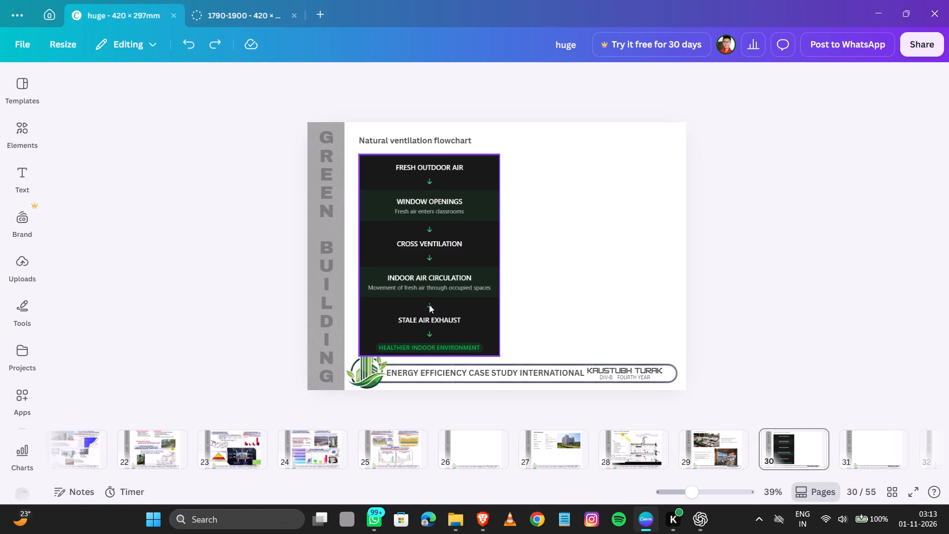
# Move the flowchart image to the horizontal middle of page 30, above the footer.
pyautogui.moveTo(430, 305); pyautogui.dragTo(511, 299)
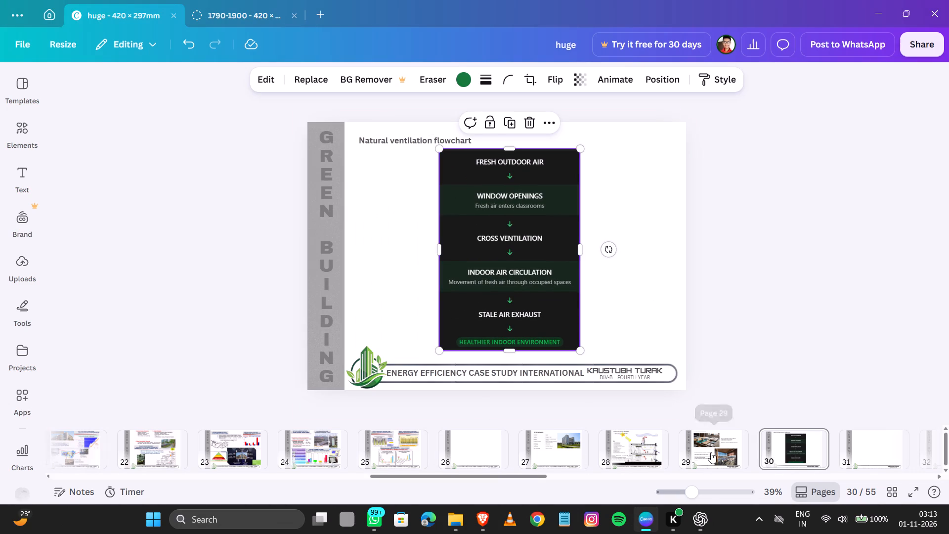
# On page 27, move the REVA University building photo to the space below the parameter table.
pyautogui.click(571, 455)
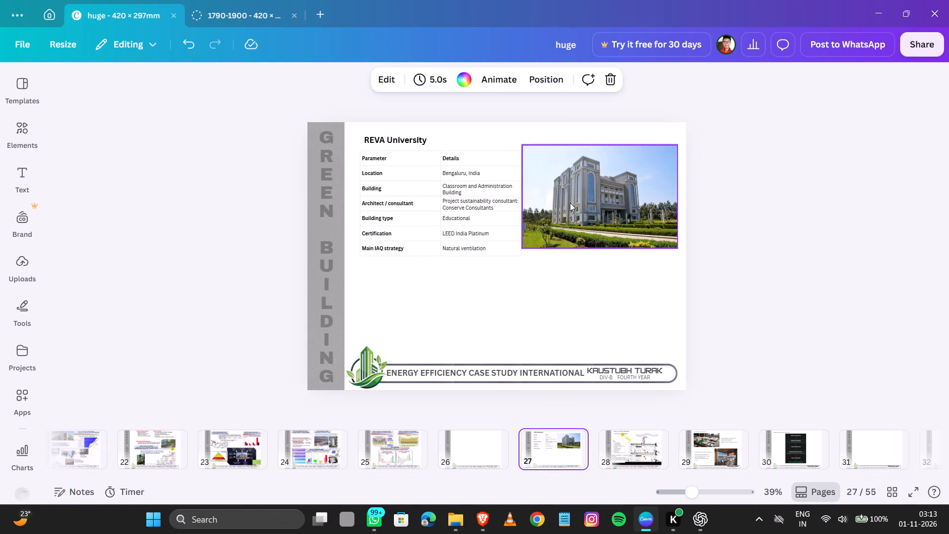
pyautogui.moveTo(576, 208); pyautogui.dragTo(420, 330)
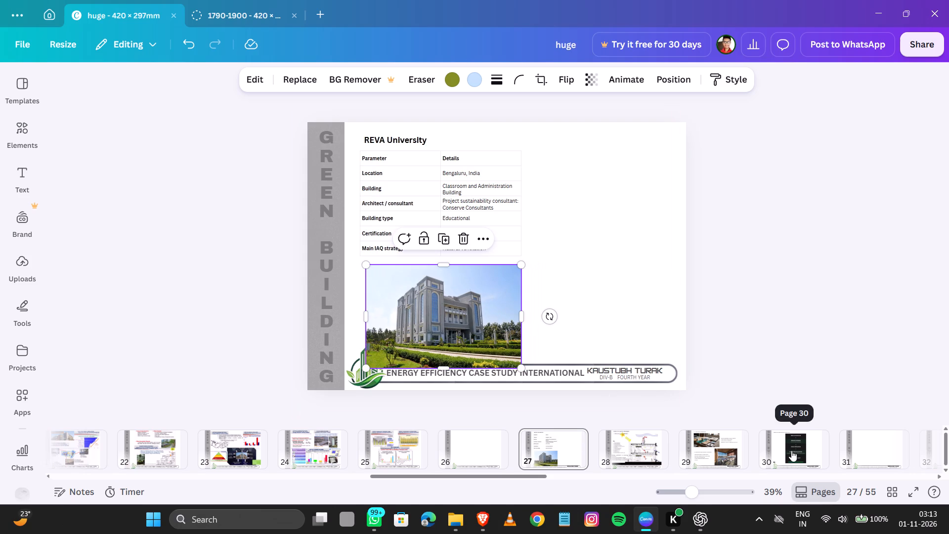
# Transfer the flowchart image and the "Natural ventilation flowchart" heading from page 30 to page 27.
pyautogui.click(791, 450)
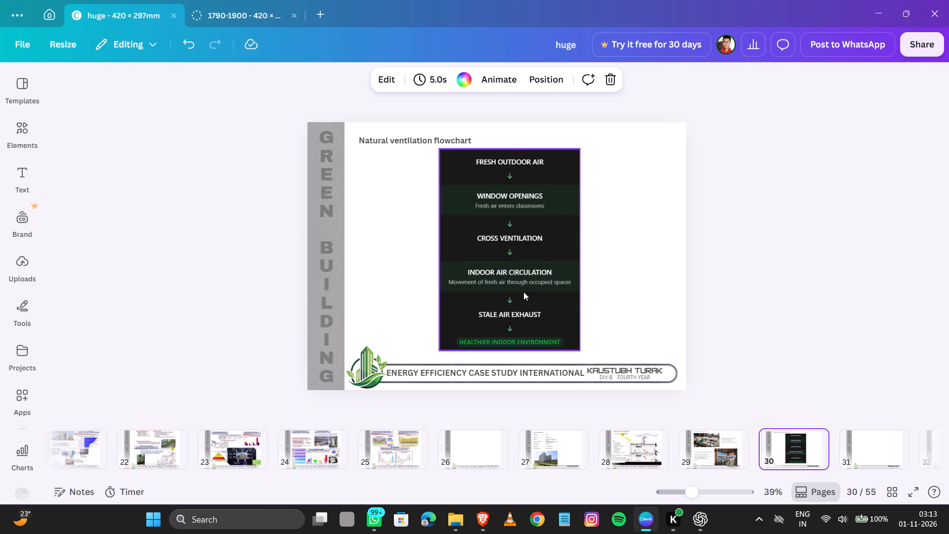
pyautogui.moveTo(523, 292); pyautogui.dragTo(576, 442)
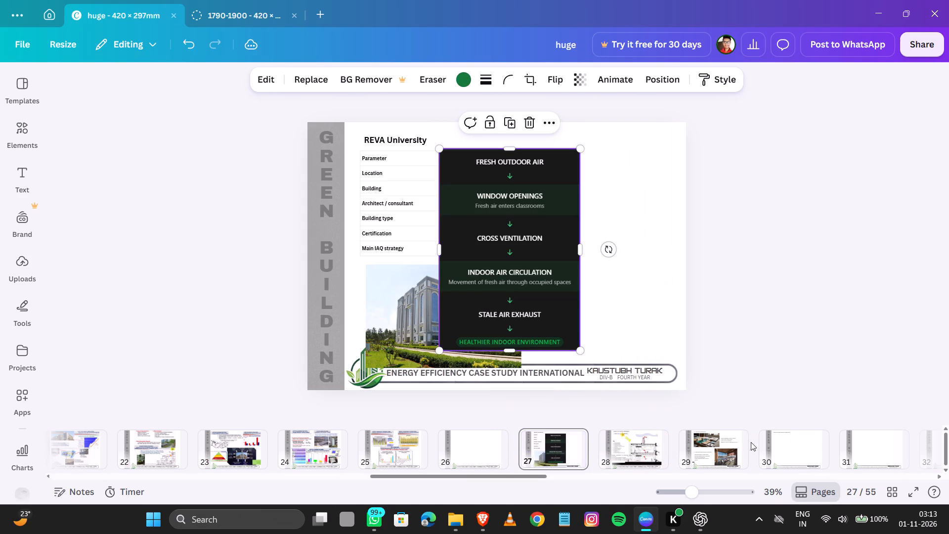
pyautogui.click(790, 454)
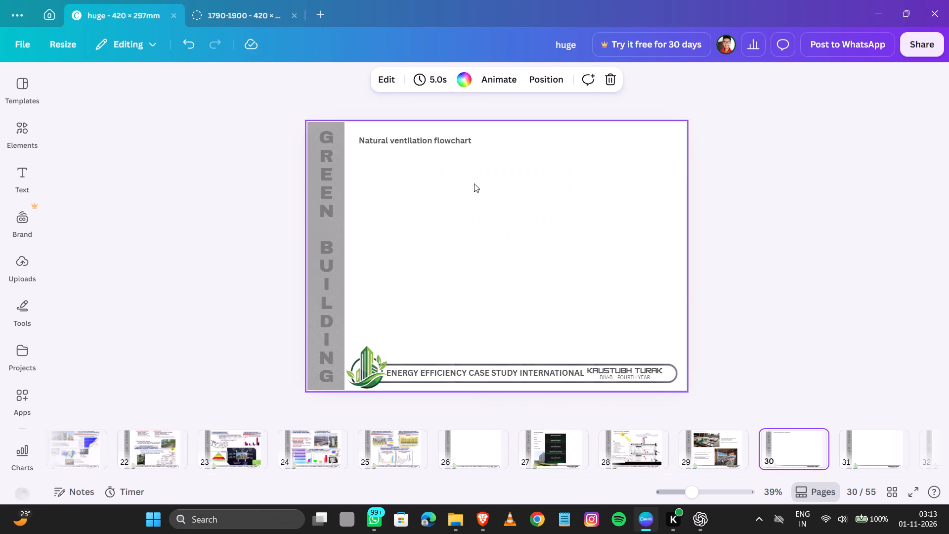
pyautogui.moveTo(465, 136); pyautogui.dragTo(559, 452)
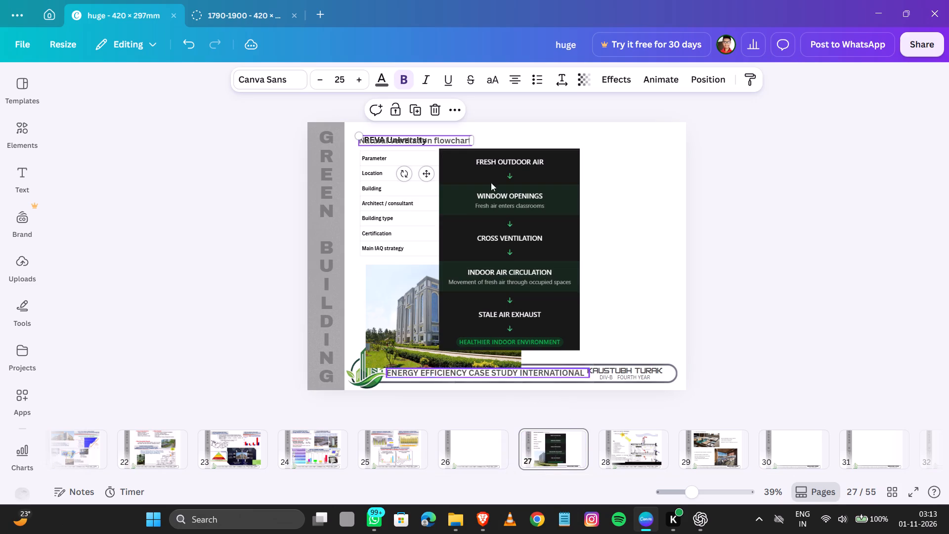
pyautogui.click(190, 212)
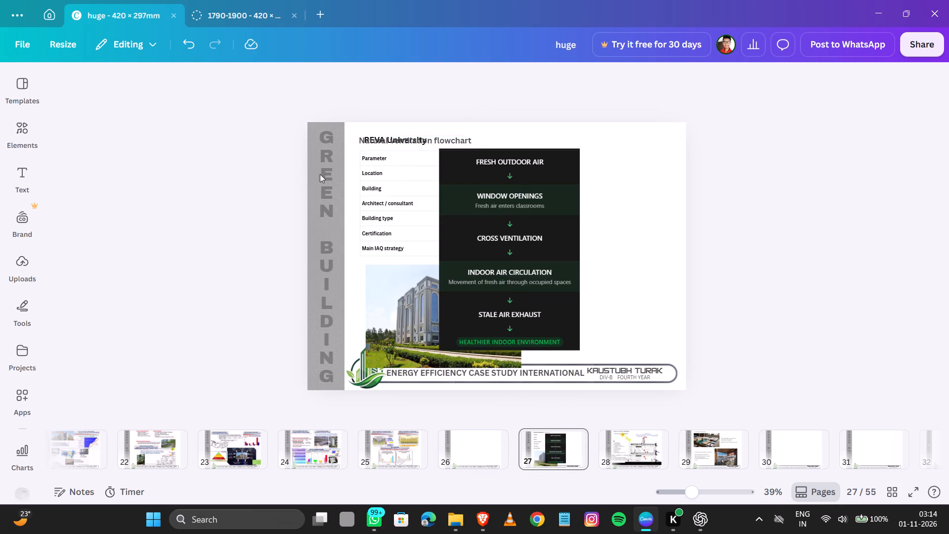
# Place the flowchart heading at page 27's upper right corner and the flowchart image beneath it, beside the table.
pyautogui.moveTo(405, 140); pyautogui.dragTo(591, 135)
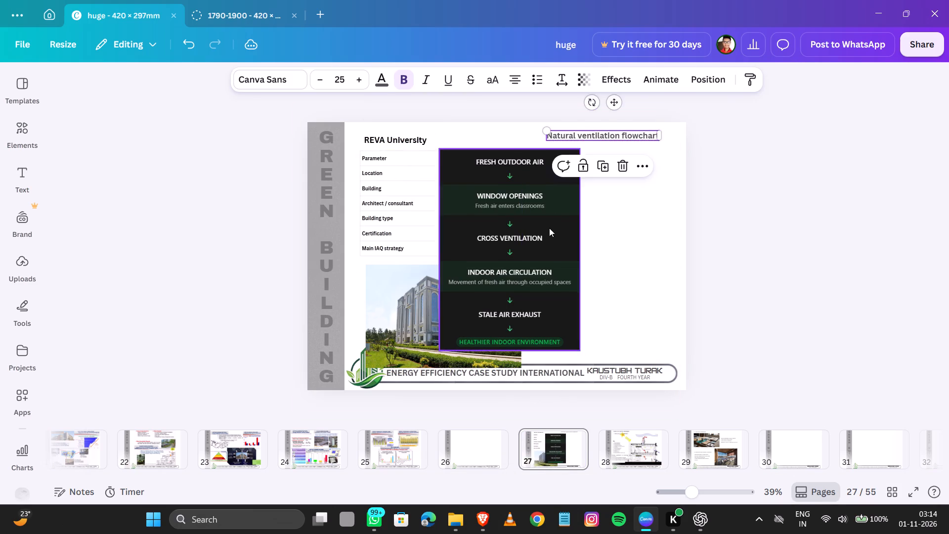
pyautogui.moveTo(548, 233); pyautogui.dragTo(640, 235)
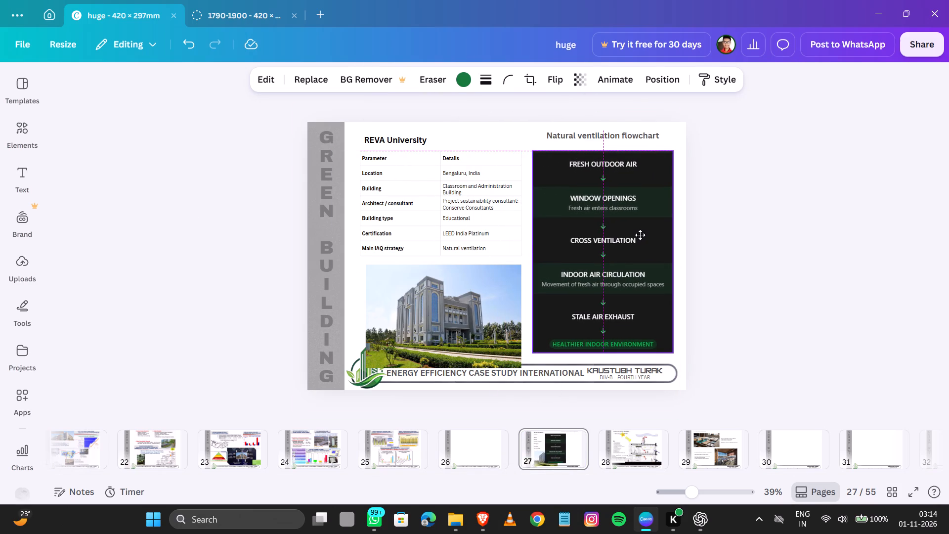
pyautogui.moveTo(640, 235); pyautogui.dragTo(639, 235)
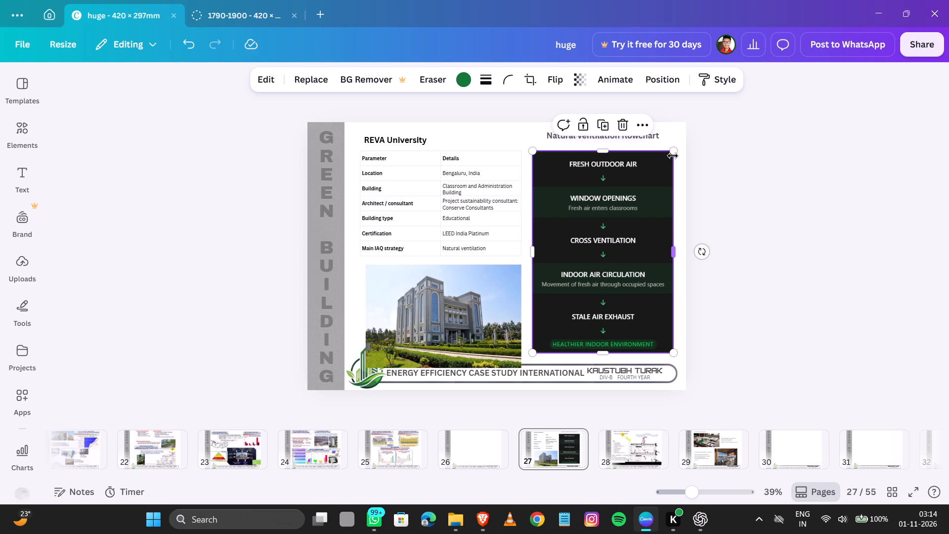
# Enlarge the flowchart image slightly, then nudge it down and left to fit between its heading and the footer.
pyautogui.moveTo(673, 154); pyautogui.dragTo(680, 141)
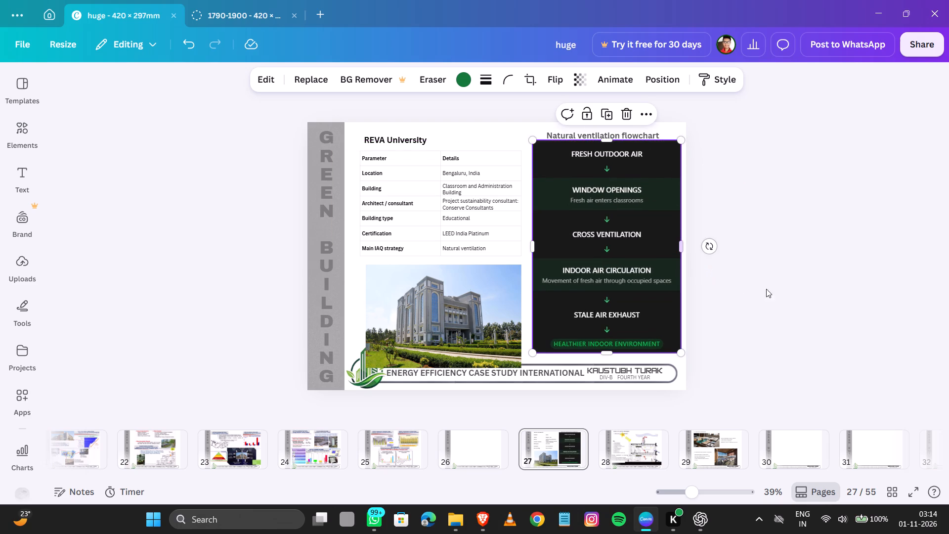
pyautogui.press('Down')
pyautogui.press('Down')
pyautogui.press('Down')
pyautogui.press('Down')
pyautogui.press('Down')
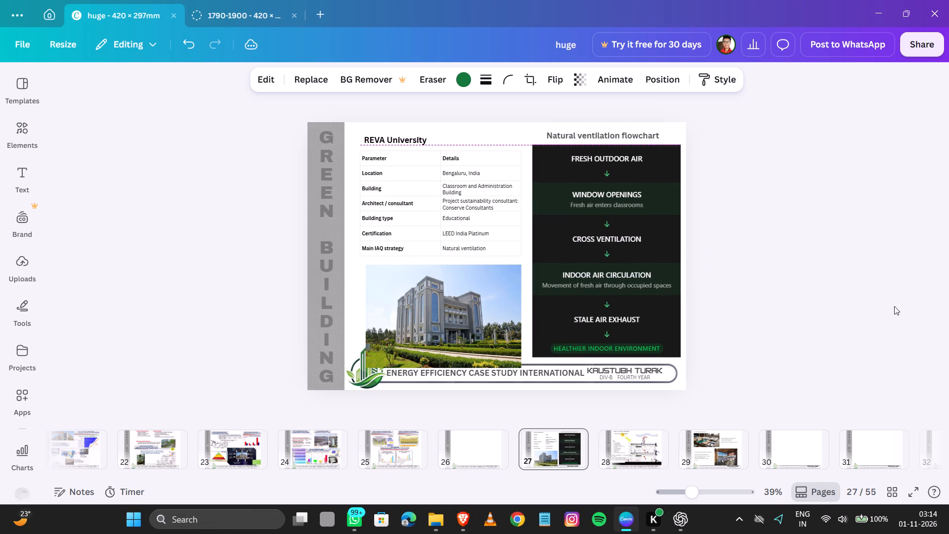
pyautogui.press('Left')
pyautogui.press('Left')
pyautogui.press('Left')
pyautogui.press('Down')
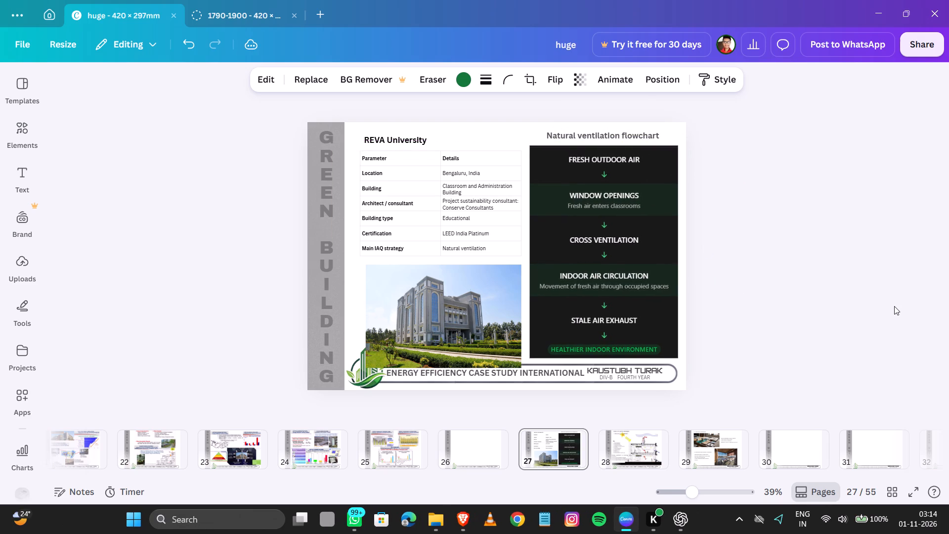
pyautogui.press('Down')
pyautogui.press('Down')
pyautogui.click(839, 243)
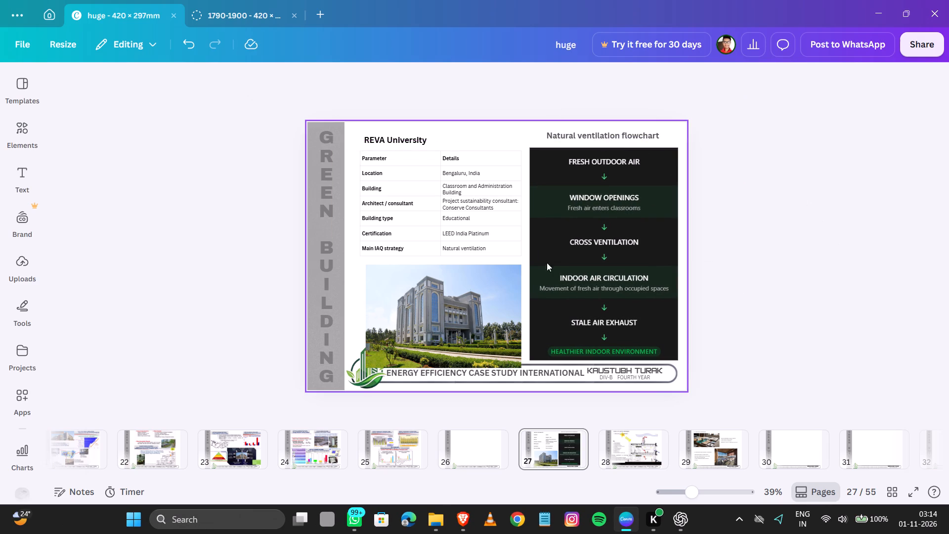
# Shift the building photo up against the table and send it behind page 27's sidebar and footer group.
pyautogui.moveTo(488, 318); pyautogui.dragTo(479, 311)
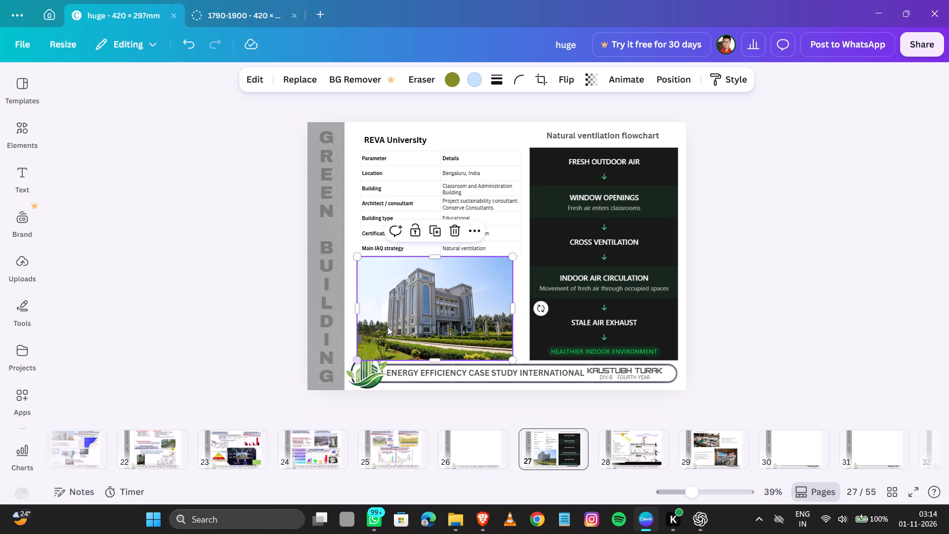
pyautogui.hotkey('alt', '1')
pyautogui.moveTo(167, 413); pyautogui.dragTo(171, 445)
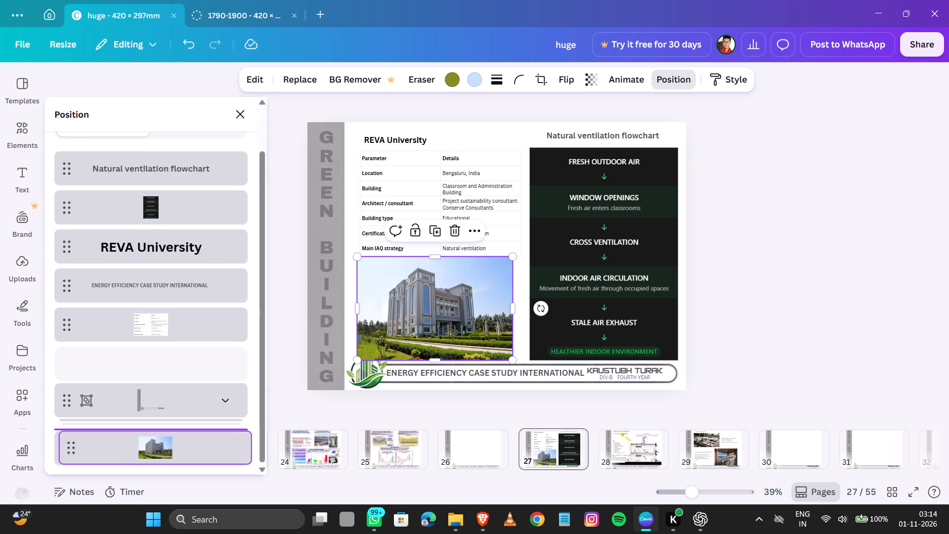
pyautogui.moveTo(171, 445); pyautogui.dragTo(170, 427)
pyautogui.tripleClick(770, 309)
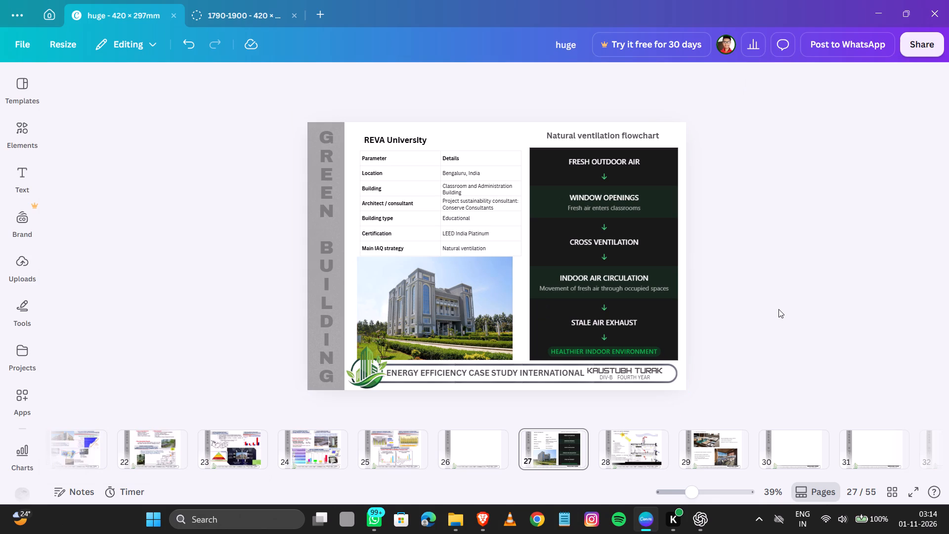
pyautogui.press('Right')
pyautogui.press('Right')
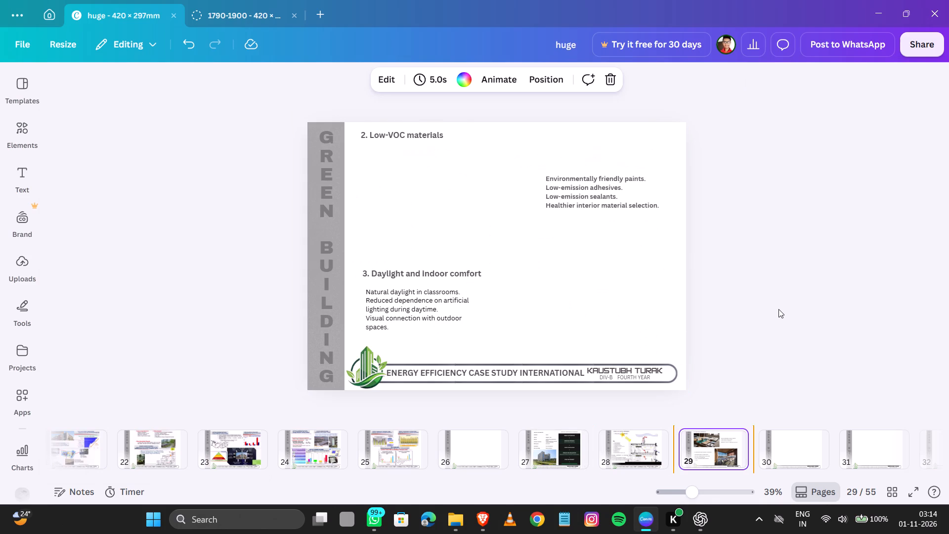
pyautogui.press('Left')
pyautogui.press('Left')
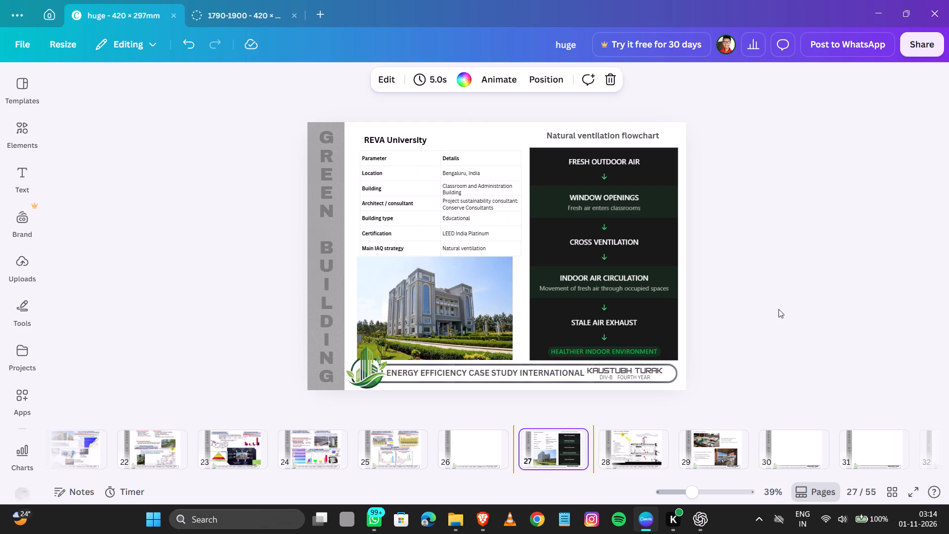
# Replace "ENERGY EFFICIENCY" with "indoor airquality" in page 27's footer title, keeping "CASE STUDY INTERNATIONAL".
pyautogui.click(403, 375)
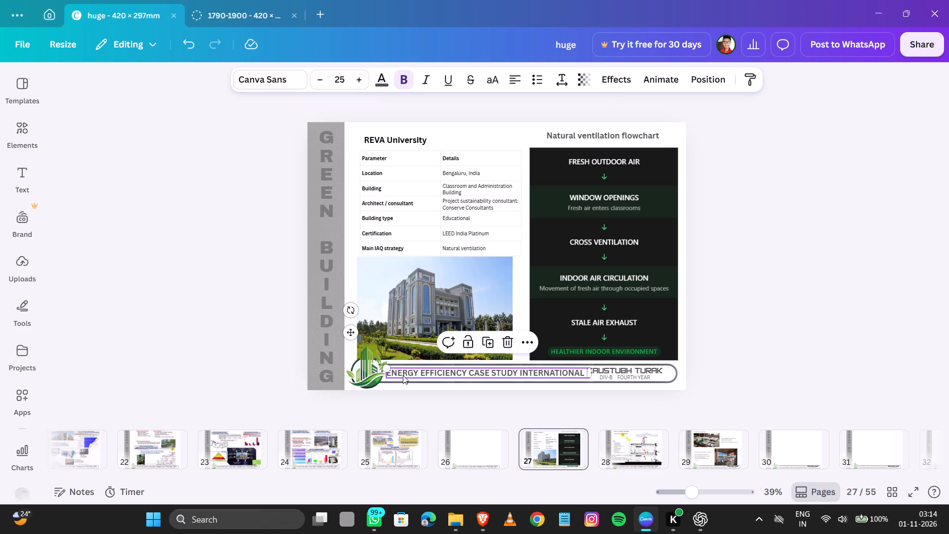
pyautogui.click(464, 374)
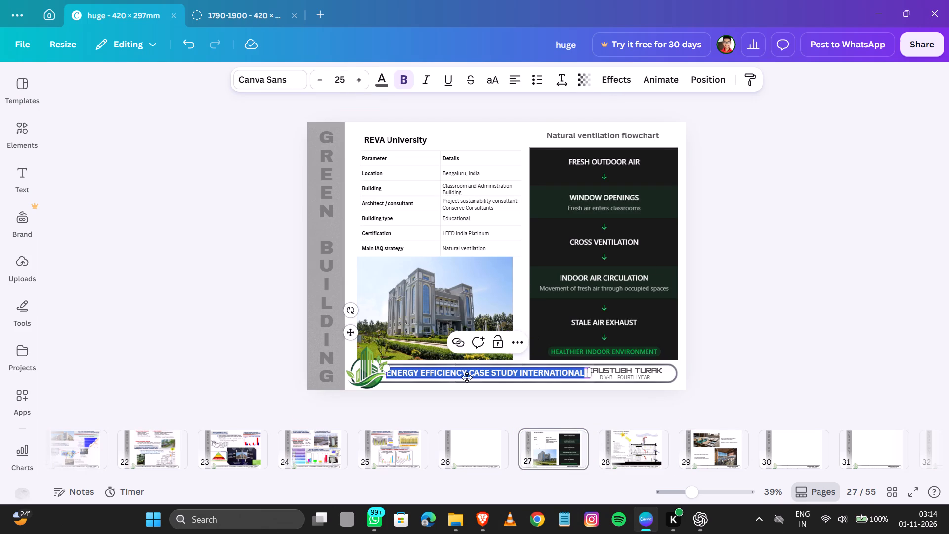
pyautogui.click(467, 377)
pyautogui.click(464, 371)
pyautogui.click(462, 372)
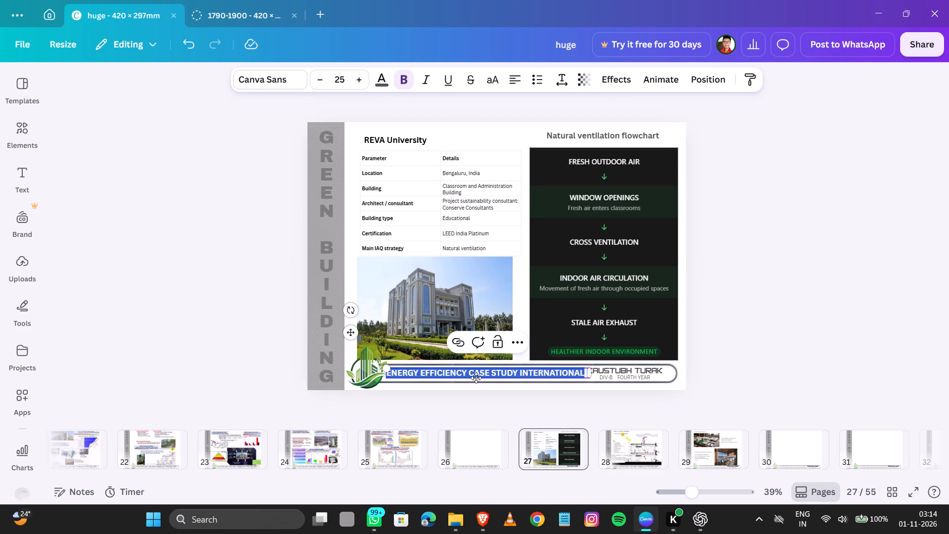
pyautogui.click(466, 373)
pyautogui.press('BackSpace')
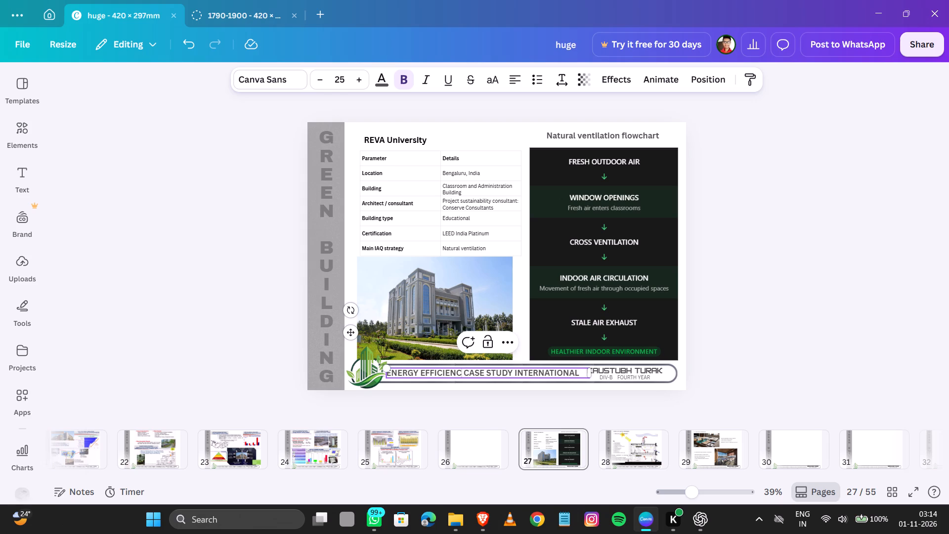
pyautogui.press('BackSpace')
pyautogui.press('BackSpace')
pyautogui.press('BackSpace')
pyautogui.press('BackSpace')
pyautogui.press('BackSpace')
pyautogui.press('BackSpace')
pyautogui.press('BackSpace')
pyautogui.press('BackSpace')
pyautogui.press('BackSpace')
pyautogui.press('BackSpace')
pyautogui.press('BackSpace')
pyautogui.press('BackSpace')
pyautogui.press('BackSpace')
pyautogui.press('BackSpace')
pyautogui.press('BackSpace')
pyautogui.press('BackSpace')
pyautogui.press('BackSpace')
pyautogui.press('BackSpace')
pyautogui.press('BackSpace')
pyautogui.press('BackSpace')
pyautogui.press('BackSpace')
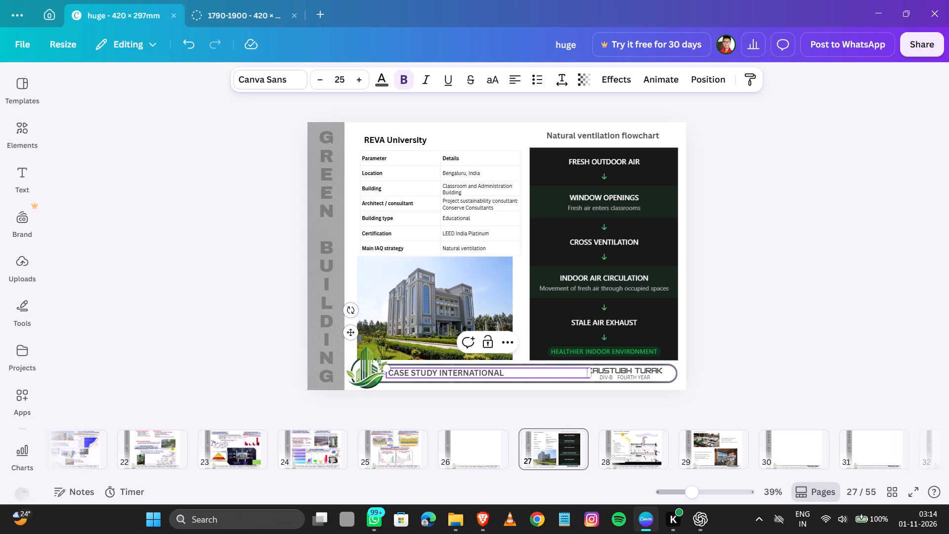
pyautogui.write('ind')
pyautogui.write('oor')
pyautogui.press('space')
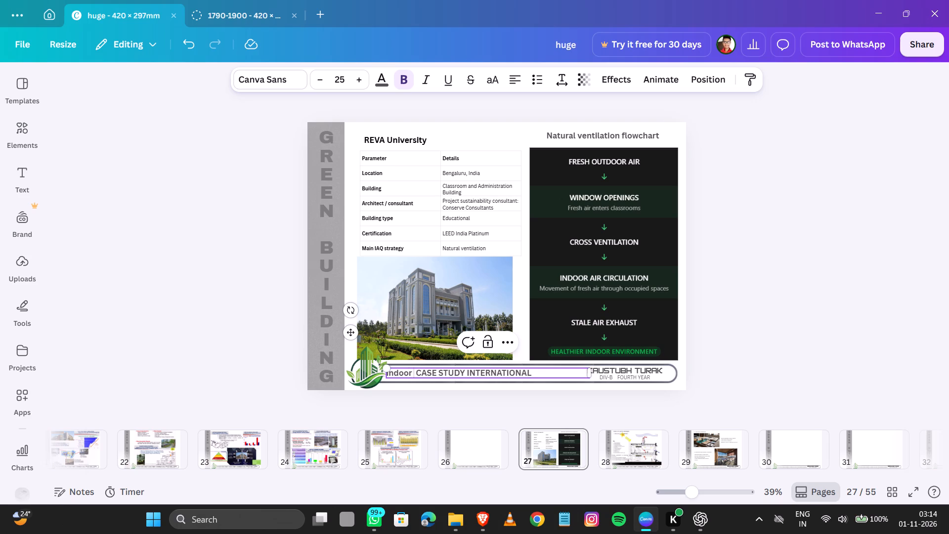
pyautogui.write('air')
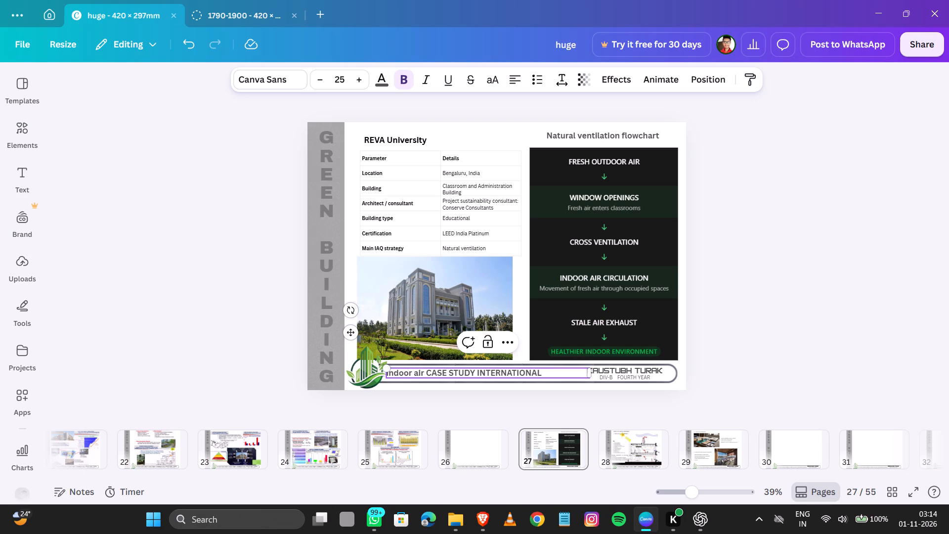
pyautogui.write('qu')
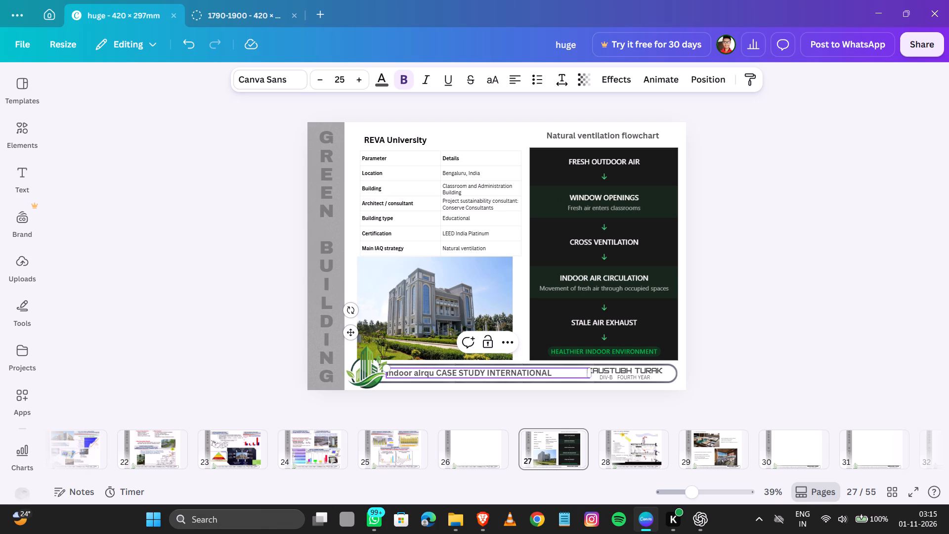
pyautogui.write('ality')
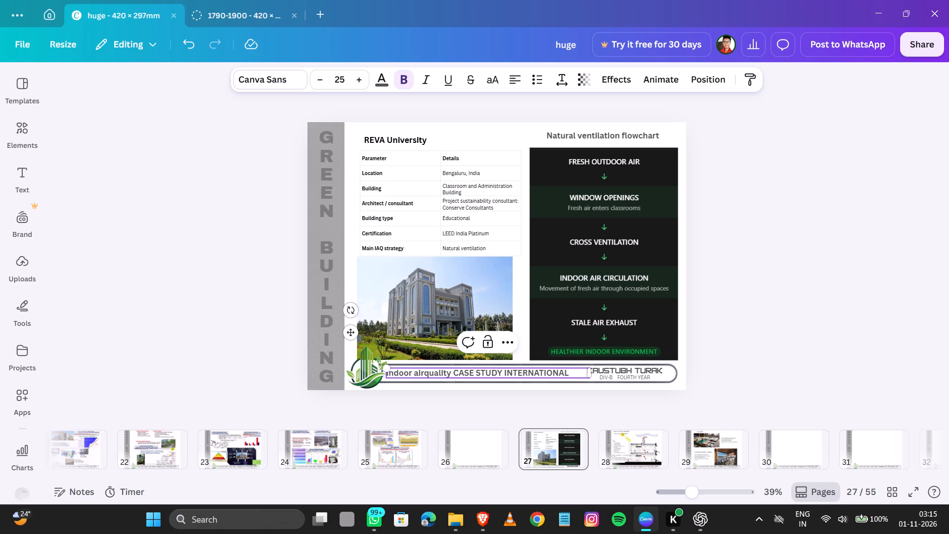
# Convert the words "indoor airquality" in page 27's footer title to uppercase.
pyautogui.doubleClick(442, 375)
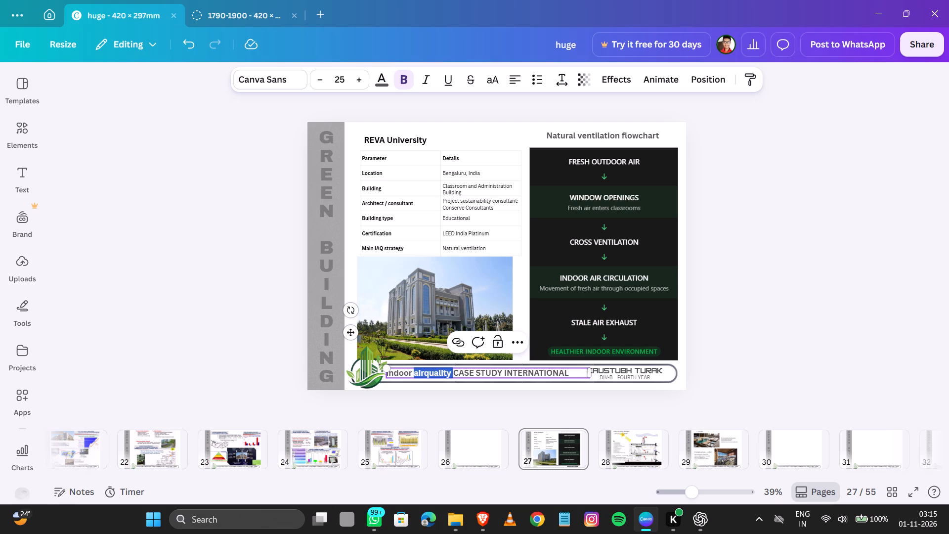
pyautogui.click(444, 373)
pyautogui.click(454, 373)
pyautogui.moveTo(451, 371); pyautogui.dragTo(448, 371)
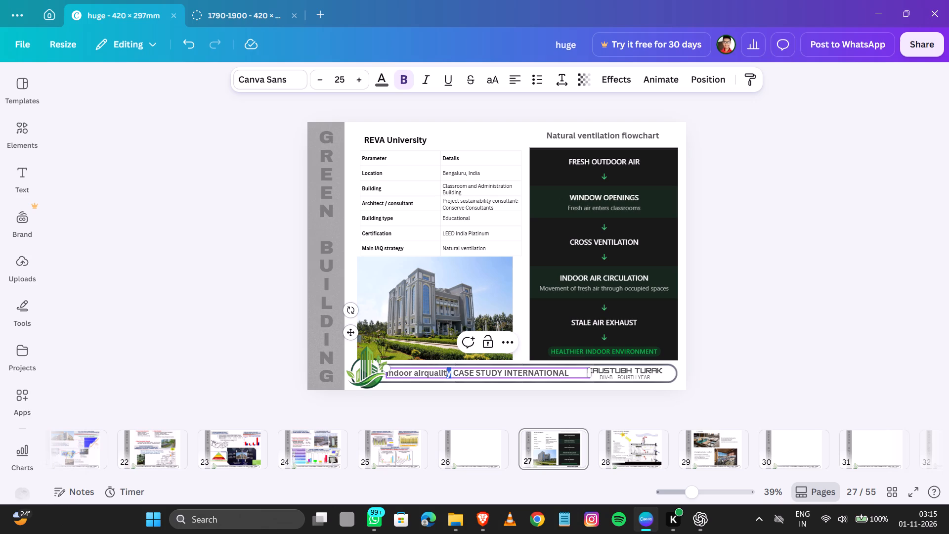
pyautogui.moveTo(448, 371); pyautogui.dragTo(384, 370)
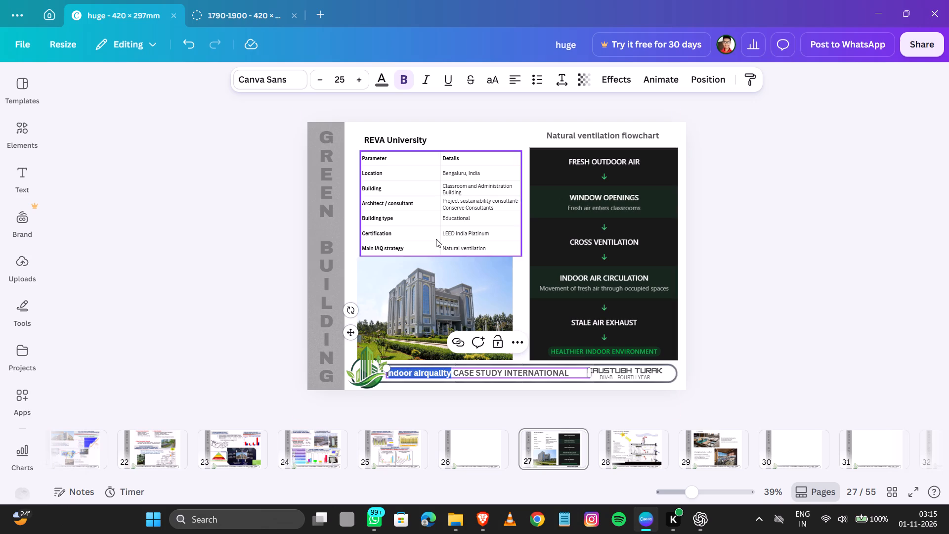
pyautogui.keyDown('ctrl'); pyautogui.scroll(1, 386, 371); pyautogui.keyUp('ctrl')
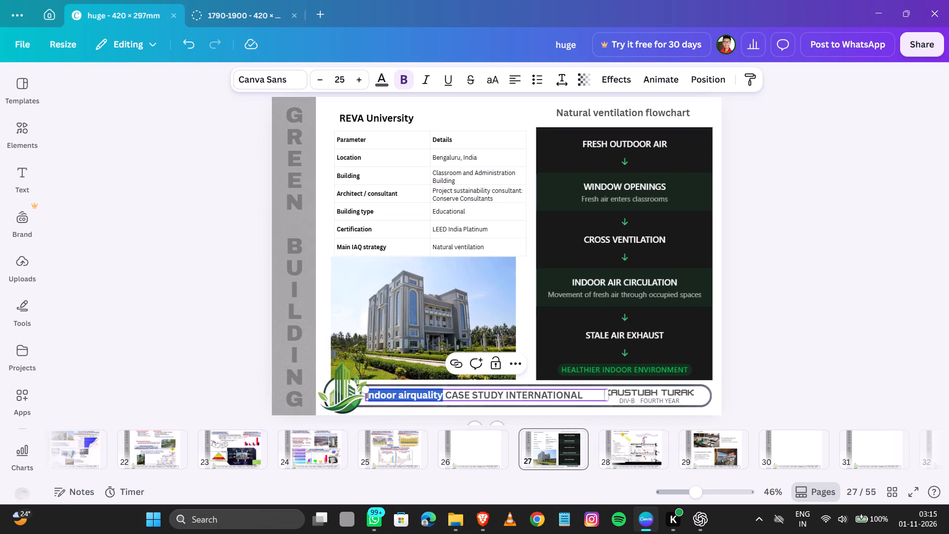
pyautogui.keyDown('ctrl'); pyautogui.scroll(5, 363, 418); pyautogui.keyUp('ctrl')
pyautogui.keyDown('ctrl'); pyautogui.scroll(4, 377, 376); pyautogui.keyUp('ctrl')
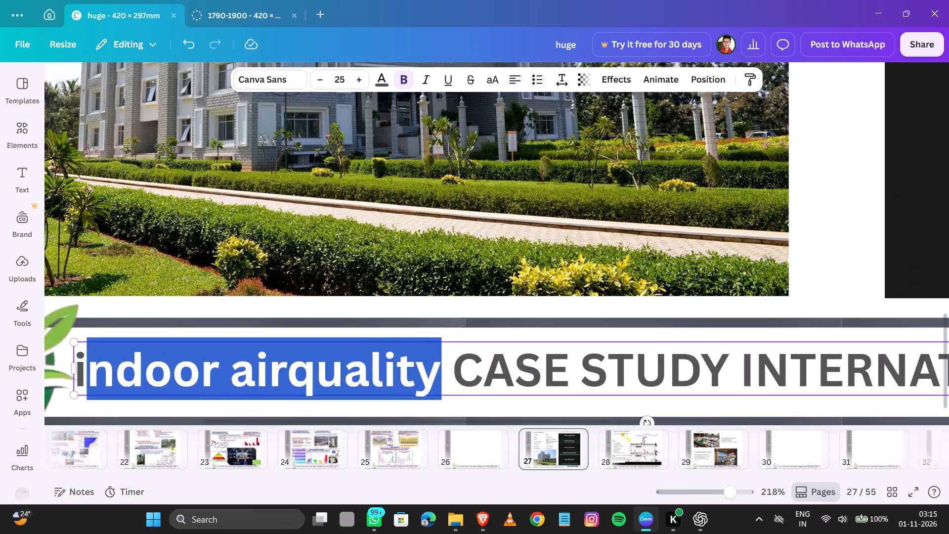
pyautogui.keyDown('ctrl'); pyautogui.scroll(-1, 462, 360); pyautogui.keyUp('ctrl')
pyautogui.click(450, 369)
pyautogui.moveTo(449, 370); pyautogui.dragTo(309, 368)
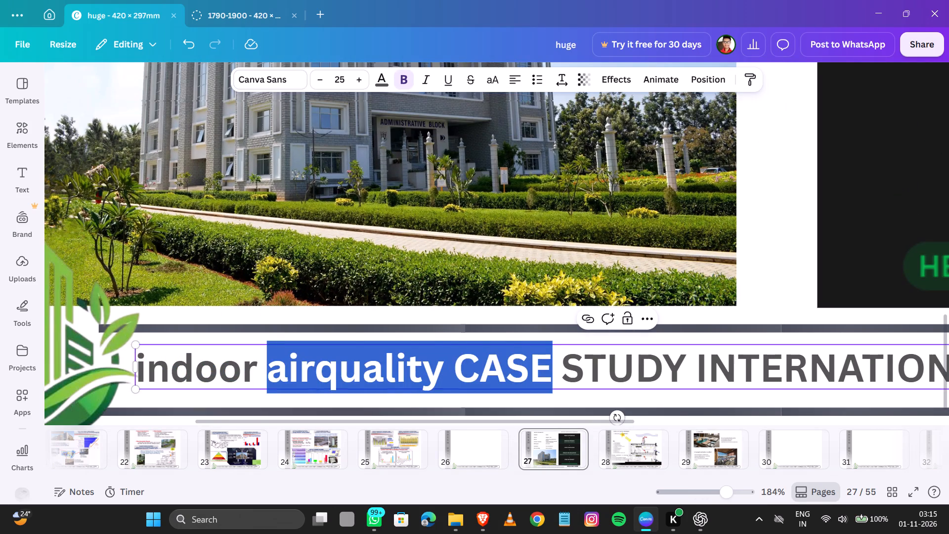
pyautogui.click(249, 360)
pyautogui.click(138, 369)
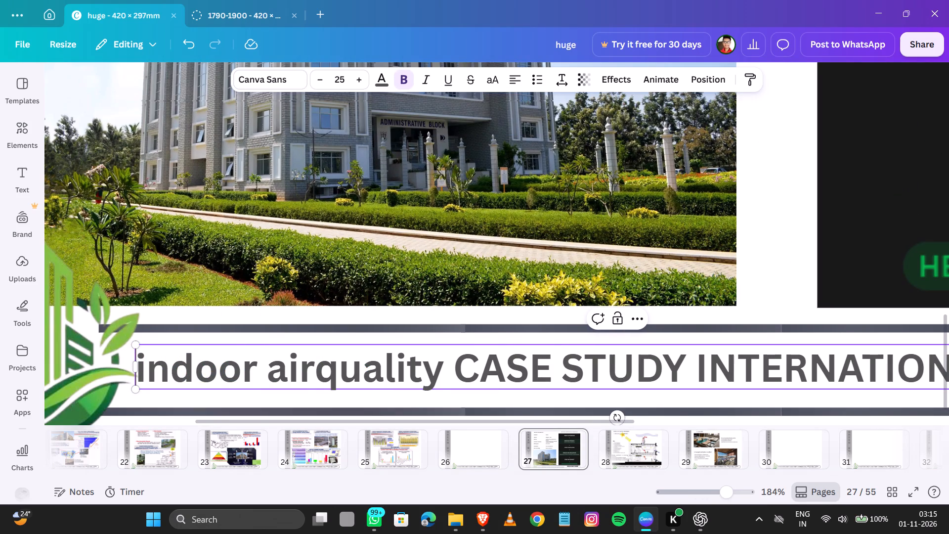
pyautogui.moveTo(141, 369); pyautogui.dragTo(145, 369)
pyautogui.click(138, 376)
pyautogui.moveTo(138, 376); pyautogui.dragTo(188, 386)
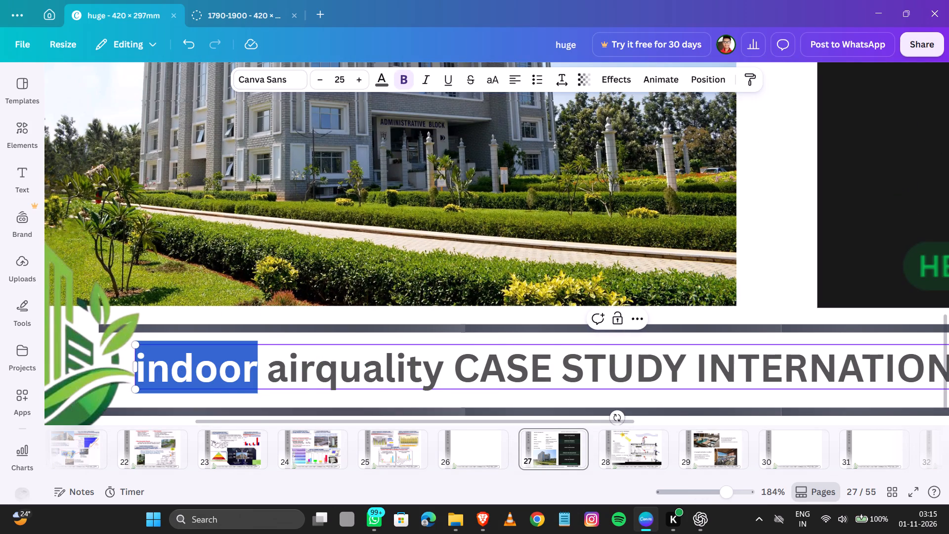
pyautogui.moveTo(188, 386); pyautogui.dragTo(255, 391)
pyautogui.keyDown('ctrl'); pyautogui.click(290, 375); pyautogui.keyUp('ctrl')
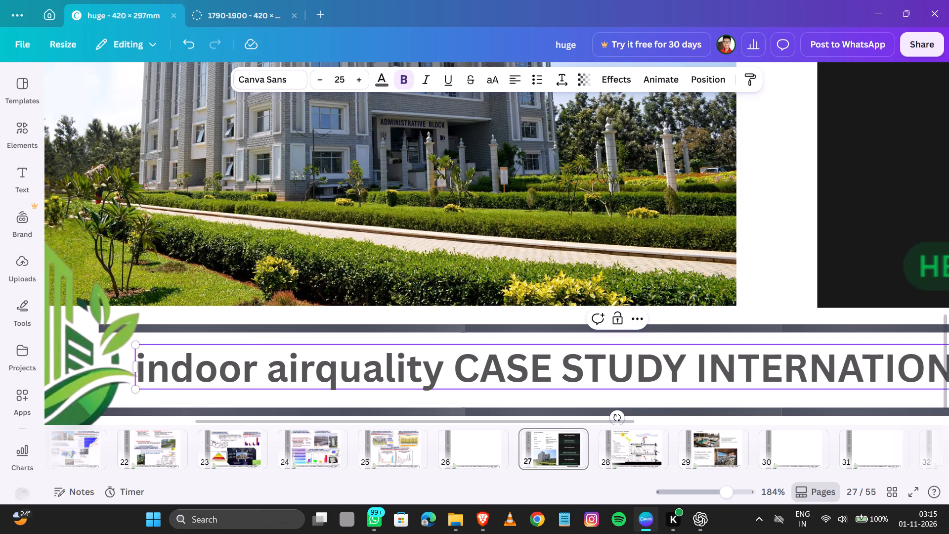
pyautogui.moveTo(138, 374); pyautogui.dragTo(431, 384)
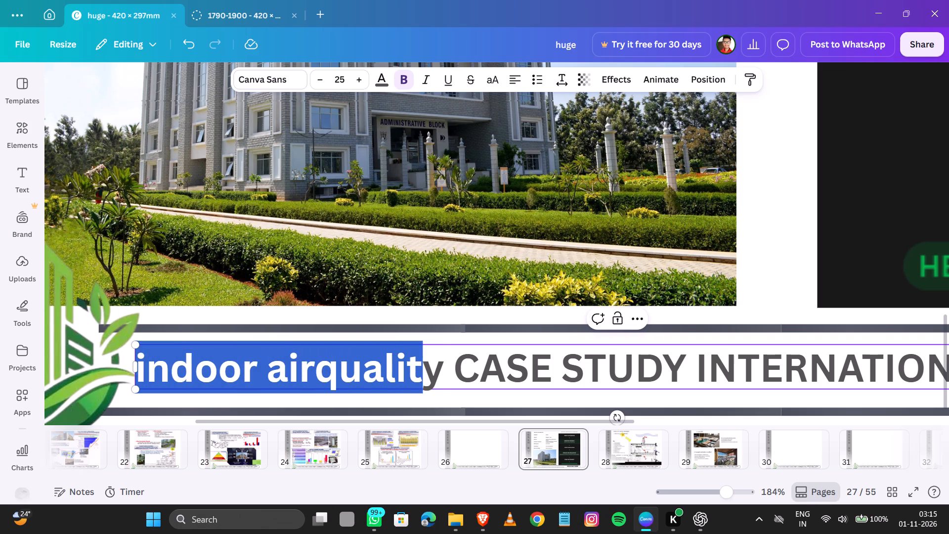
pyautogui.moveTo(431, 384); pyautogui.dragTo(443, 388)
pyautogui.click(496, 81)
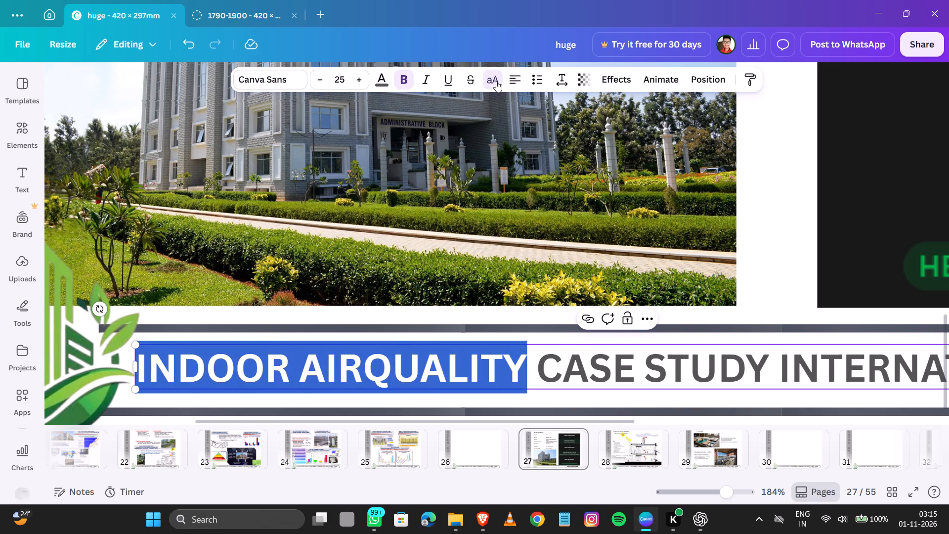
pyautogui.keyDown('ctrl'); pyautogui.scroll(-5, 395, 345); pyautogui.keyUp('ctrl')
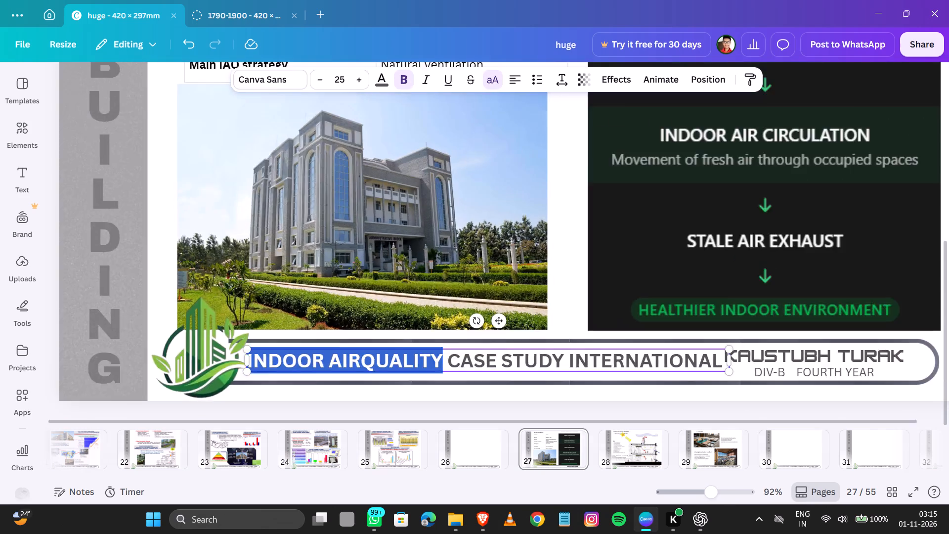
pyautogui.keyDown('ctrl'); pyautogui.scroll(-3, 397, 363); pyautogui.keyUp('ctrl')
pyautogui.click(779, 262)
pyautogui.scroll(-3, 424, 297)
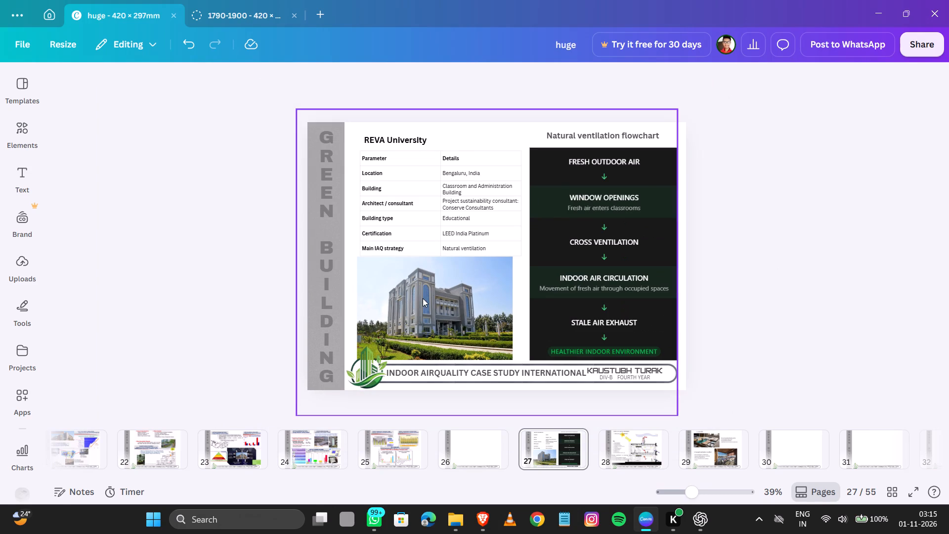
# Change "INTERNATIONAL" to "NATIONAL" in page 27's footer title and narrow its text box to fit the shortened text.
pyautogui.keyDown('ctrl'); pyautogui.scroll(1, 529, 392); pyautogui.keyUp('ctrl')
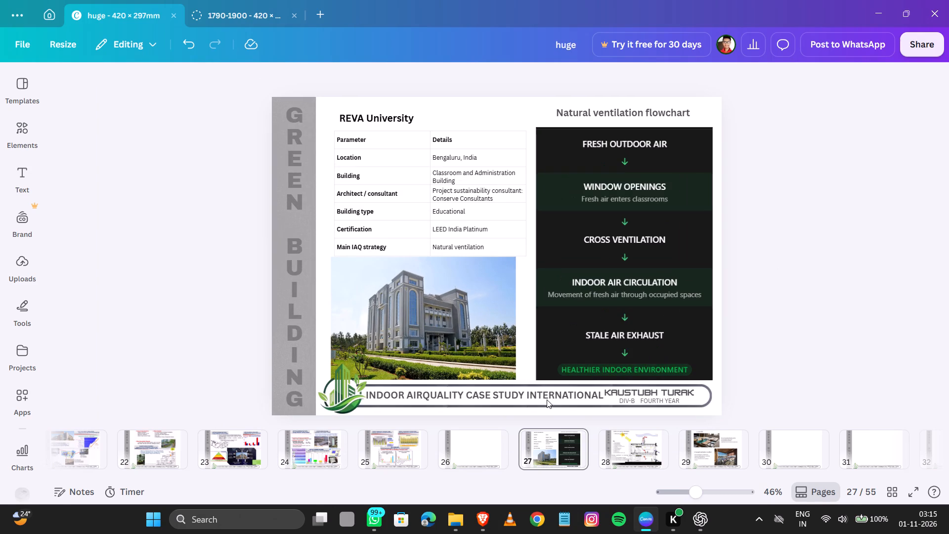
pyautogui.scroll(1, 547, 400)
pyautogui.keyDown('ctrl'); pyautogui.scroll(2, 547, 402); pyautogui.keyUp('ctrl')
pyautogui.click(550, 398)
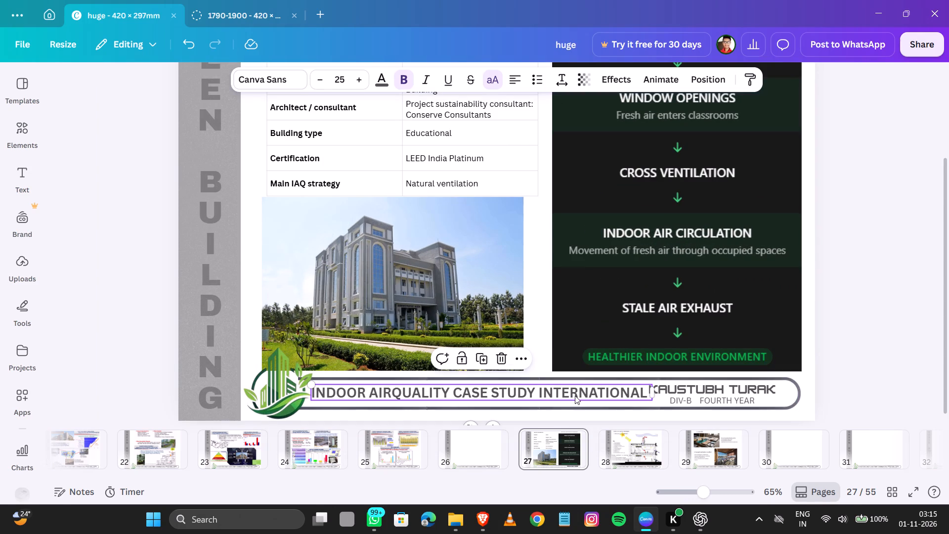
pyautogui.click(575, 396)
pyautogui.press('BackSpace')
pyautogui.press('BackSpace')
pyautogui.press('BackSpace')
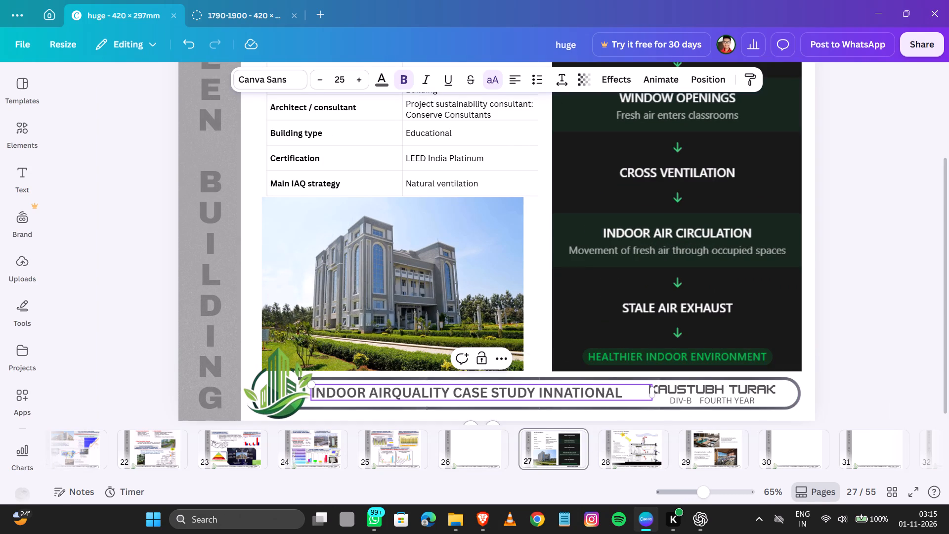
pyautogui.press('BackSpace')
pyautogui.press('BackSpace')
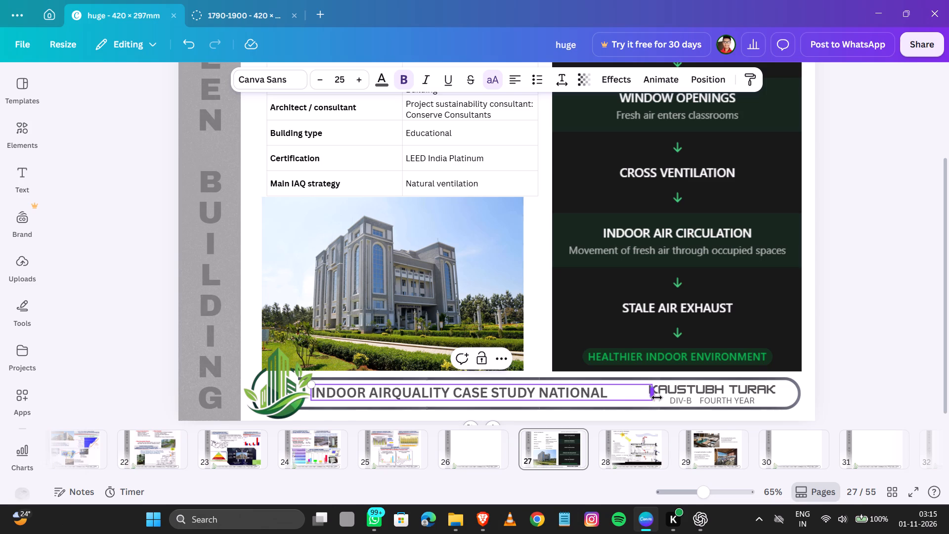
pyautogui.moveTo(656, 398); pyautogui.dragTo(618, 398)
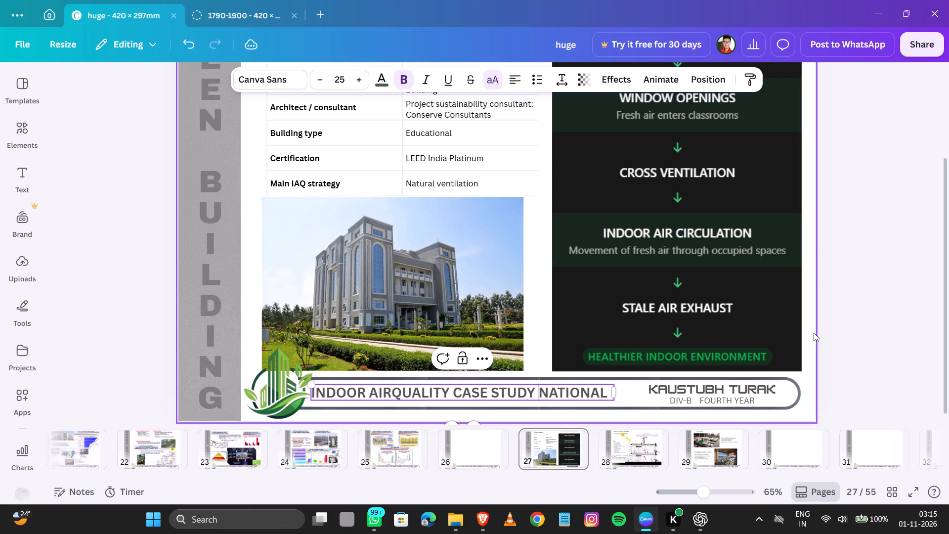
pyautogui.press('Right')
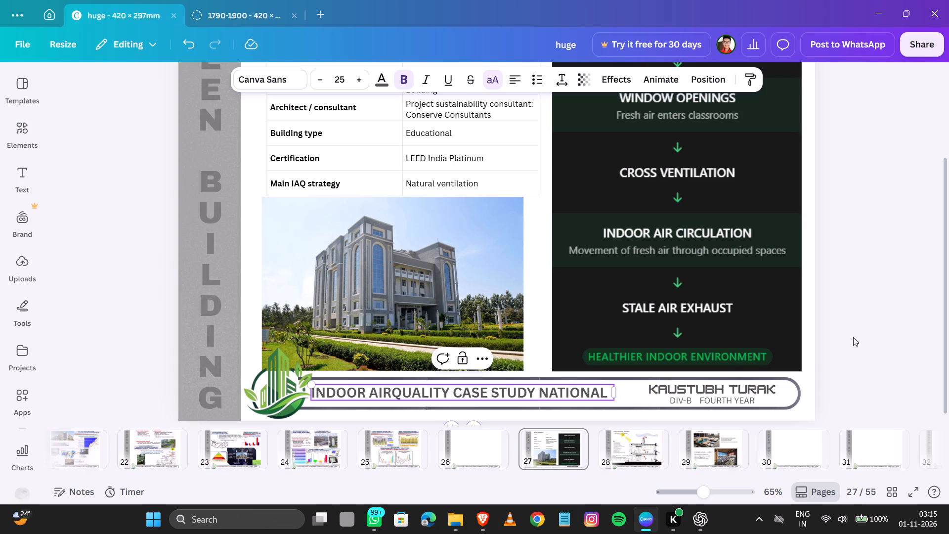
pyautogui.click(853, 337)
# Nudge page 27's footer title right and slightly down so it sits centred between the logo and the name block.
pyautogui.click(486, 391)
pyautogui.press('Right')
pyautogui.press('Right')
pyautogui.press('Right')
pyautogui.press('Right')
pyautogui.press('Right')
pyautogui.press('Right')
pyautogui.press('Right')
pyautogui.press('Right')
pyautogui.press('Right')
pyautogui.press('Right')
pyautogui.press('Right')
pyautogui.press('Right')
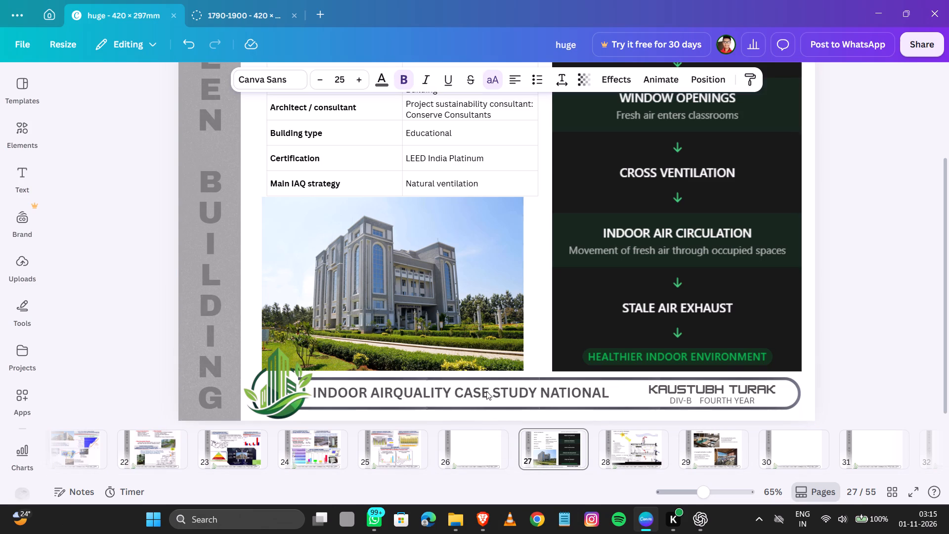
pyautogui.press('Down')
pyautogui.press('Right')
pyautogui.press('Right')
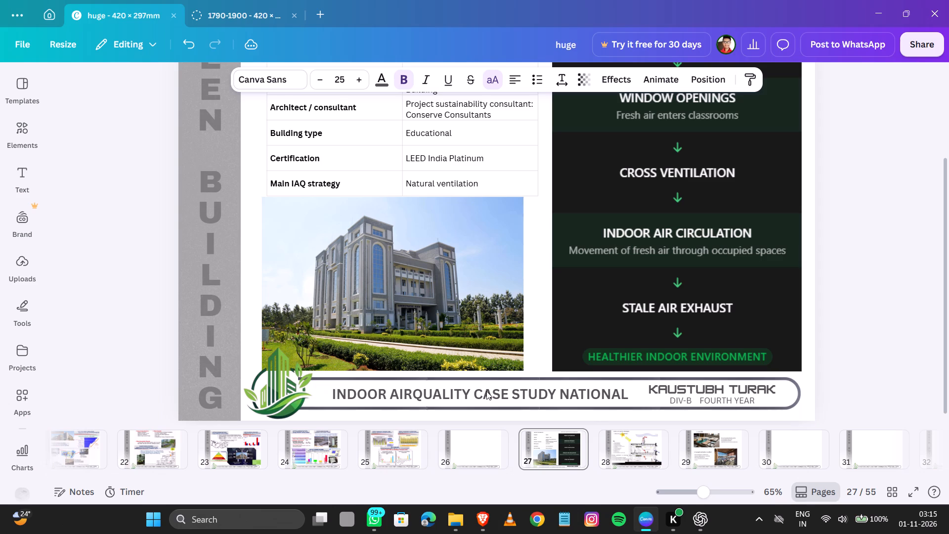
pyautogui.press('Left')
pyautogui.press('Left')
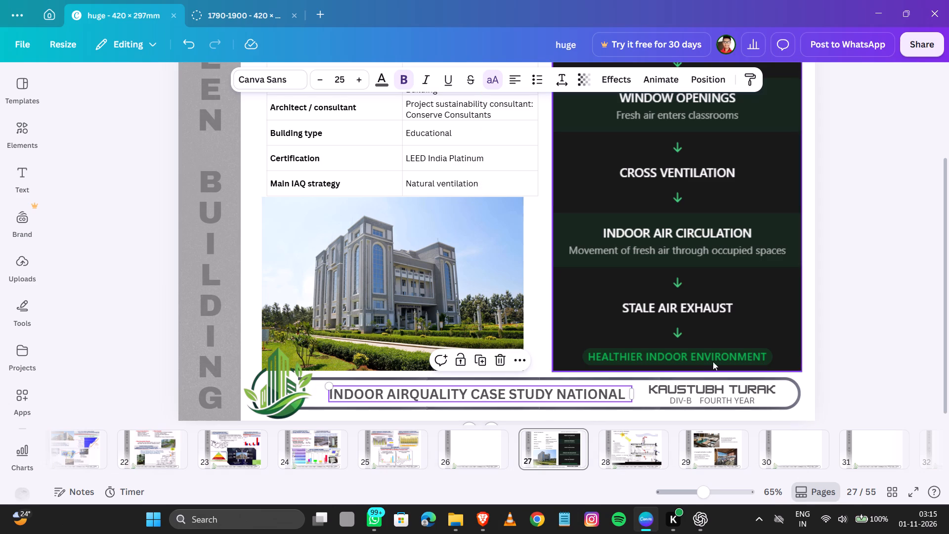
pyautogui.click(828, 308)
# Replace page 28's "ENERGY EFFICIENCY CASE STUDY INTERNATIONAL" footer title with a copy of page 27's "INDOOR AIRQUALITY CASE STUDY NATIONAL" title.
pyautogui.click(541, 402)
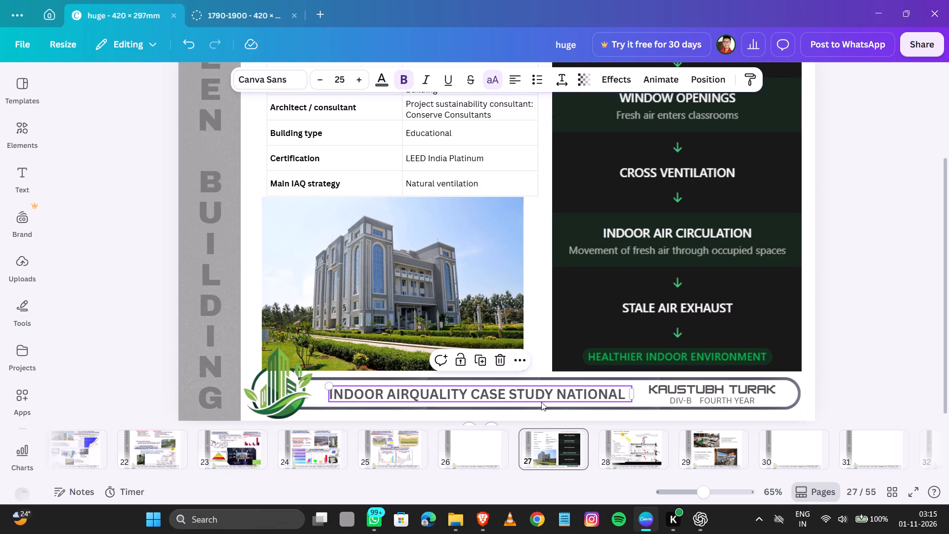
pyautogui.hotkey('ctrl', 'c')
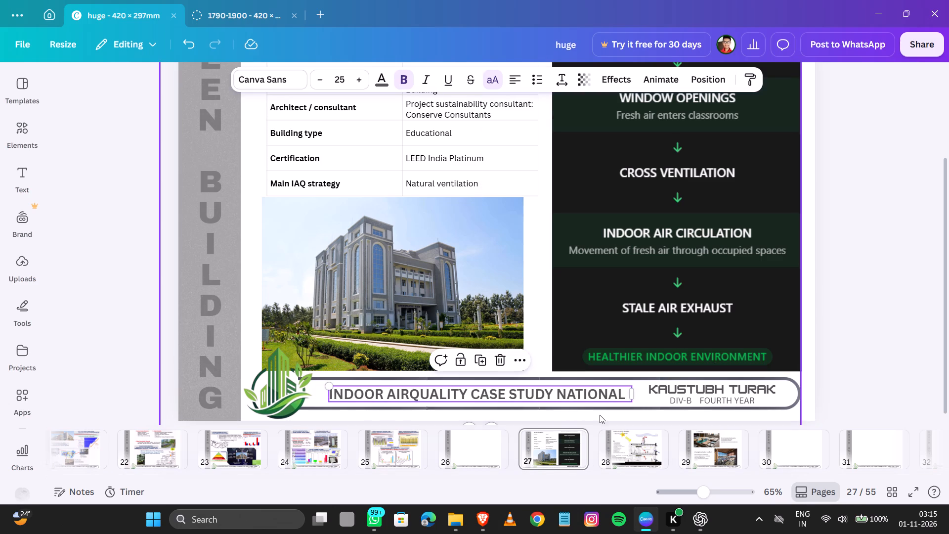
pyautogui.click(887, 261)
pyautogui.keyDown('ctrl'); pyautogui.scroll(-5, 545, 360); pyautogui.keyUp('ctrl')
pyautogui.keyDown('ctrl'); pyautogui.scroll(1, 555, 330); pyautogui.keyUp('ctrl')
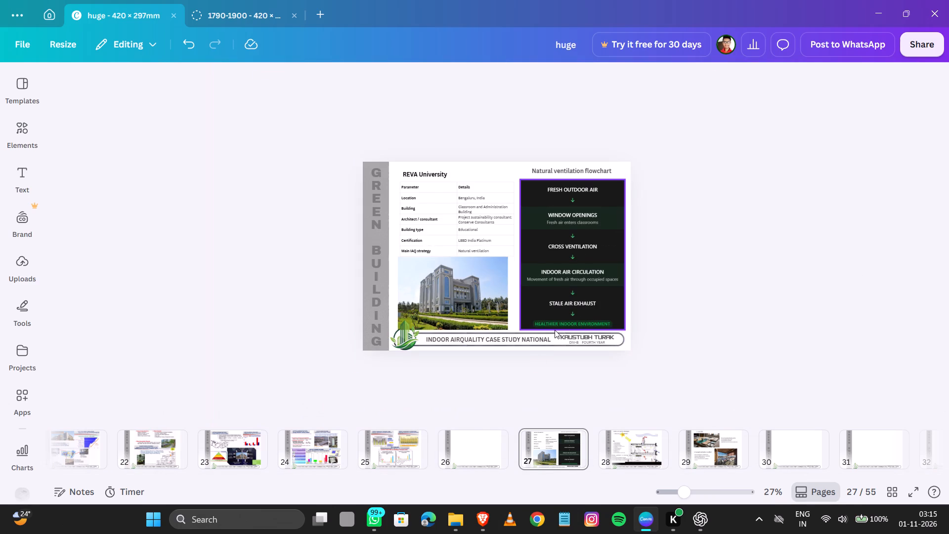
pyautogui.click(638, 446)
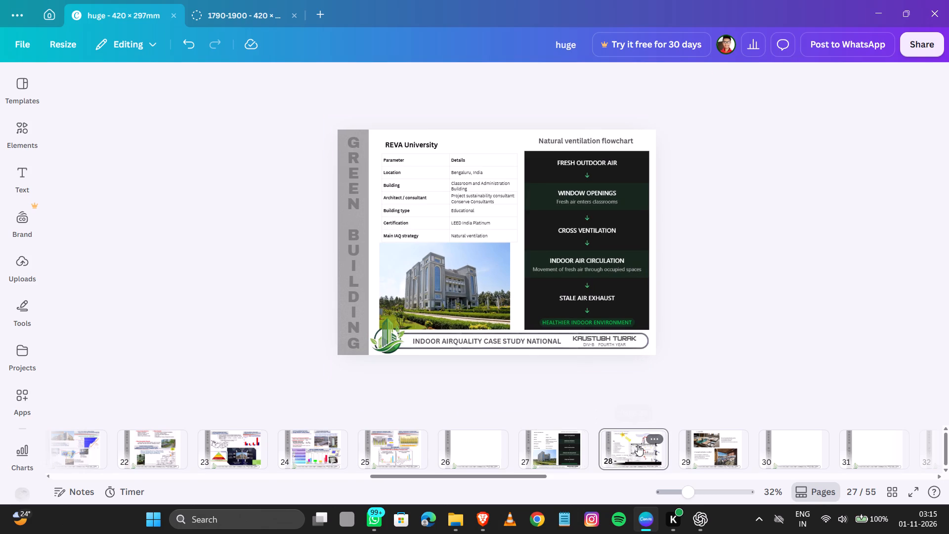
pyautogui.click(522, 350)
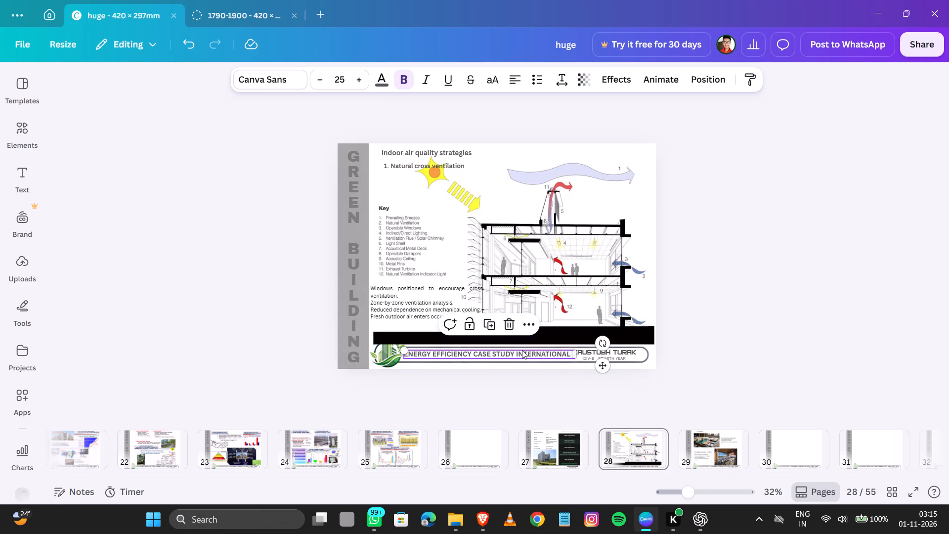
pyautogui.press('Delete')
pyautogui.hotkey('ctrl', 'v')
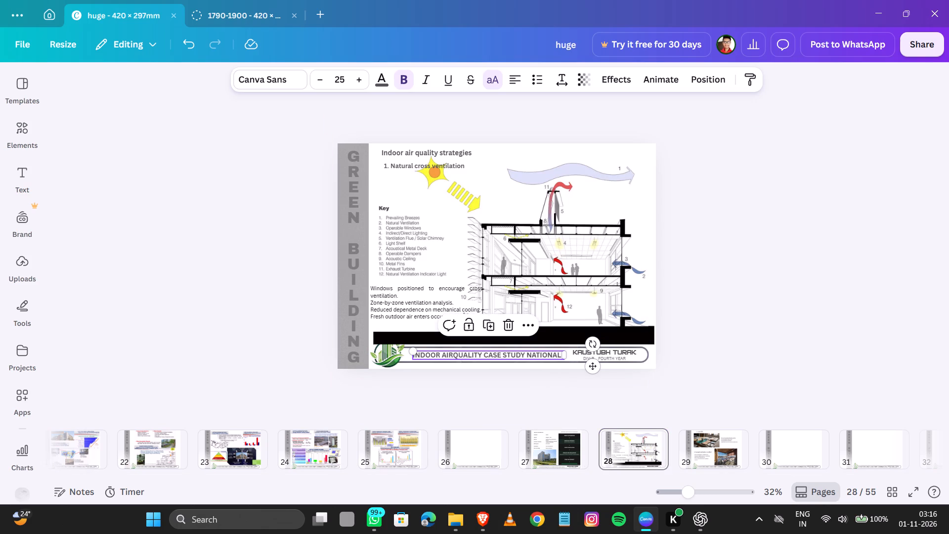
# Replace page 29's energy efficiency footer title with the copied "INDOOR AIRQUALITY CASE STUDY NATIONAL" title.
pyautogui.click(716, 460)
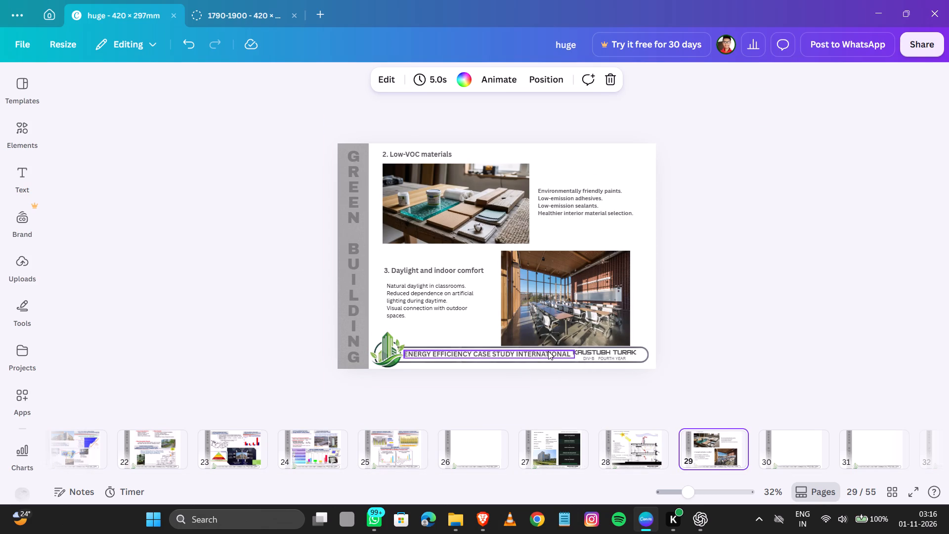
pyautogui.click(548, 351)
pyautogui.press('Delete')
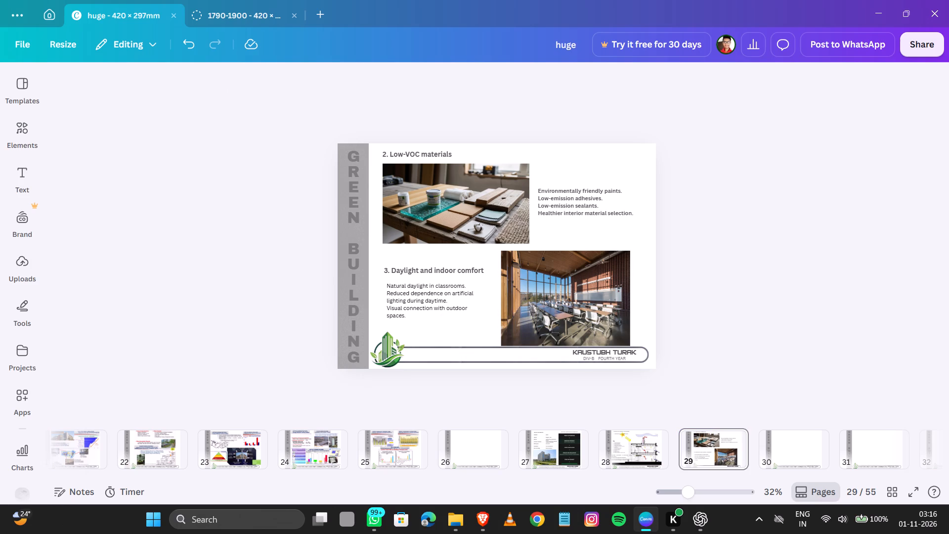
pyautogui.hotkey('ctrl', 'v')
pyautogui.click(726, 290)
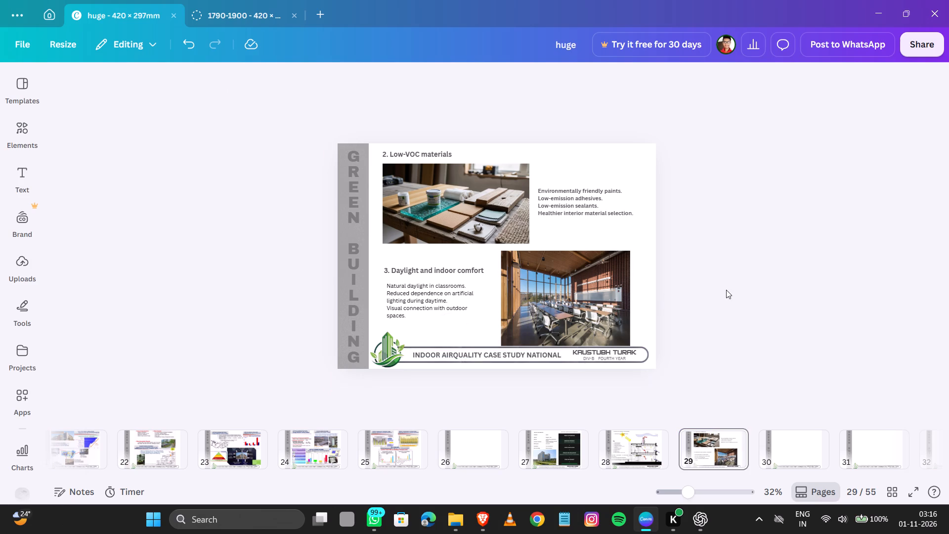
# Review the footer titles and content of pages 27 to 33, ending on blank page 30.
pyautogui.press('Left')
pyautogui.press('Left')
pyautogui.press('Right')
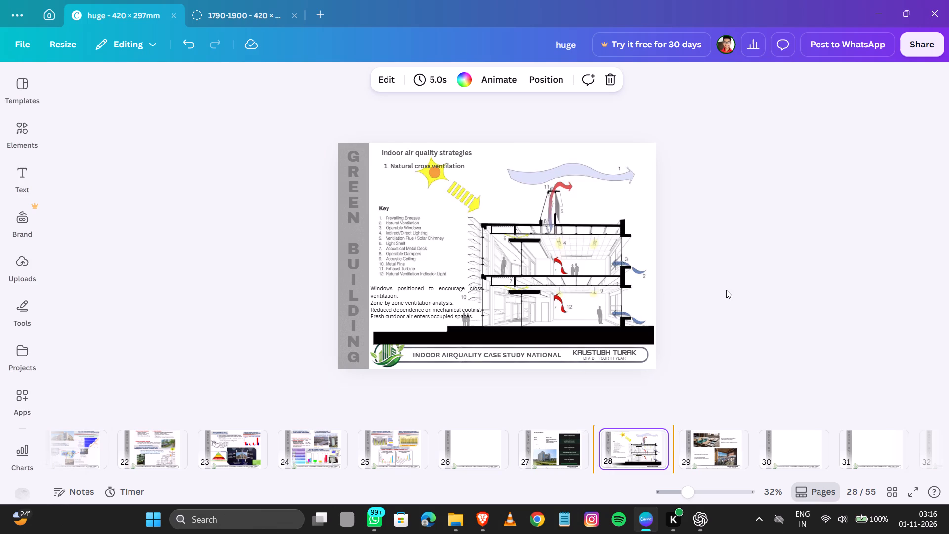
pyautogui.press('Left')
pyautogui.press('Right')
pyautogui.press('Right')
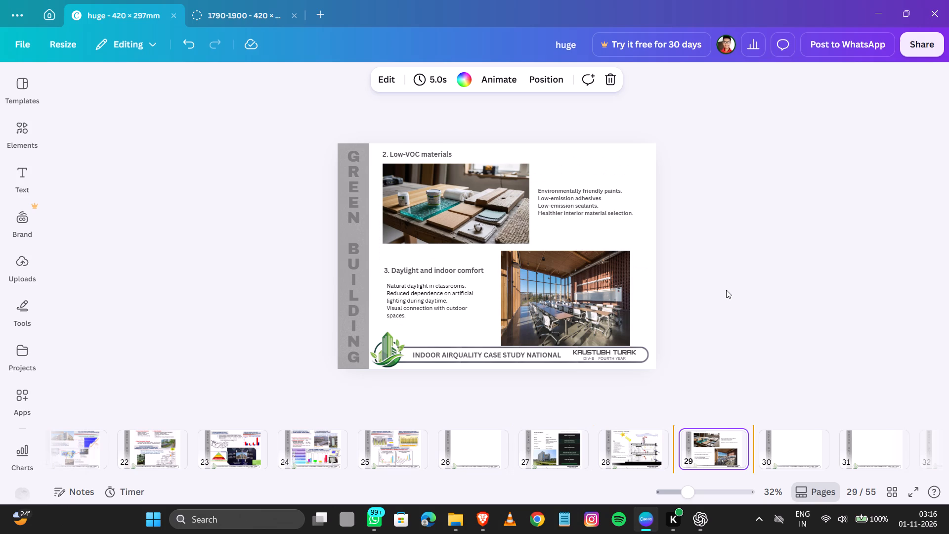
pyautogui.press('Right')
pyautogui.press('Right')
pyautogui.press('Right')
pyautogui.press('Right')
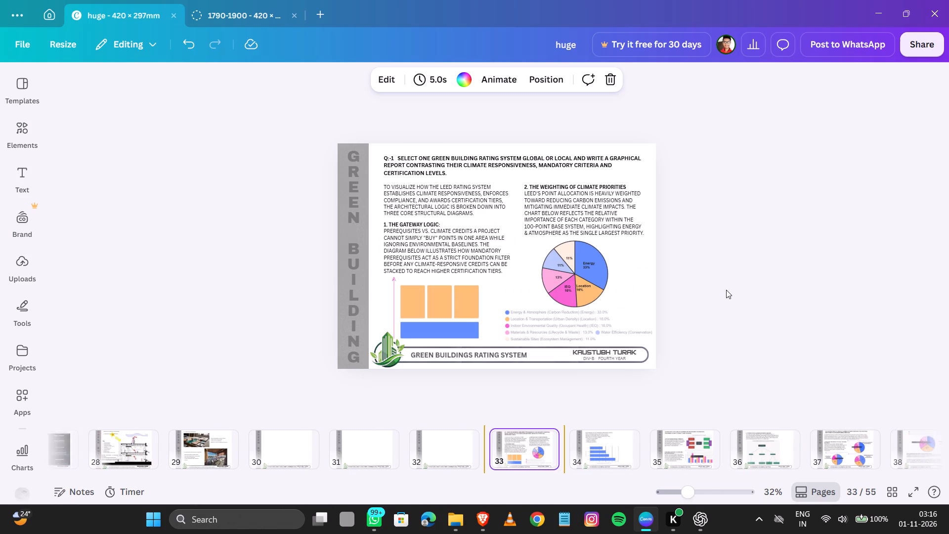
pyautogui.press('Left')
pyautogui.press('Left')
pyautogui.press('Left')
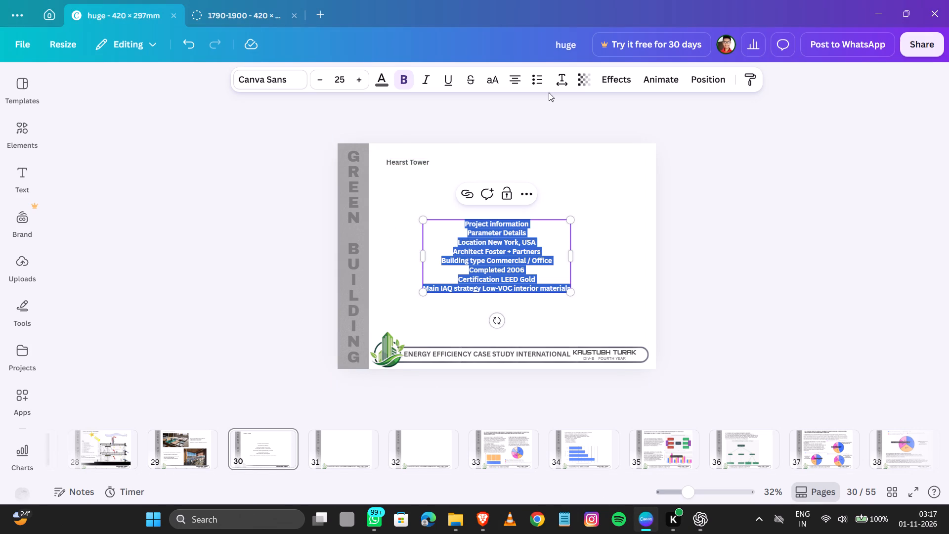
# Format the pasted project information text as left-aligned, non-bold, at font size 20.
pyautogui.click(515, 78)
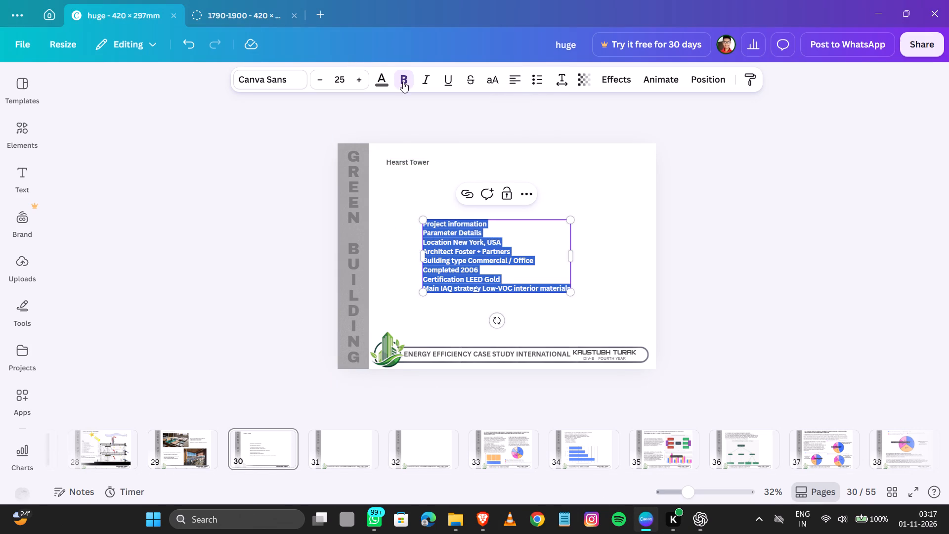
pyautogui.click(403, 84)
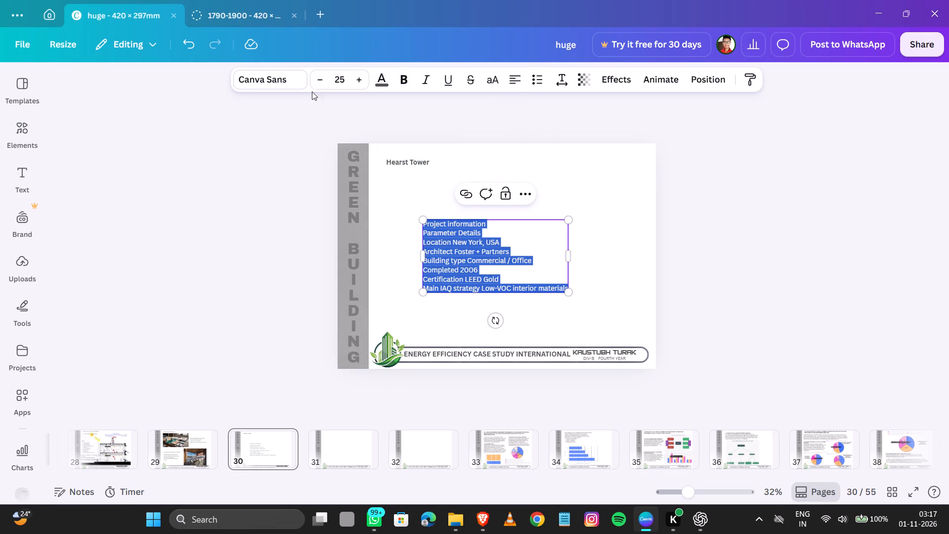
pyautogui.tripleClick(318, 81)
pyautogui.click(318, 81)
pyautogui.click(318, 81)
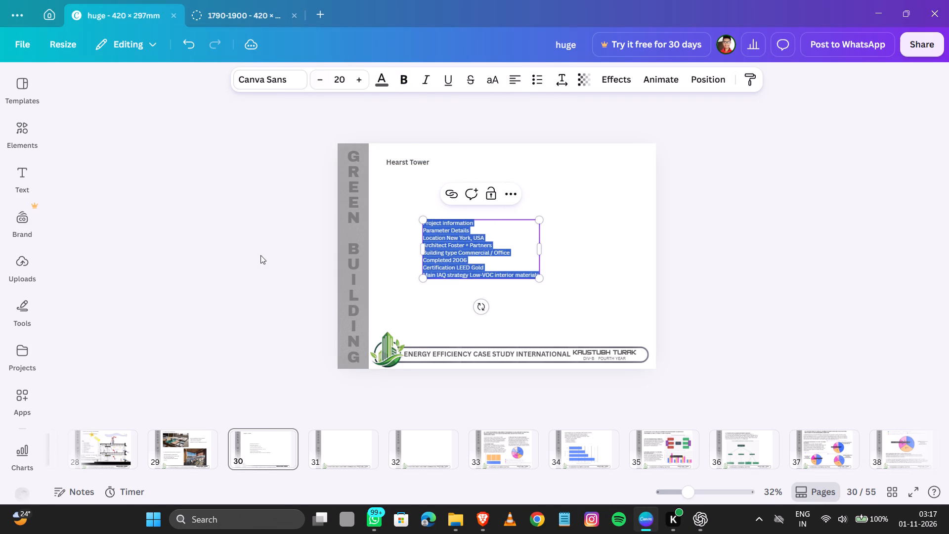
# Move the project information text block directly beneath the "Hearst Tower" heading.
pyautogui.click(260, 255)
pyautogui.moveTo(494, 255); pyautogui.dragTo(455, 205)
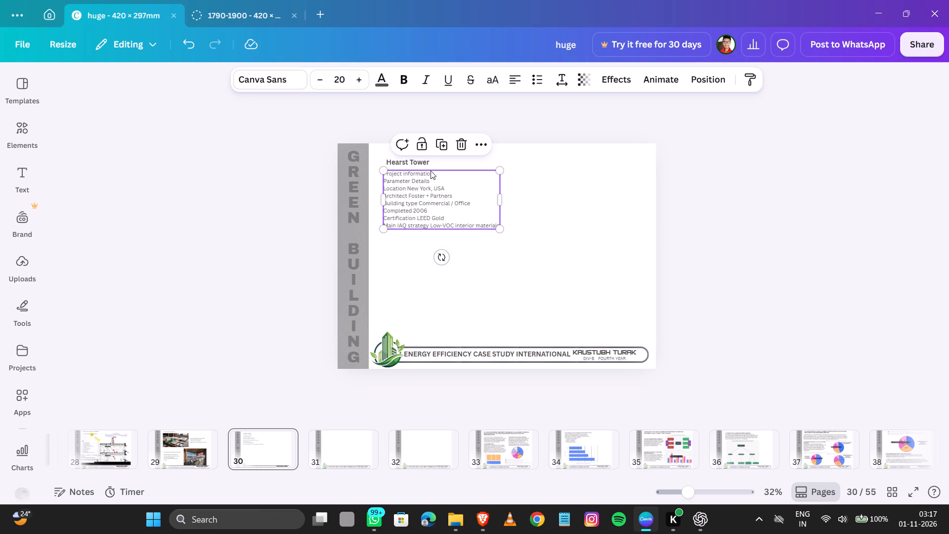
# Make the "Project information" line bold in the text block.
pyautogui.keyDown('ctrl'); pyautogui.scroll(4, 428, 168); pyautogui.keyUp('ctrl')
pyautogui.keyDown('ctrl'); pyautogui.scroll(2, 347, 124); pyautogui.keyUp('ctrl')
pyautogui.click(326, 127)
pyautogui.click(332, 131)
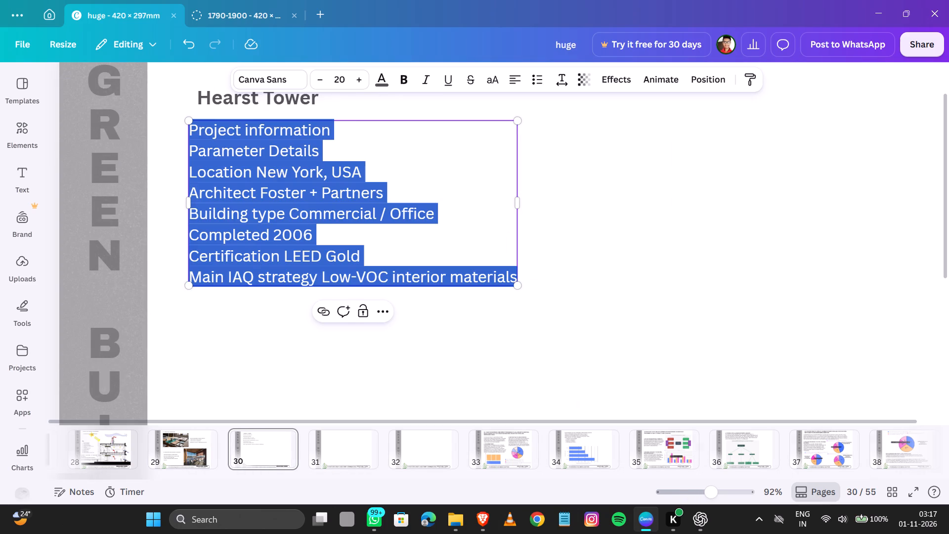
pyautogui.moveTo(333, 131); pyautogui.dragTo(207, 129)
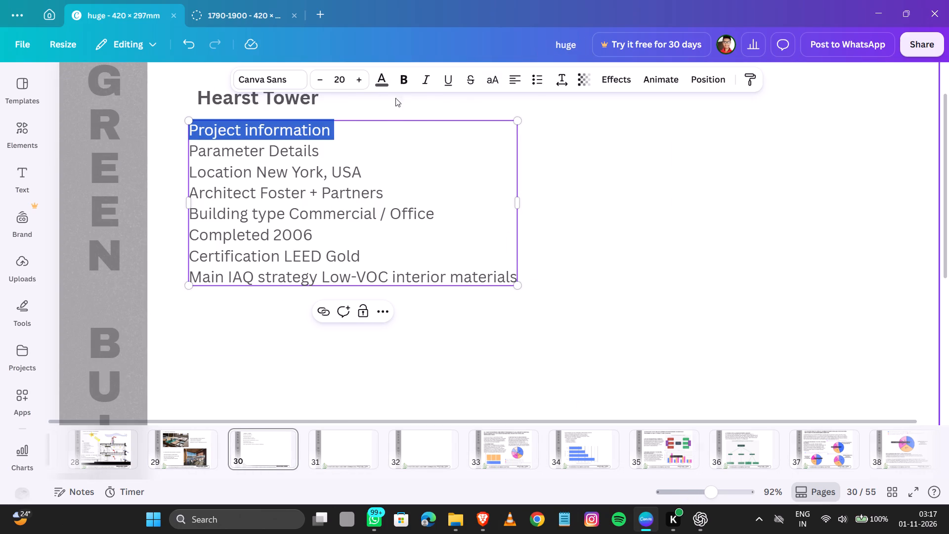
pyautogui.click(410, 77)
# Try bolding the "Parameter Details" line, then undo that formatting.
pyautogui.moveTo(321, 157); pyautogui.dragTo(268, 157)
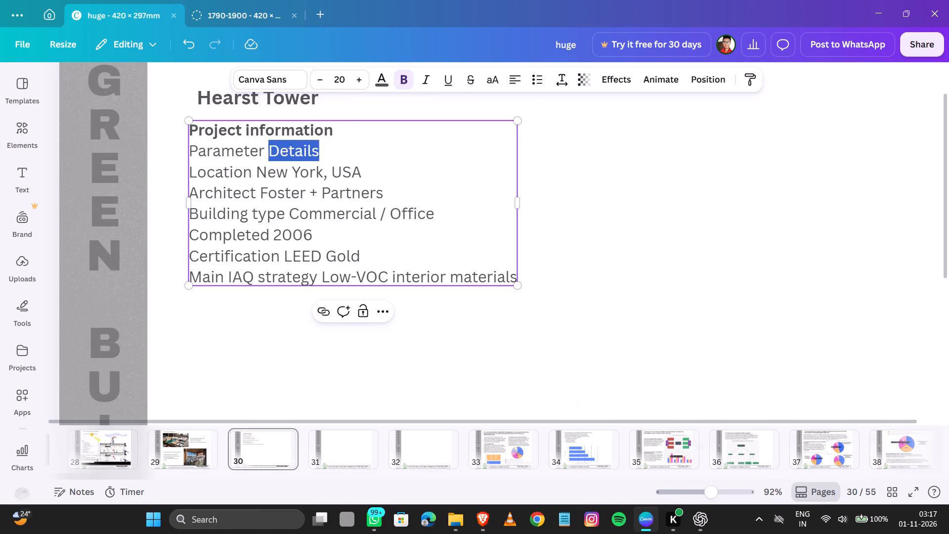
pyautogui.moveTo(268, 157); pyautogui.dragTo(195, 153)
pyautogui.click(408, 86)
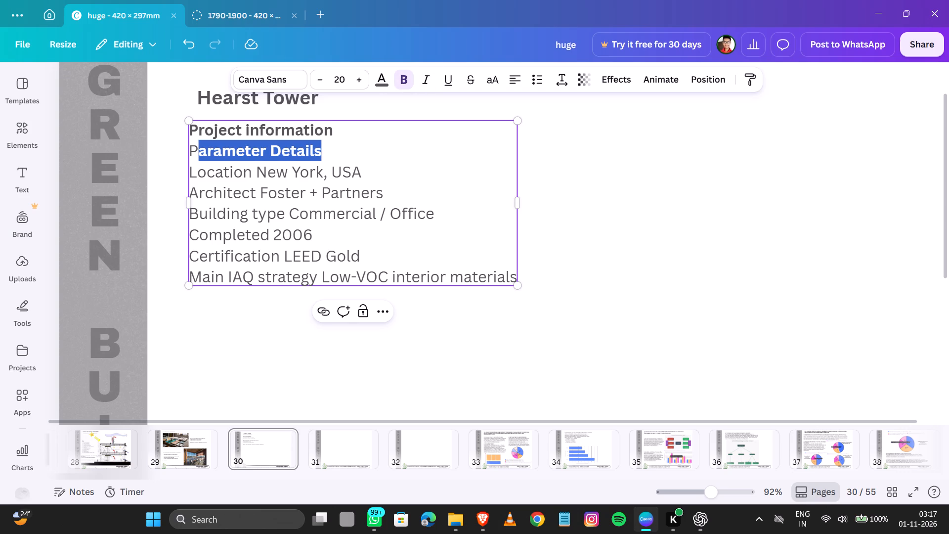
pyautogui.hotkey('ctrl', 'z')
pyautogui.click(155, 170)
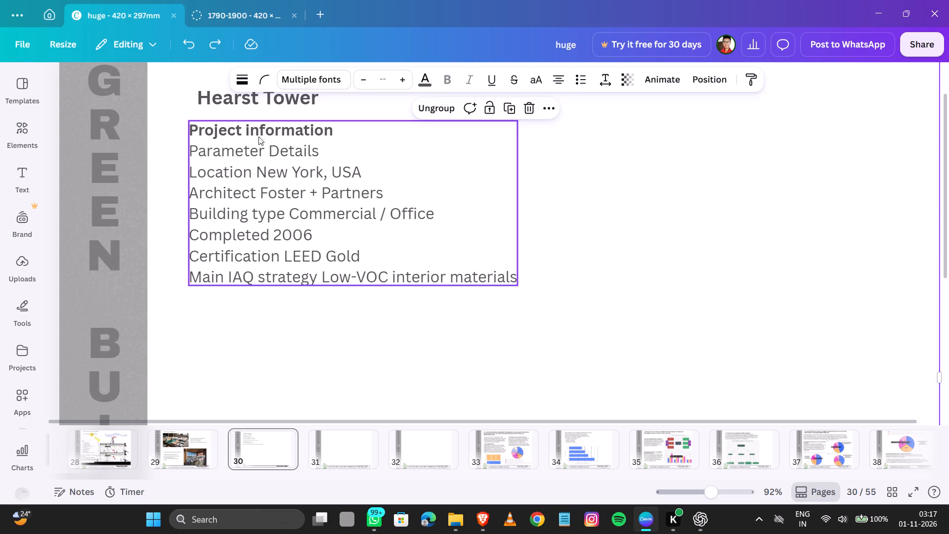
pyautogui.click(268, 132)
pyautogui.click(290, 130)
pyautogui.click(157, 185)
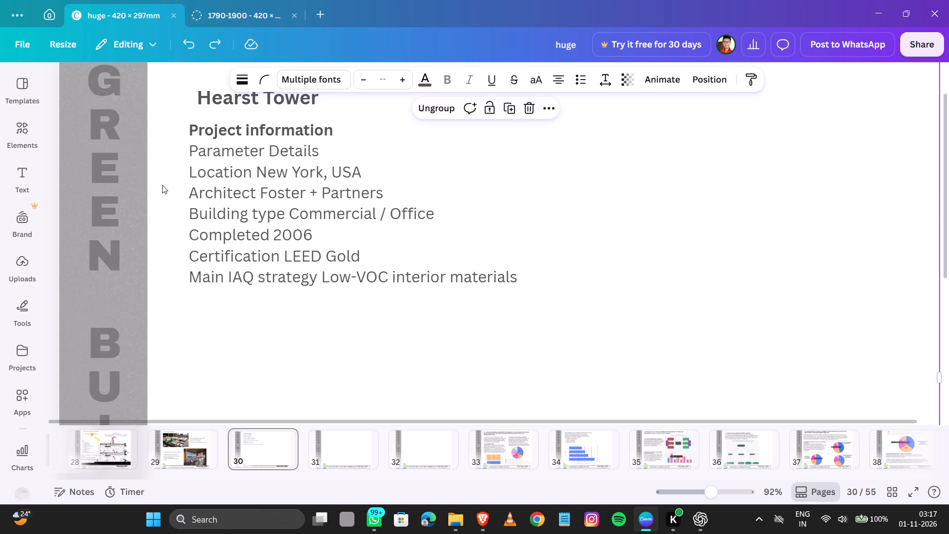
# Bold the "Location", "Architect" and "Building type" labels in the project information text, leaving their values in regular weight.
pyautogui.click(267, 155)
pyautogui.click(227, 172)
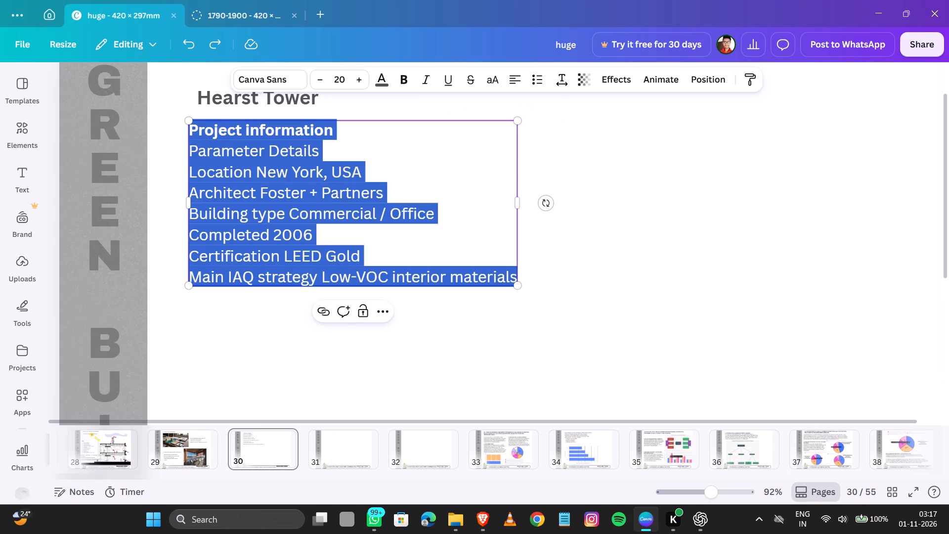
pyautogui.click(247, 175)
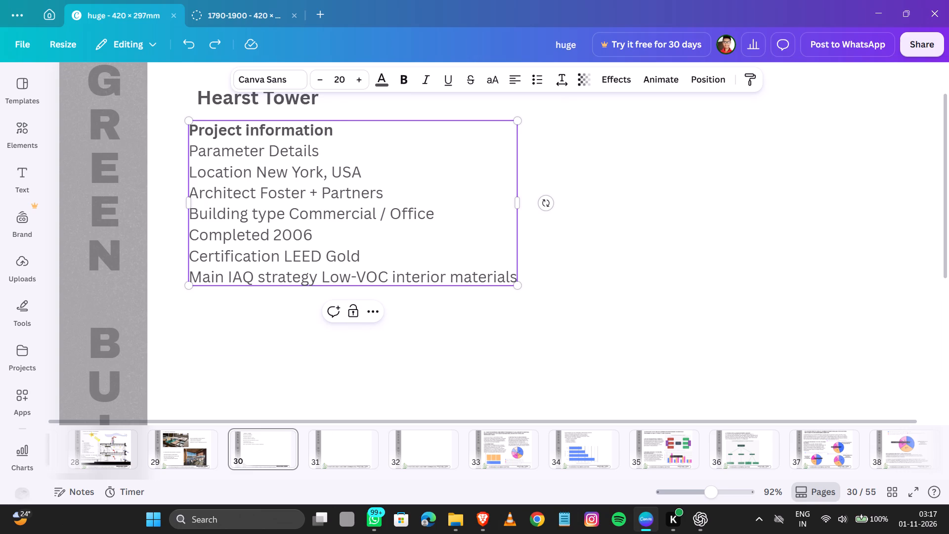
pyautogui.moveTo(253, 171); pyautogui.dragTo(188, 174)
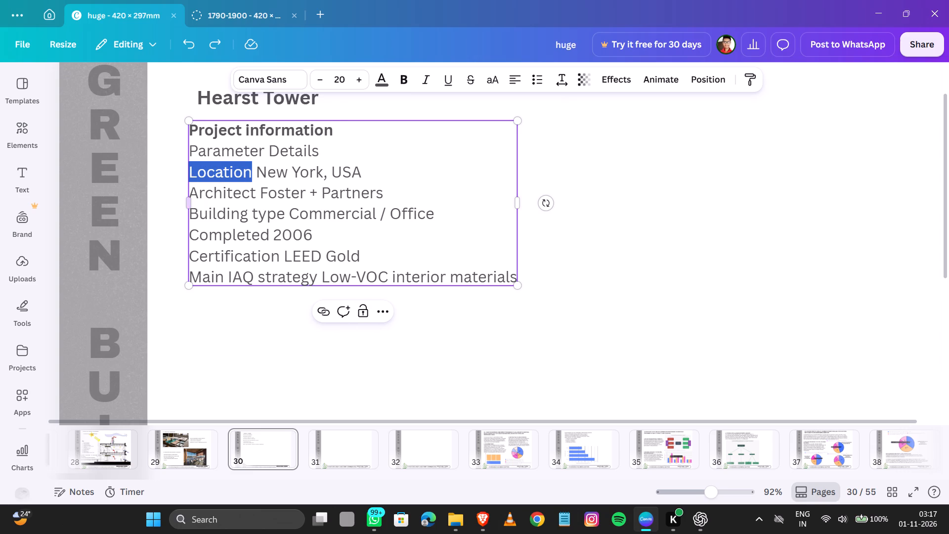
pyautogui.click(408, 83)
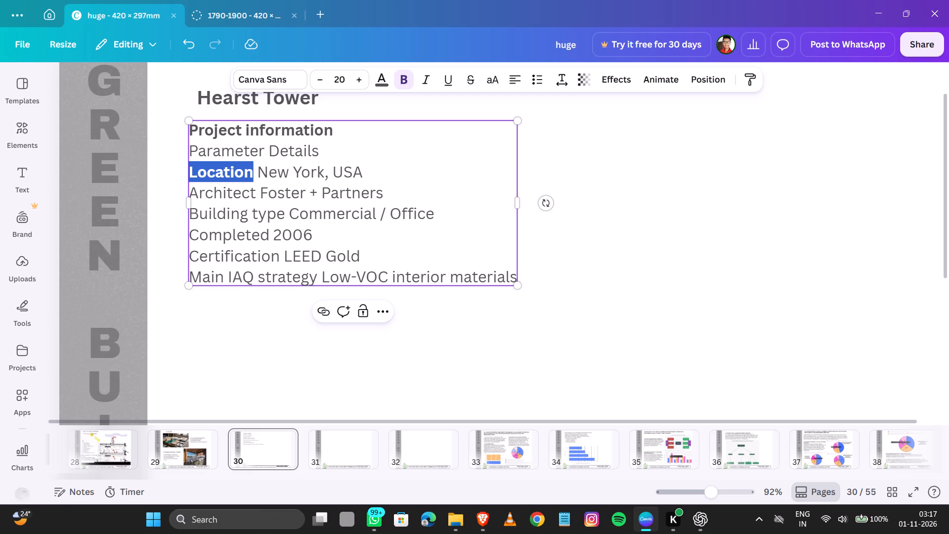
pyautogui.moveTo(257, 191); pyautogui.dragTo(194, 197)
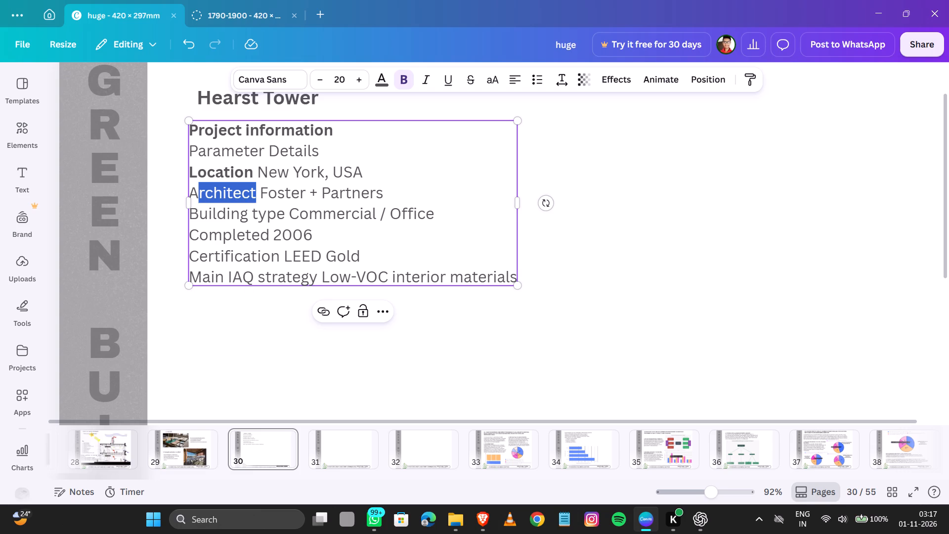
pyautogui.moveTo(194, 197); pyautogui.dragTo(193, 196)
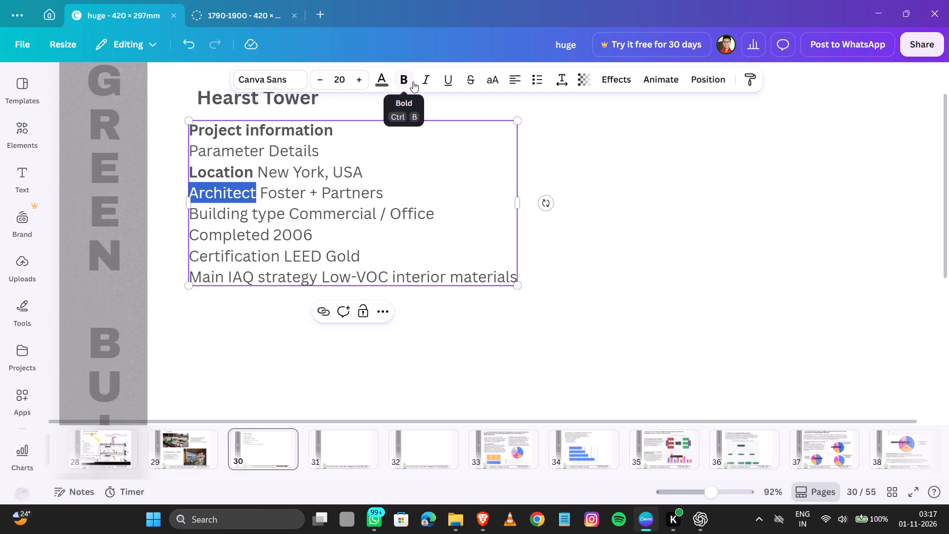
pyautogui.click(413, 82)
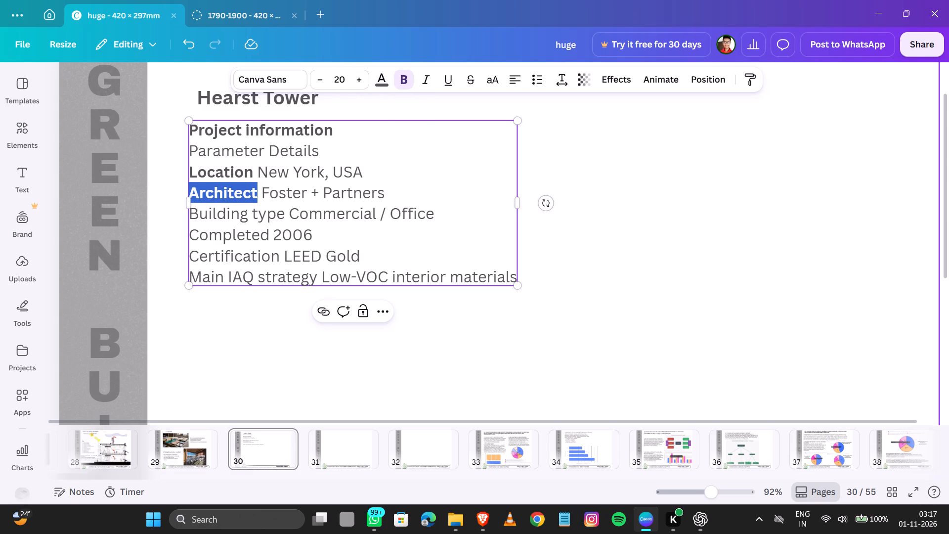
pyautogui.moveTo(283, 216); pyautogui.dragTo(232, 223)
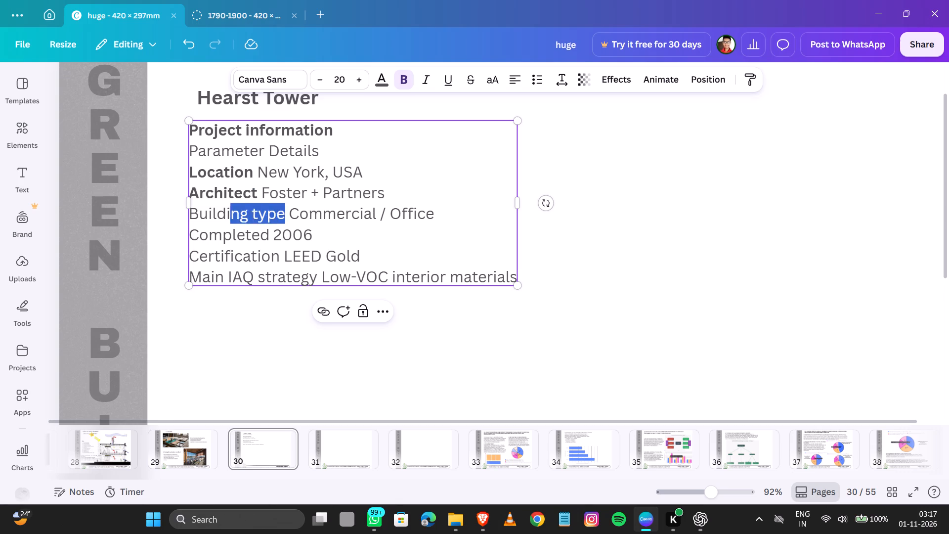
pyautogui.moveTo(232, 223); pyautogui.dragTo(187, 213)
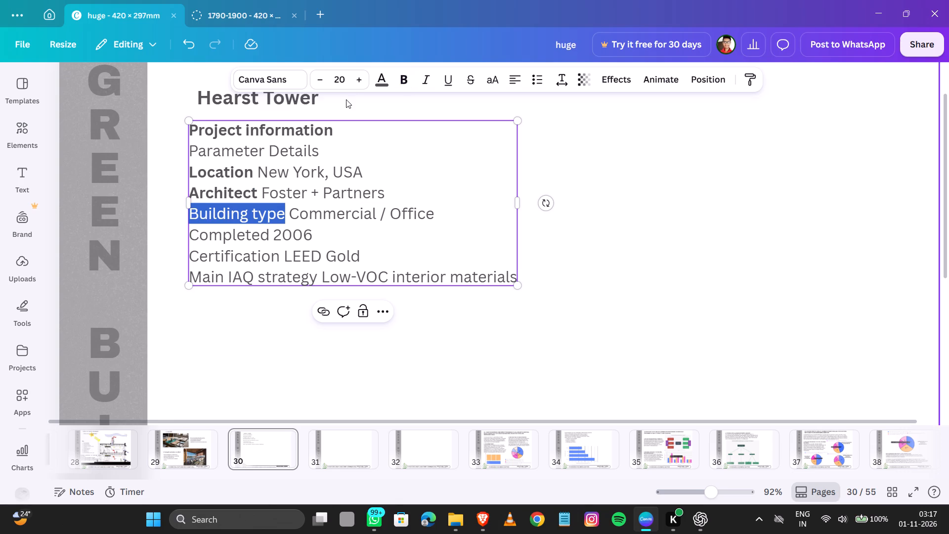
pyautogui.click(405, 78)
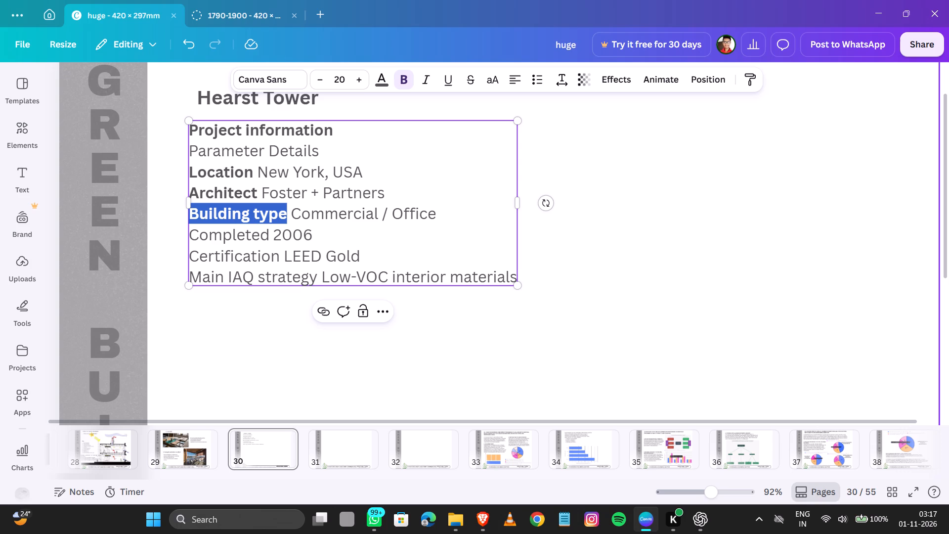
# Bold the whole "Completed 2006" line and the "Certification" label in the project information text.
pyautogui.moveTo(312, 238); pyautogui.dragTo(305, 238)
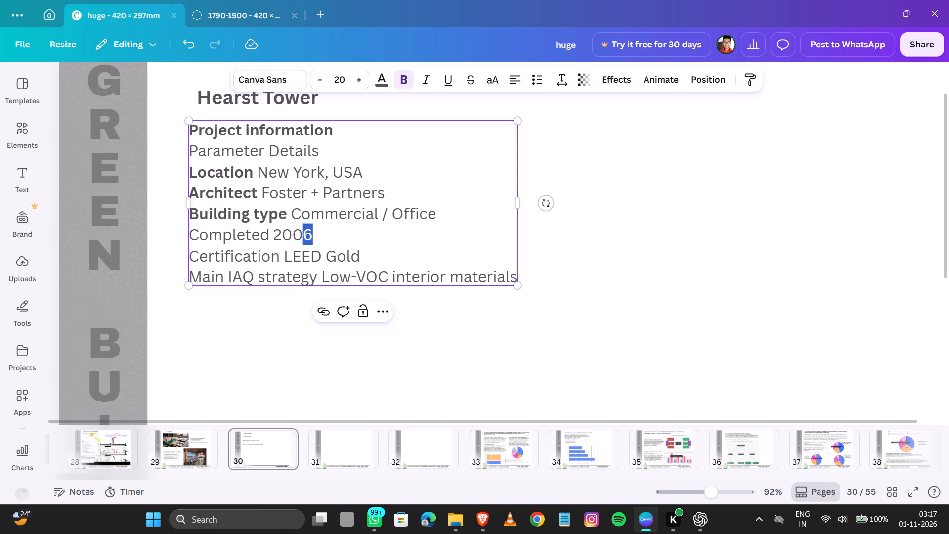
pyautogui.moveTo(305, 238); pyautogui.dragTo(188, 230)
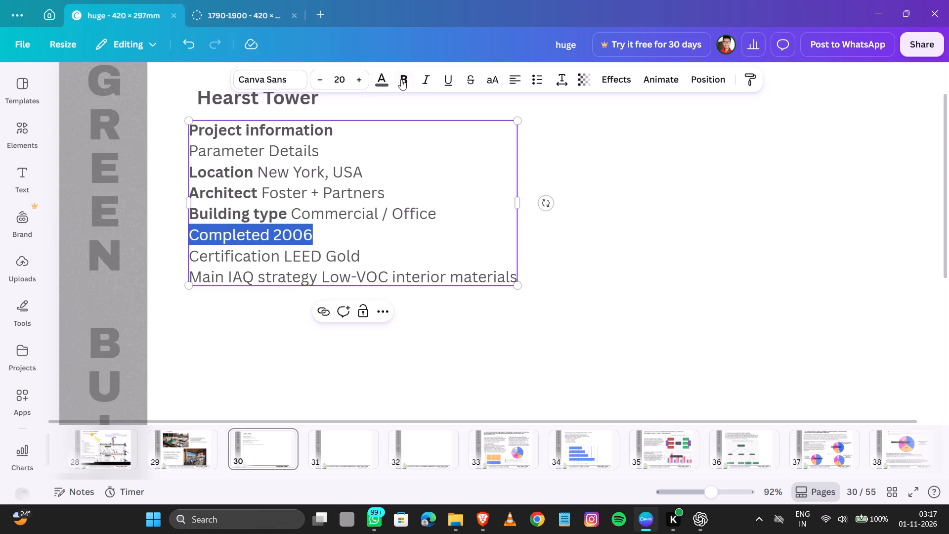
pyautogui.click(409, 79)
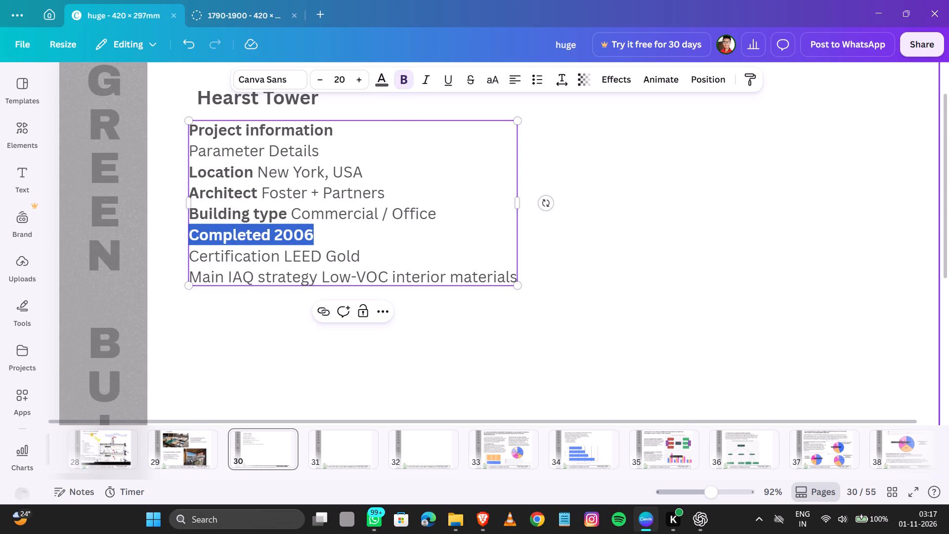
pyautogui.moveTo(279, 259); pyautogui.dragTo(192, 258)
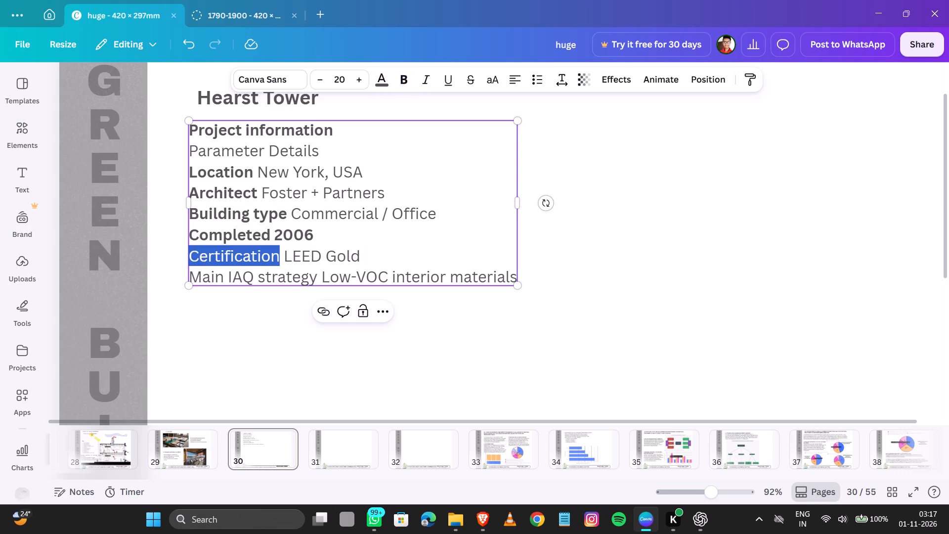
pyautogui.click(406, 86)
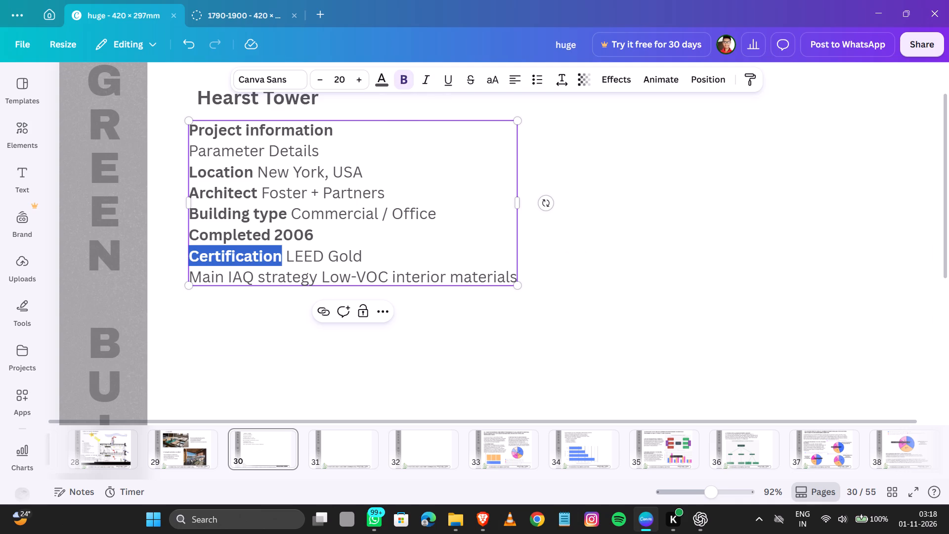
# Bold the "Main IAQ strategy" label in the project information text, leaving its value in regular weight.
pyautogui.moveTo(319, 280); pyautogui.dragTo(192, 281)
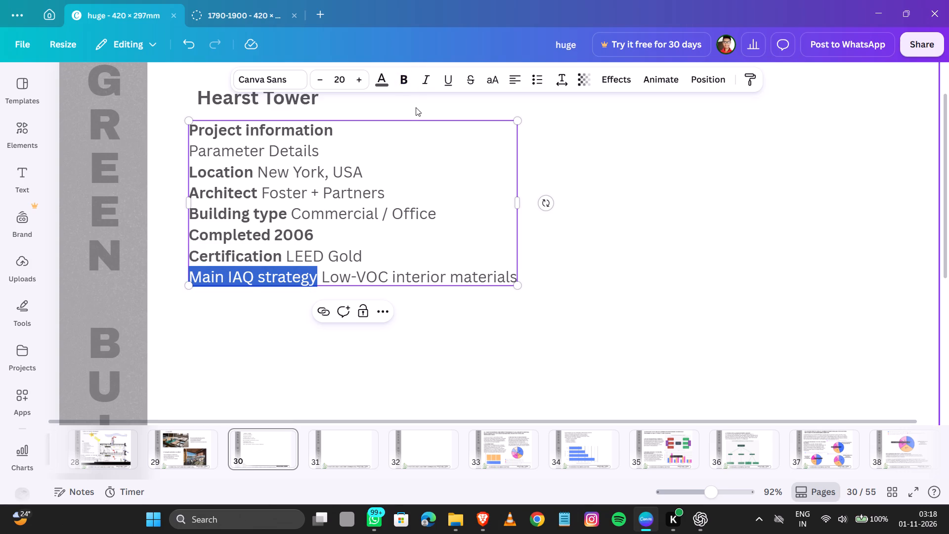
pyautogui.click(408, 85)
pyautogui.click(646, 196)
pyautogui.keyDown('ctrl'); pyautogui.scroll(-3, 494, 227); pyautogui.keyUp('ctrl')
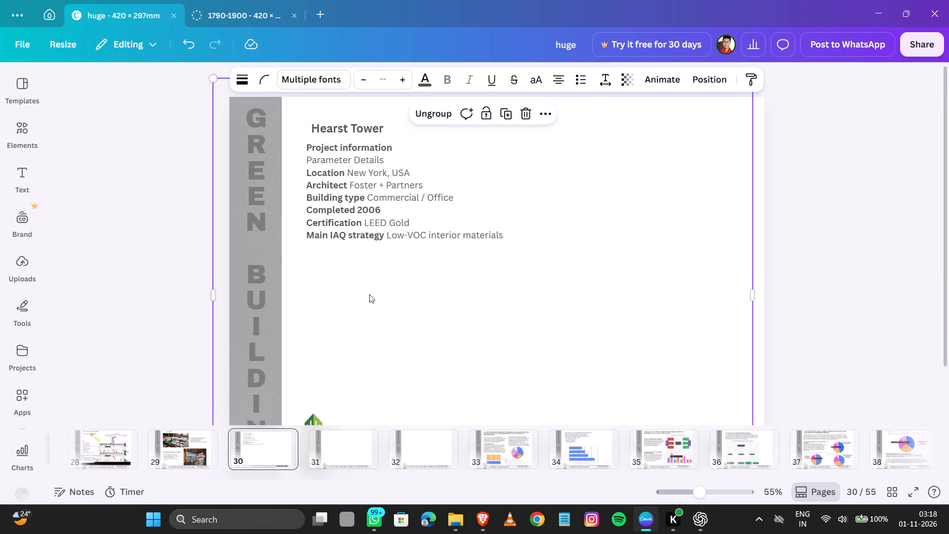
pyautogui.keyDown('ctrl'); pyautogui.scroll(-3, 365, 296); pyautogui.keyUp('ctrl')
pyautogui.click(269, 241)
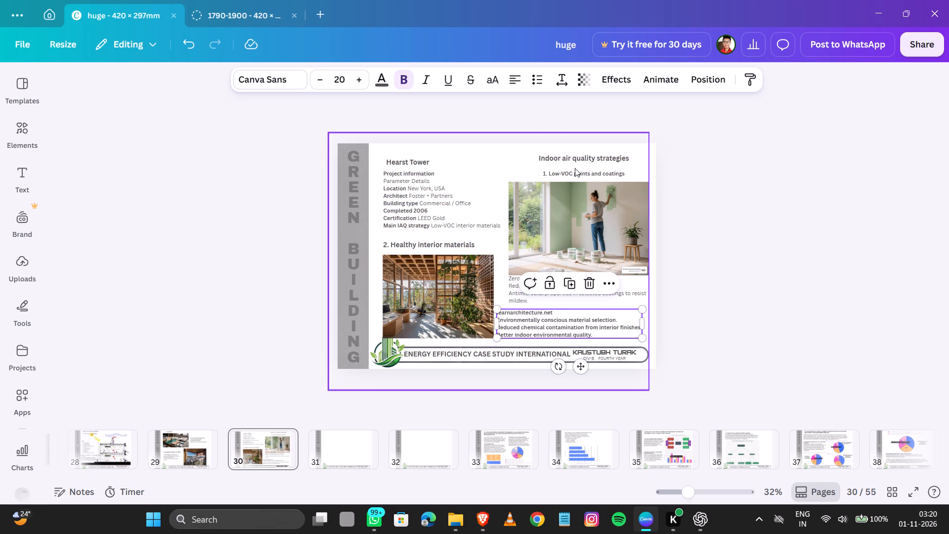
# Change the "Indoor air quality strategies" heading's text colour to black (#000000).
pyautogui.click(572, 154)
pyautogui.click(387, 85)
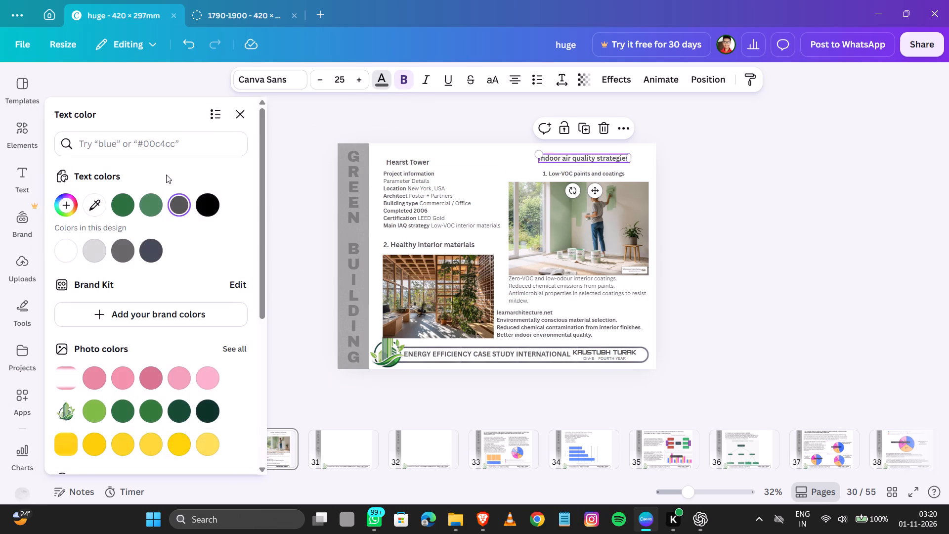
pyautogui.click(206, 213)
pyautogui.click(734, 244)
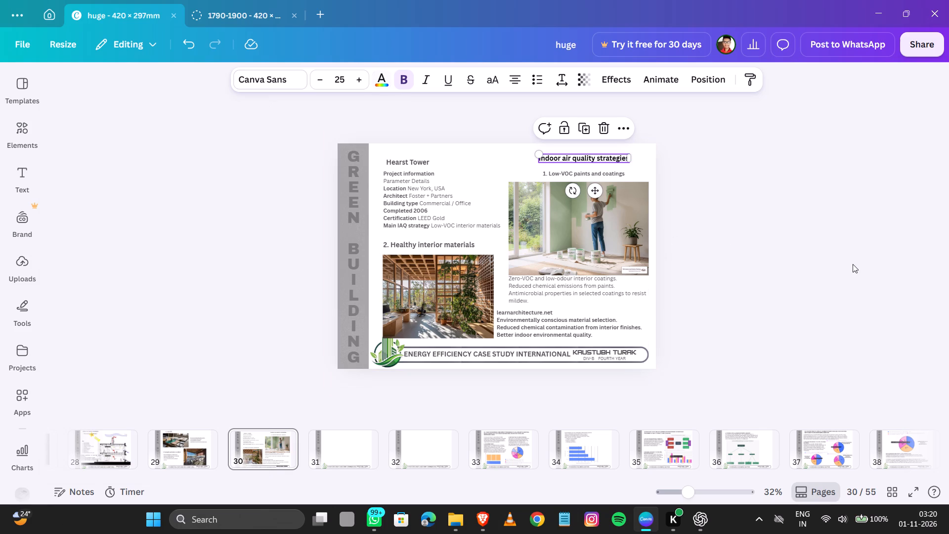
pyautogui.click(853, 265)
# Change the "Hearst Tower" heading's text colour to black (#000000), keeping it bold.
pyautogui.click(421, 166)
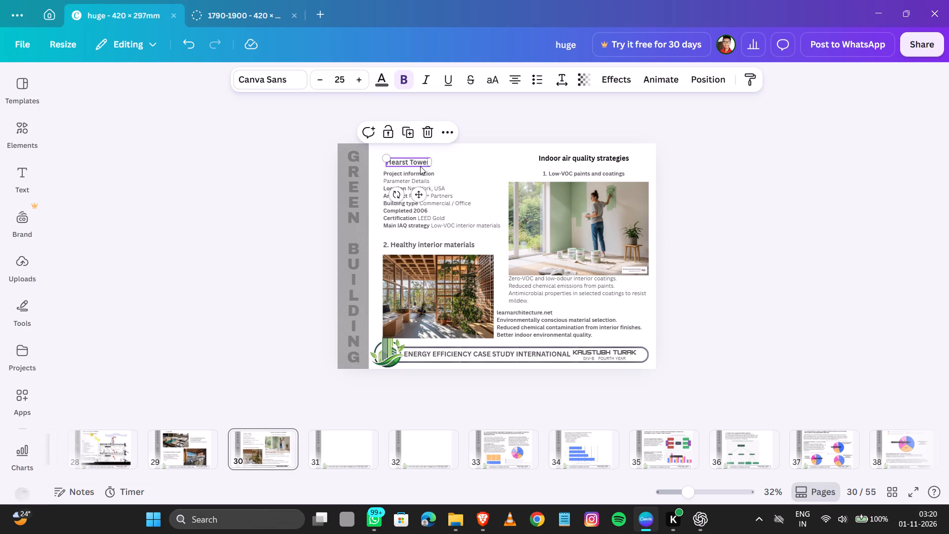
pyautogui.click(407, 80)
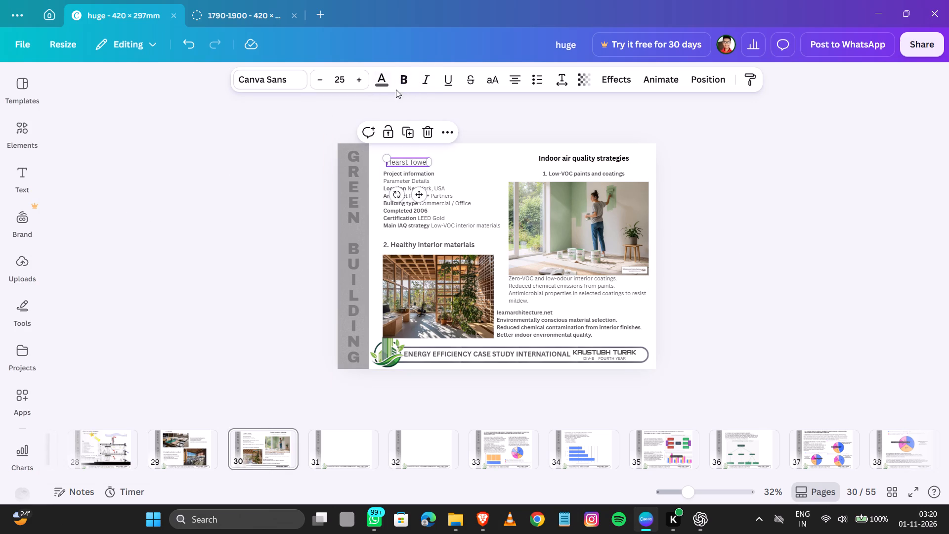
pyautogui.click(403, 85)
pyautogui.click(380, 76)
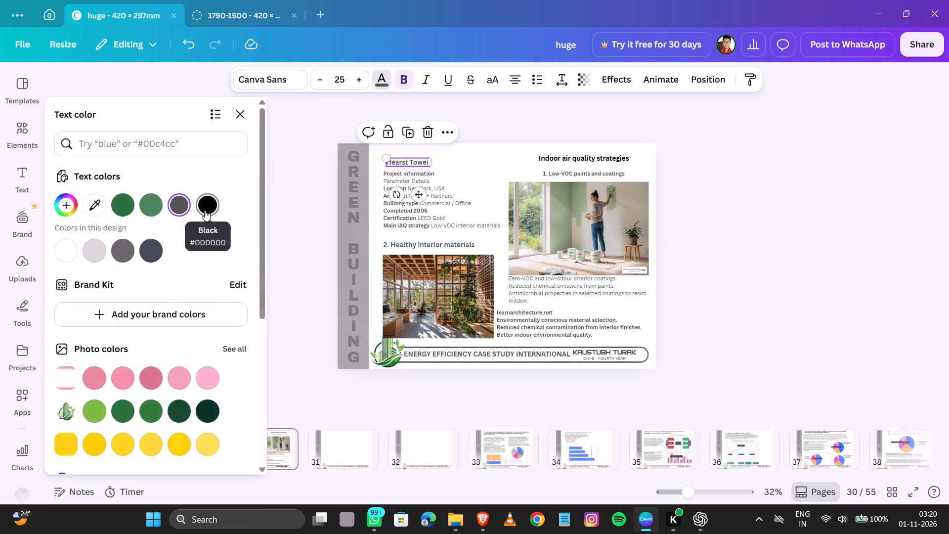
pyautogui.click(205, 210)
pyautogui.tripleClick(773, 232)
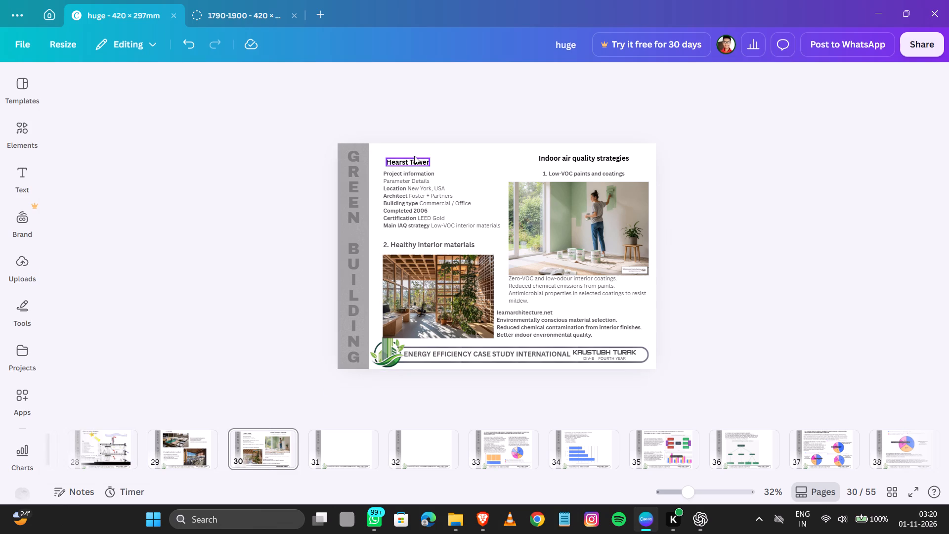
pyautogui.click(414, 162)
pyautogui.doubleClick(779, 250)
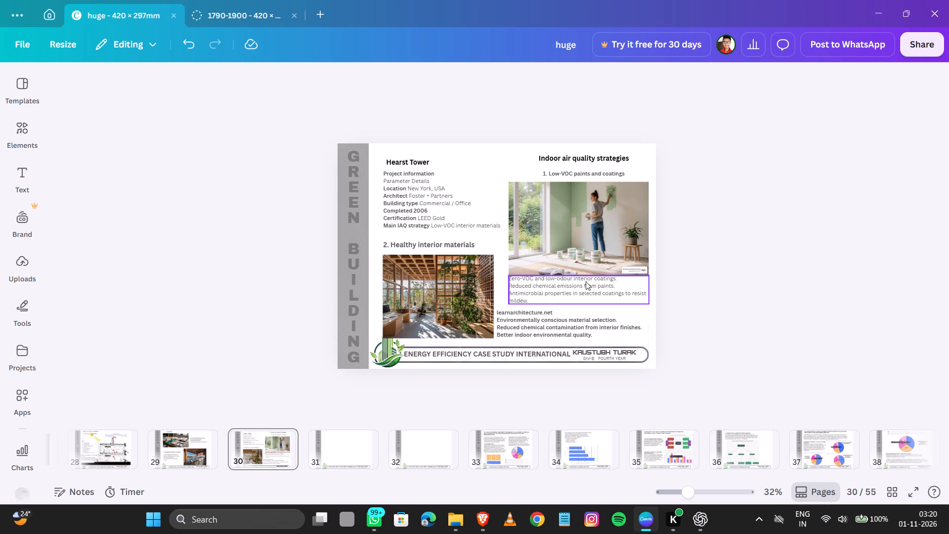
# Shift the low-VOC coating points slightly towards the page's outer edge, keeping them directly beneath the painting image.
pyautogui.moveTo(564, 296); pyautogui.dragTo(573, 292)
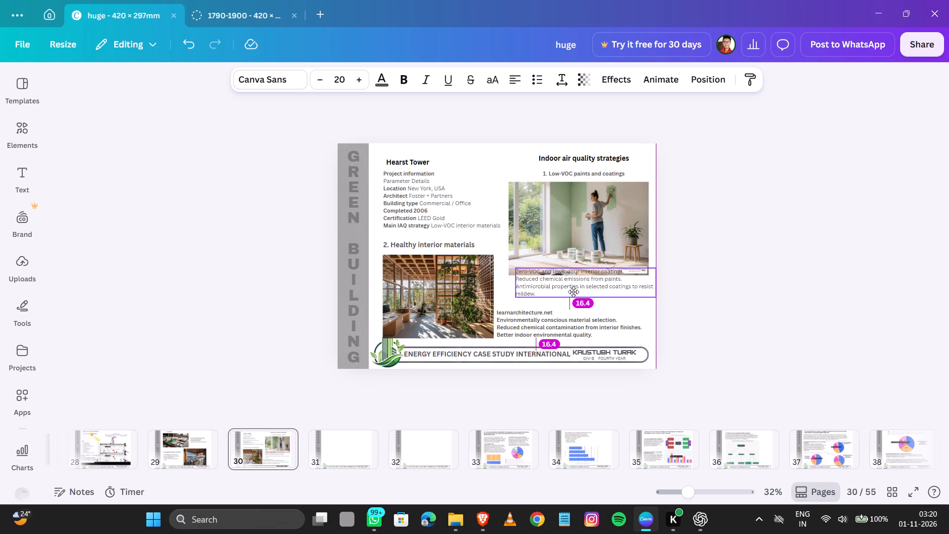
pyautogui.moveTo(573, 292); pyautogui.dragTo(575, 297)
pyautogui.click(788, 268)
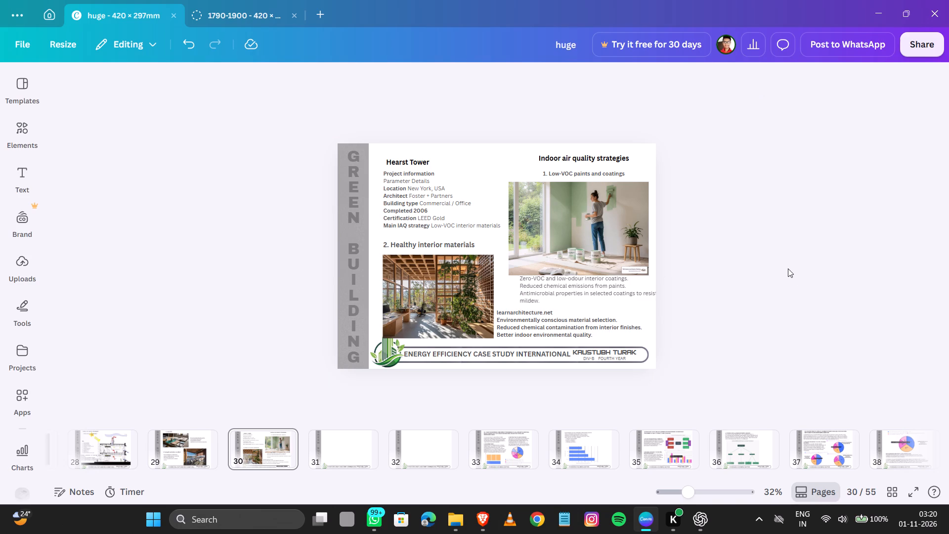
pyautogui.click(545, 298)
pyautogui.press('Left')
pyautogui.press('Left')
pyautogui.press('Left')
pyautogui.press('Left')
pyautogui.press('Left')
pyautogui.press('Left')
pyautogui.press('Left')
pyautogui.press('Left')
pyautogui.press('Left')
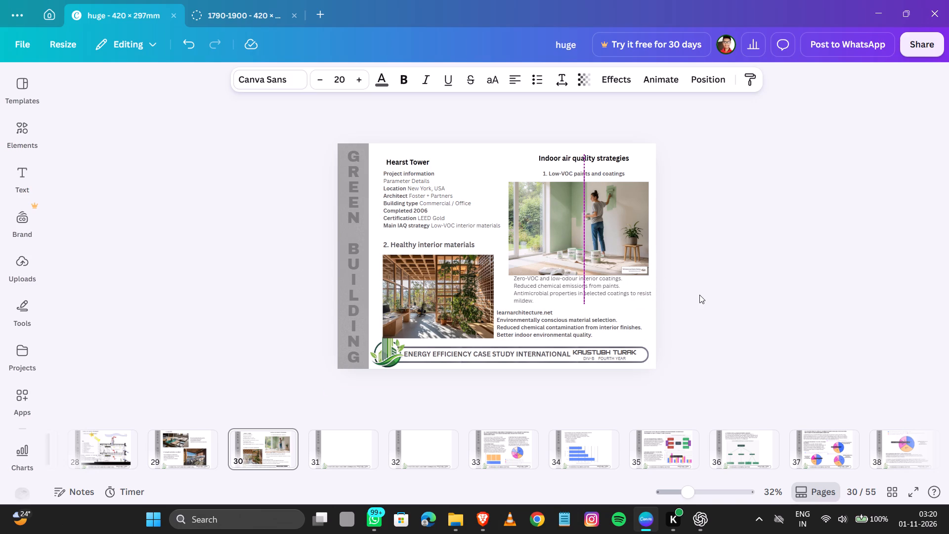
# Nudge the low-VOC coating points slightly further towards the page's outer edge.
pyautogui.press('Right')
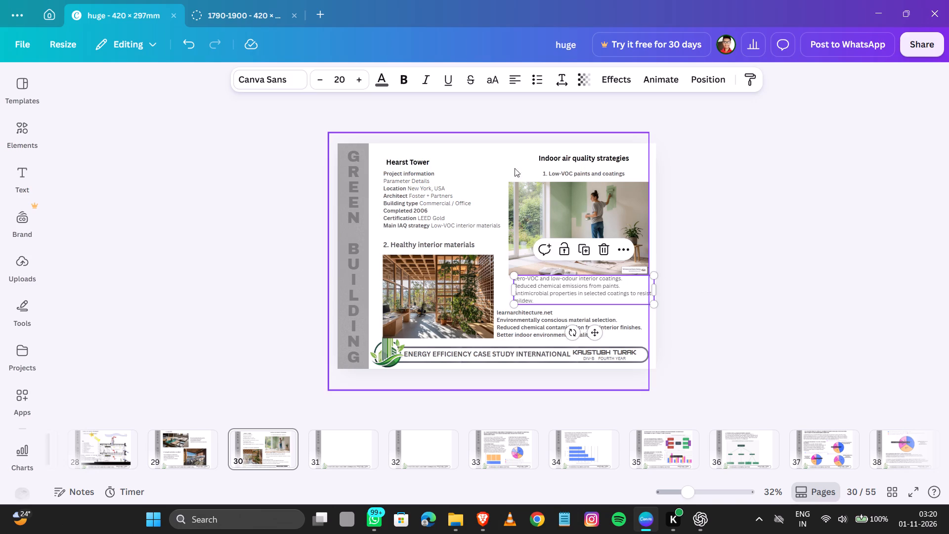
# Raise the "1. Low-VOC paints and coatings" subheading so it sits closer beneath the "Indoor air quality strategies" heading.
pyautogui.click(569, 177)
pyautogui.press('Up')
pyautogui.press('Up')
pyautogui.press('Up')
pyautogui.press('Up')
pyautogui.press('Up')
pyautogui.press('Up')
pyautogui.press('Up')
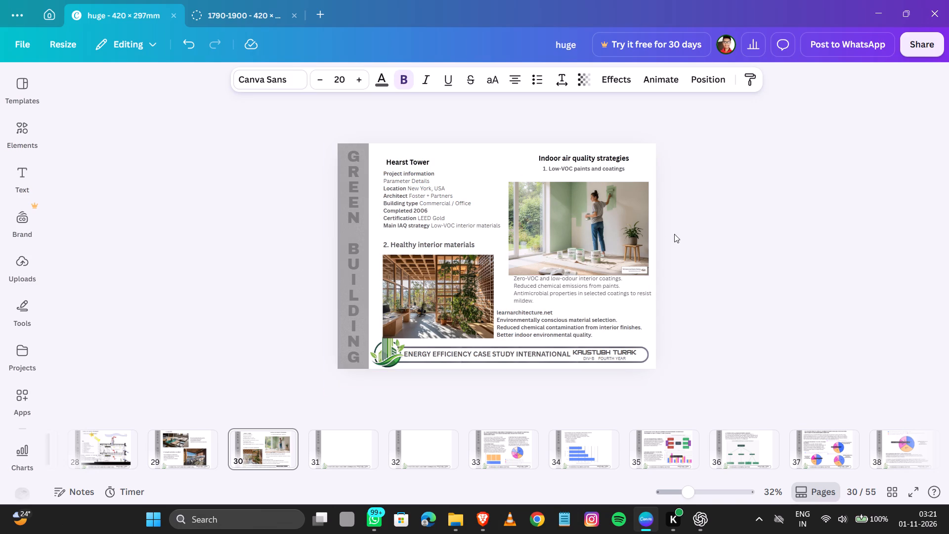
# Move the painting image up so it sits close beneath the "1. Low-VOC paints and coatings" subheading.
pyautogui.click(586, 235)
pyautogui.press('Up')
pyautogui.press('Up')
pyautogui.press('Up')
pyautogui.press('Up')
pyautogui.press('Up')
pyautogui.press('Up')
pyautogui.press('Up')
pyautogui.press('Up')
pyautogui.press('Up')
pyautogui.press('Up')
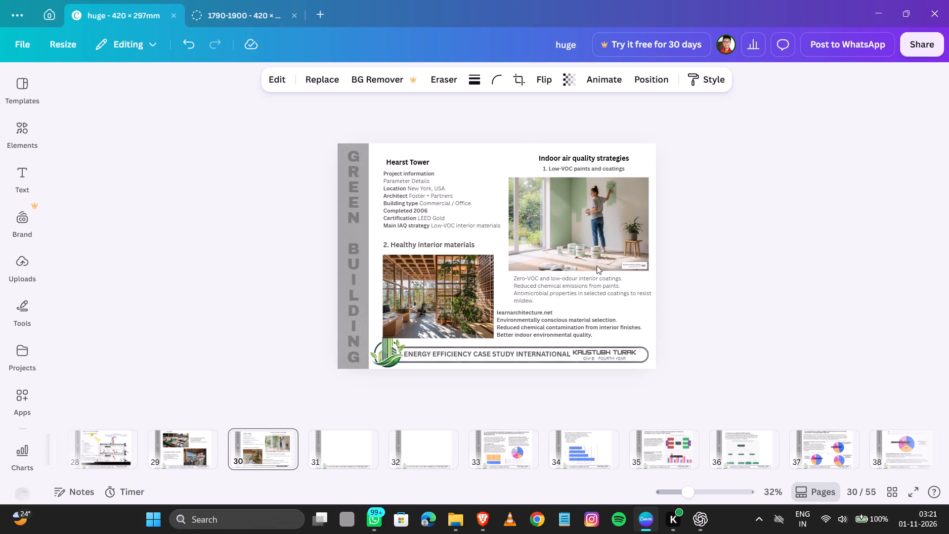
# Move the low-VOC coating points up so they sit directly beneath the painting image.
pyautogui.click(576, 287)
pyautogui.press('Up')
pyautogui.press('Up')
pyautogui.press('Up')
pyautogui.press('Up')
pyautogui.press('Up')
pyautogui.press('Up')
pyautogui.press('Up')
pyautogui.press('Up')
pyautogui.press('Up')
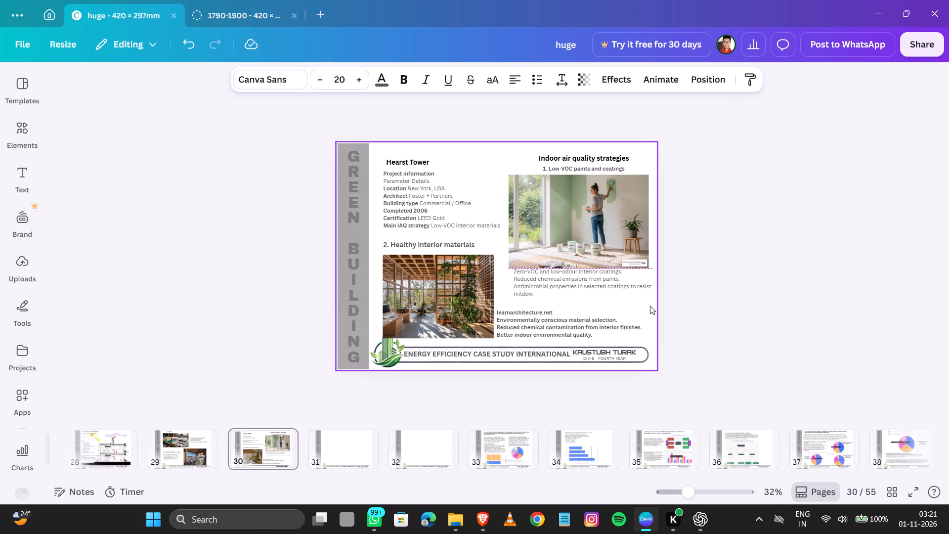
pyautogui.press('Down')
# Nudge the office image and its "2. Healthy interior materials" heading slightly down and towards the grey sidebar, keeping their edges aligned.
pyautogui.click(444, 306)
pyautogui.press('Down')
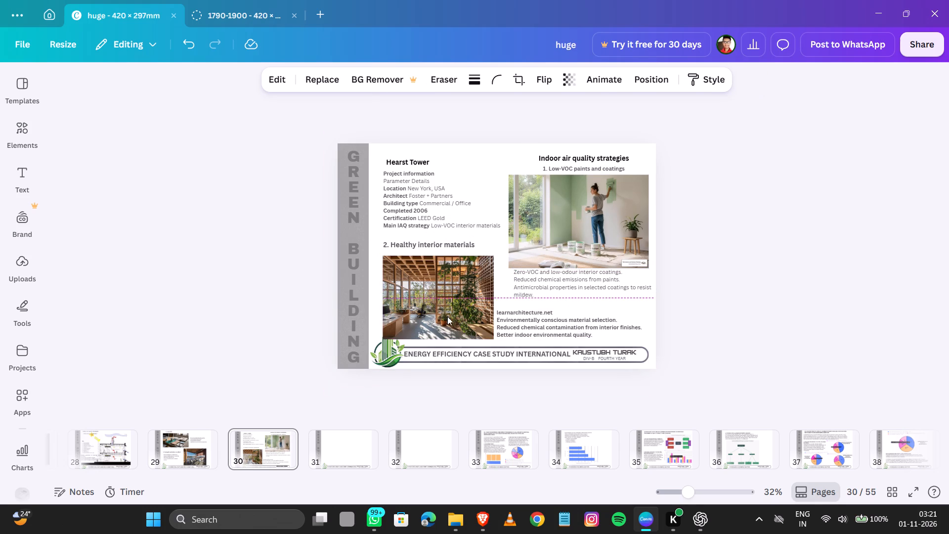
pyautogui.press('Down')
pyautogui.press('Left')
pyautogui.press('Right')
pyautogui.press('Left')
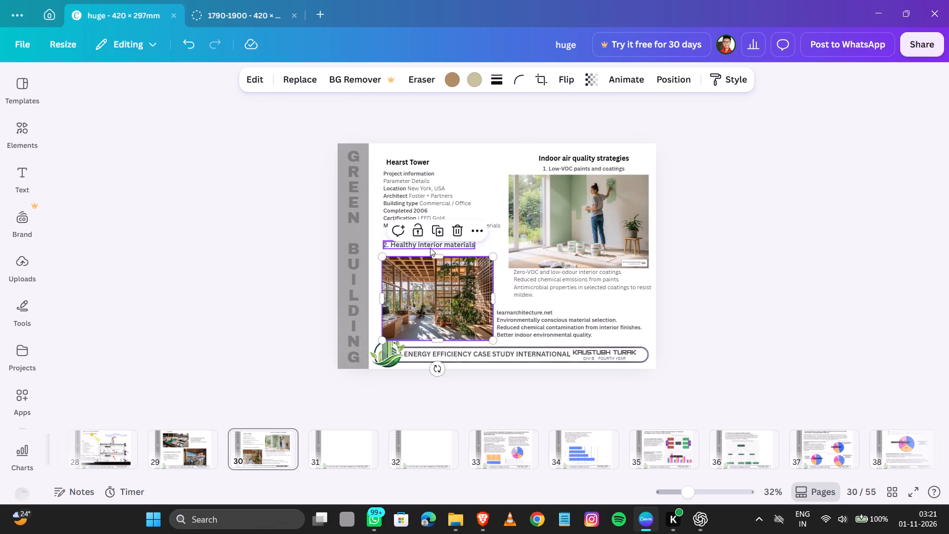
pyautogui.click(431, 248)
pyautogui.press('Left')
pyautogui.press('Down')
pyautogui.press('Left')
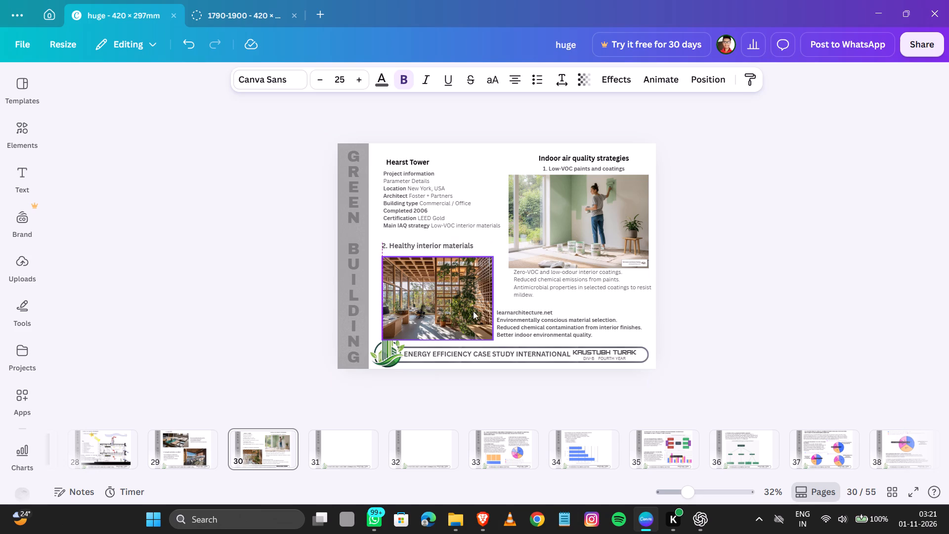
# Shift the healthy material points away from the office image and slightly up, towards the page's outer edge.
pyautogui.click(528, 333)
pyautogui.press('Right')
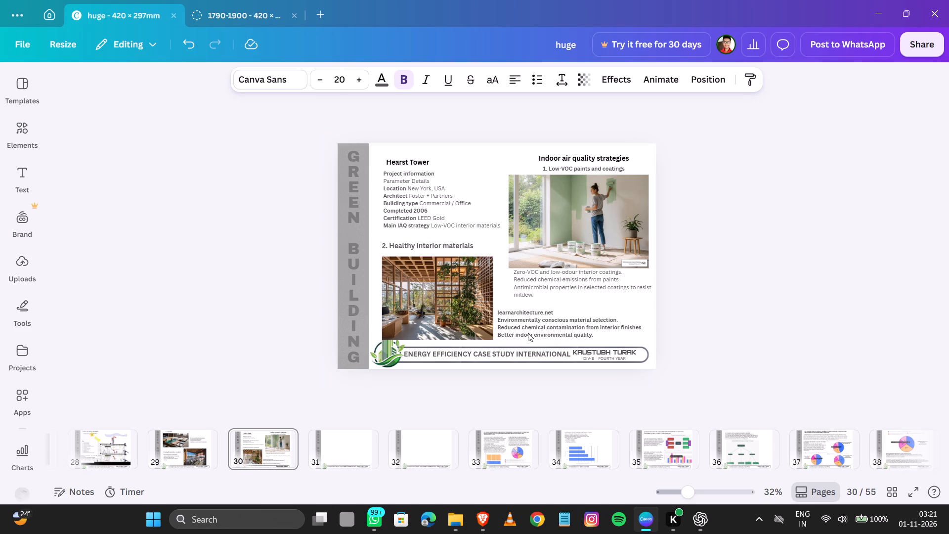
pyautogui.press('Right')
pyautogui.press('Right')
pyautogui.press('Right')
pyautogui.press('Left')
pyautogui.press('Up')
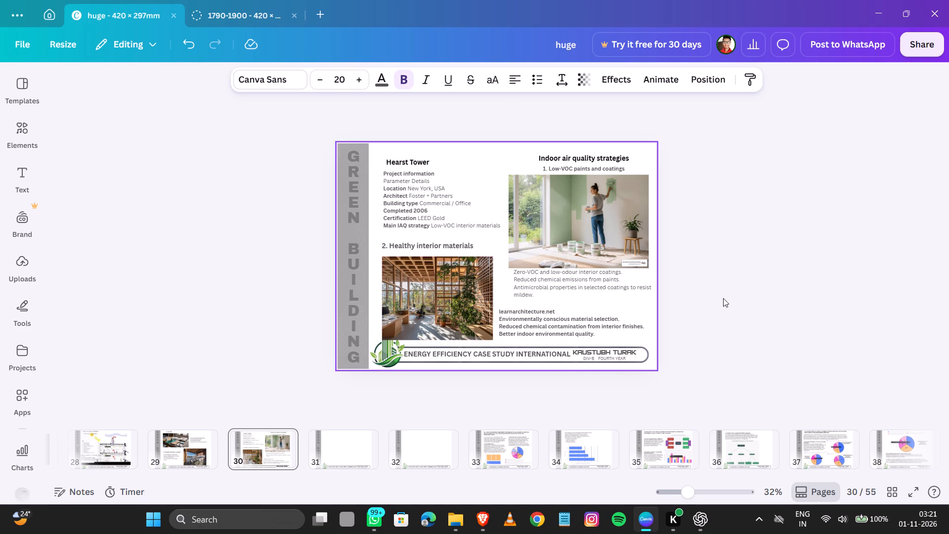
pyautogui.click(760, 284)
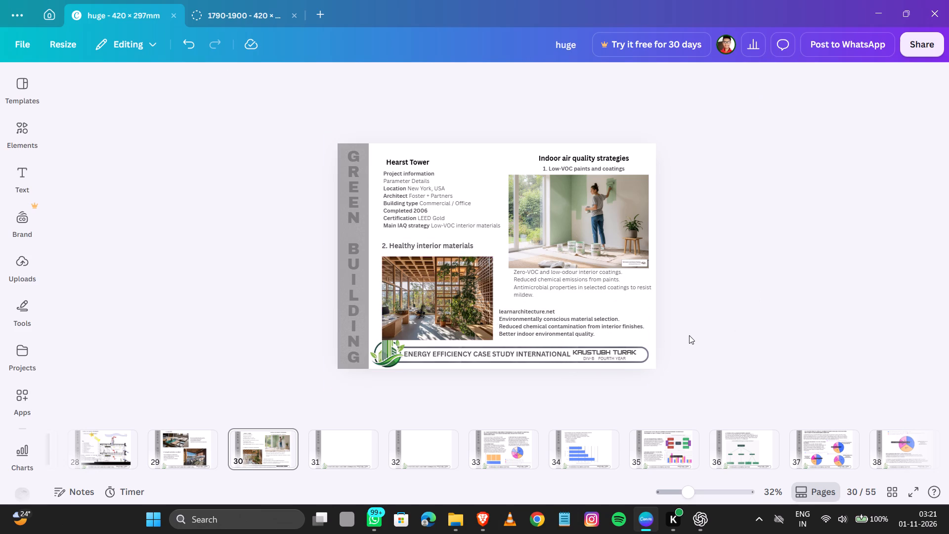
pyautogui.click(579, 317)
pyautogui.press('Right')
pyautogui.press('Right')
pyautogui.press('Right')
pyautogui.press('Right')
pyautogui.press('Right')
pyautogui.press('Right')
pyautogui.press('Right')
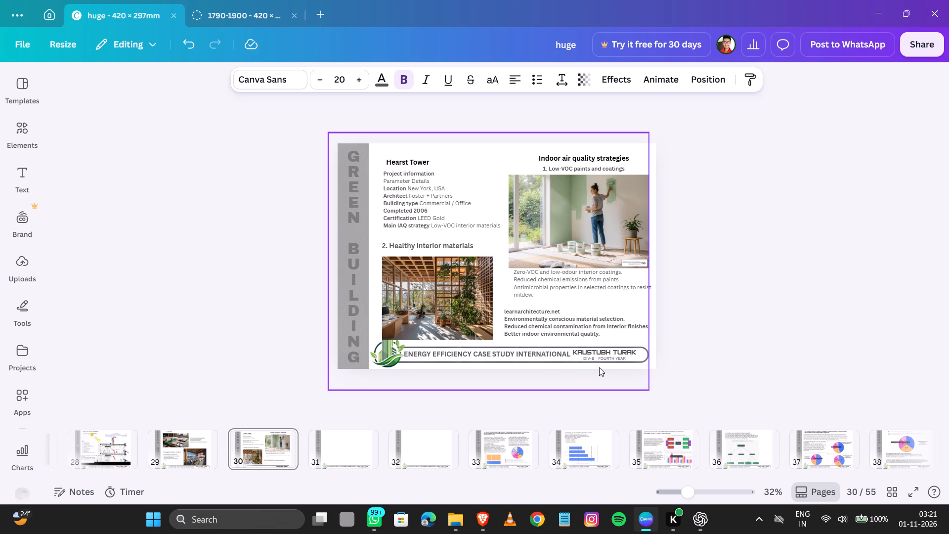
# Narrow the healthy material points' text box so its longest line wraps inside the page margin.
pyautogui.click(587, 325)
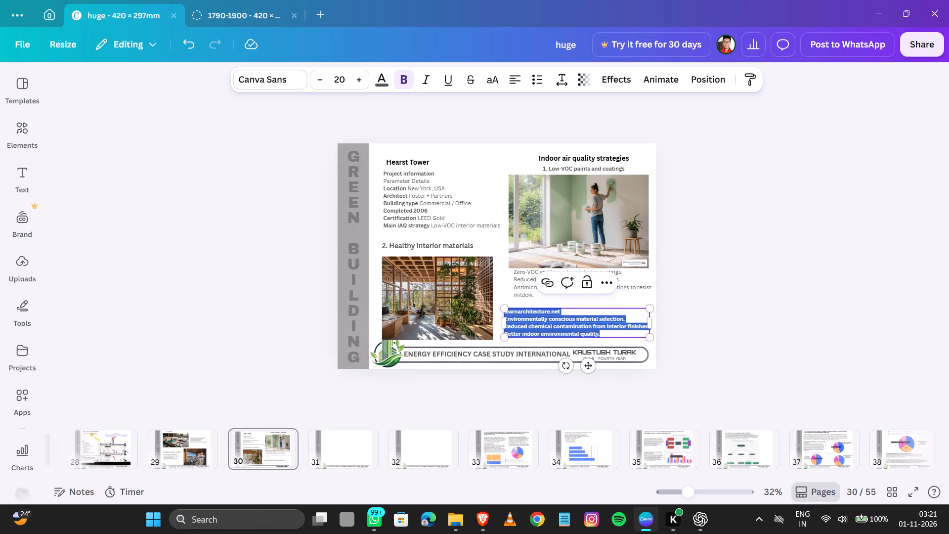
pyautogui.moveTo(650, 324); pyautogui.dragTo(635, 320)
pyautogui.press('Right')
pyautogui.press('Right')
pyautogui.press('Right')
pyautogui.press('Right')
pyautogui.press('Right')
pyautogui.press('Right')
pyautogui.press('Right')
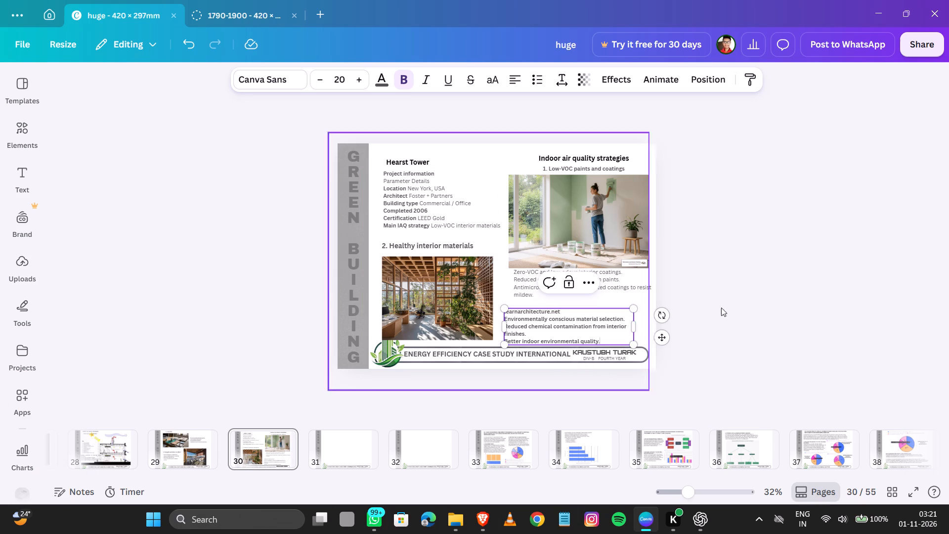
pyautogui.click(758, 304)
# Line up the healthy material points with the painting image's inner edge and raise them slightly clear of the footer banner.
pyautogui.click(562, 331)
pyautogui.press('Right')
pyautogui.press('Right')
pyautogui.press('Right')
pyautogui.press('Right')
pyautogui.press('Right')
pyautogui.press('Right')
pyautogui.press('Up')
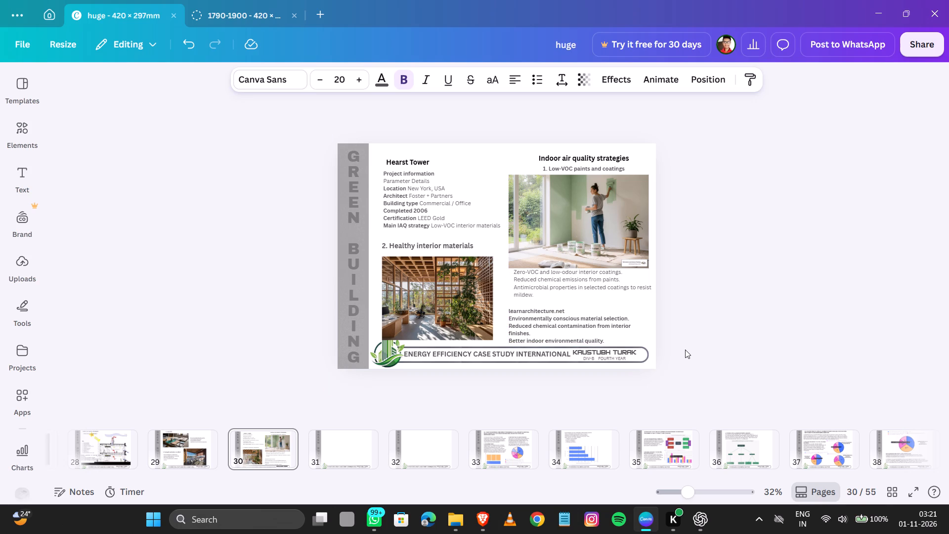
pyautogui.press('Up')
pyautogui.press('Up')
pyautogui.press('Up')
pyautogui.click(705, 336)
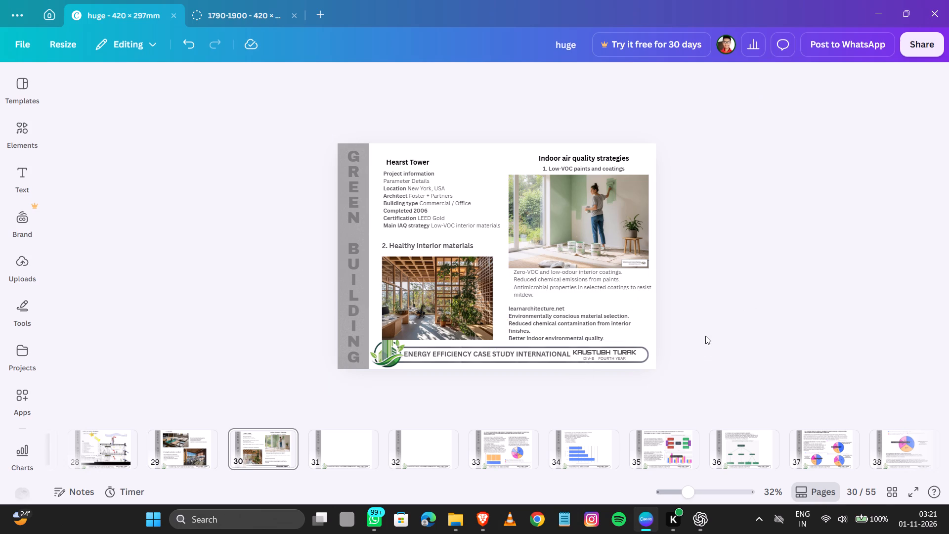
# Shift the low-VOC coating points inward to align with the painting image's inner edge and the material points.
pyautogui.click(566, 285)
pyautogui.press('Left')
pyautogui.press('Left')
pyautogui.press('Left')
pyautogui.press('Left')
pyautogui.press('Left')
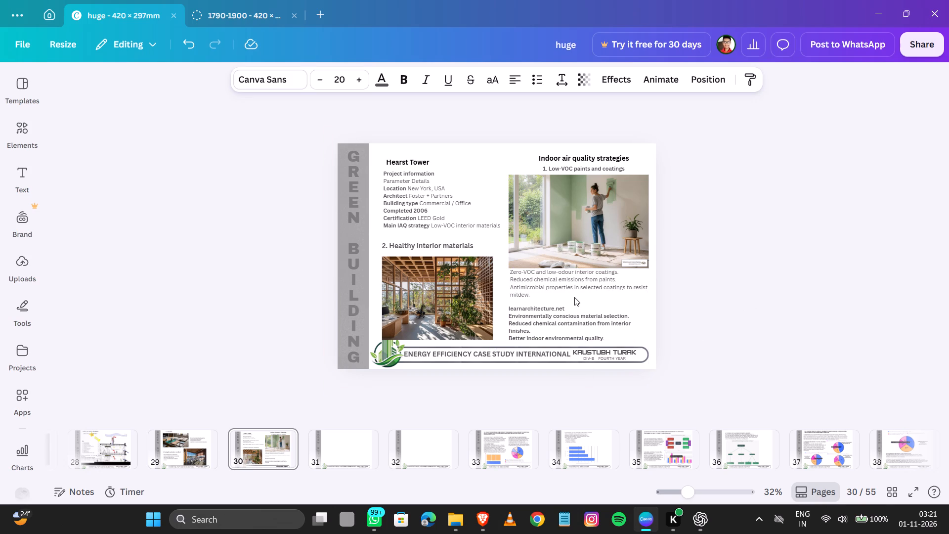
pyautogui.press('Left')
pyautogui.press('Left')
pyautogui.click(742, 298)
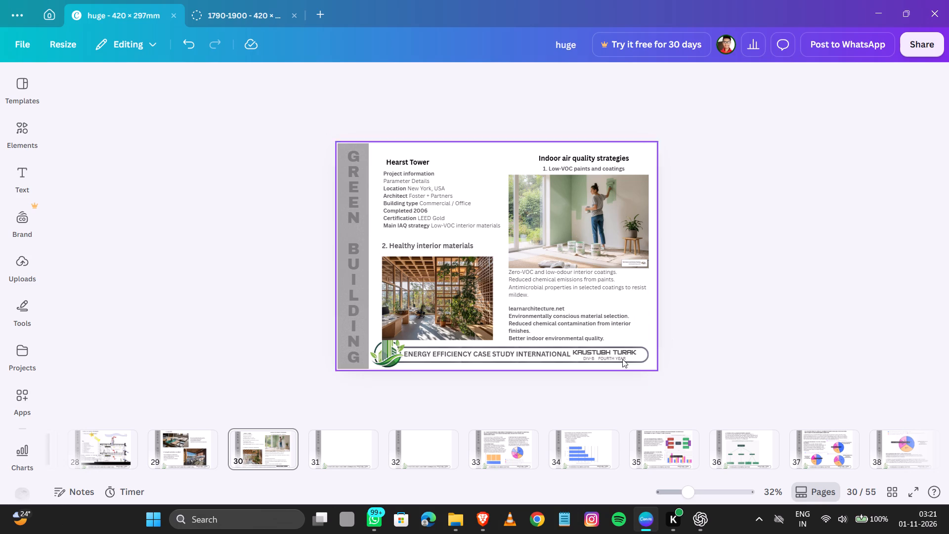
pyautogui.click(354, 449)
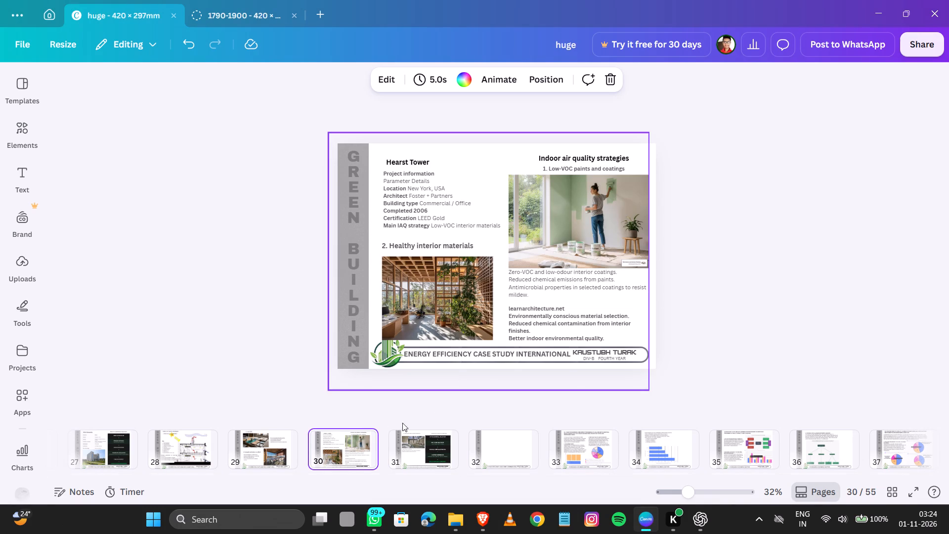
pyautogui.click(369, 439)
pyautogui.click(457, 167)
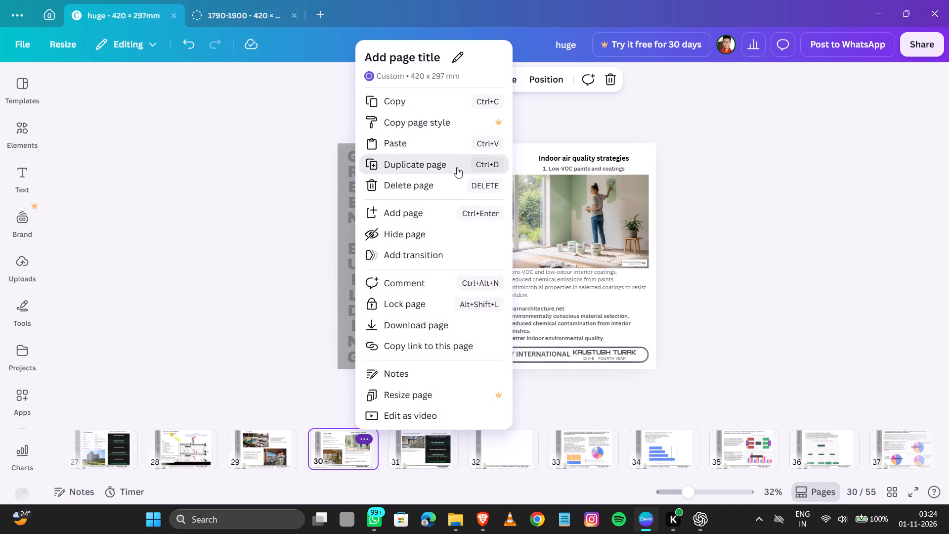
# On page 30, delete the painting image, the indoor air quality and low-VOC headings, their text blocks and the green building frame.
pyautogui.click(349, 445)
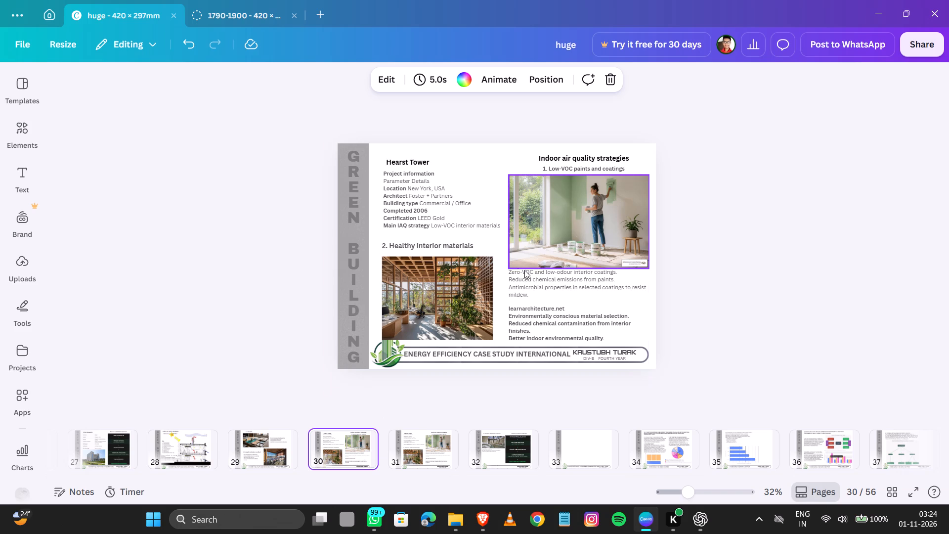
pyautogui.click(547, 246)
pyautogui.press('Delete')
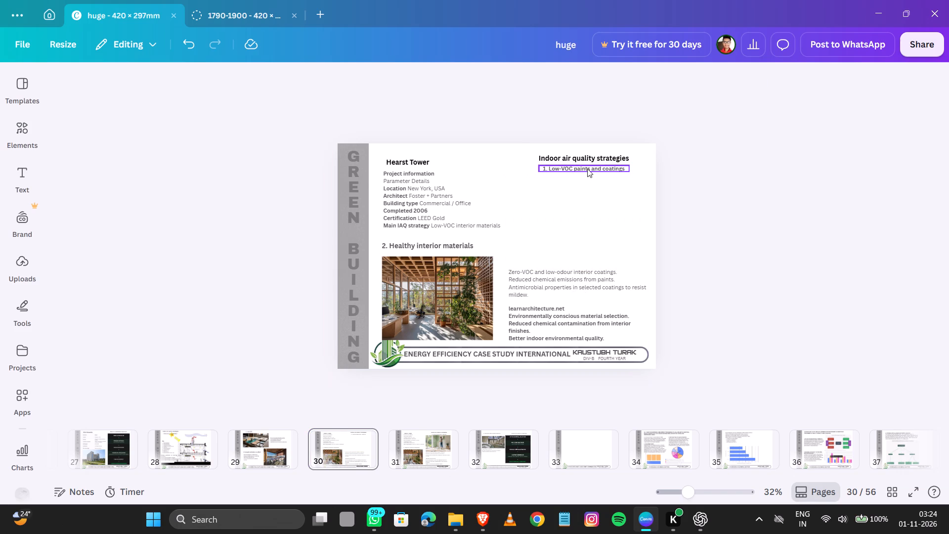
pyautogui.click(587, 169)
pyautogui.press('Delete')
pyautogui.click(588, 156)
pyautogui.press('Delete')
pyautogui.click(582, 302)
pyautogui.press('Delete')
pyautogui.click(571, 270)
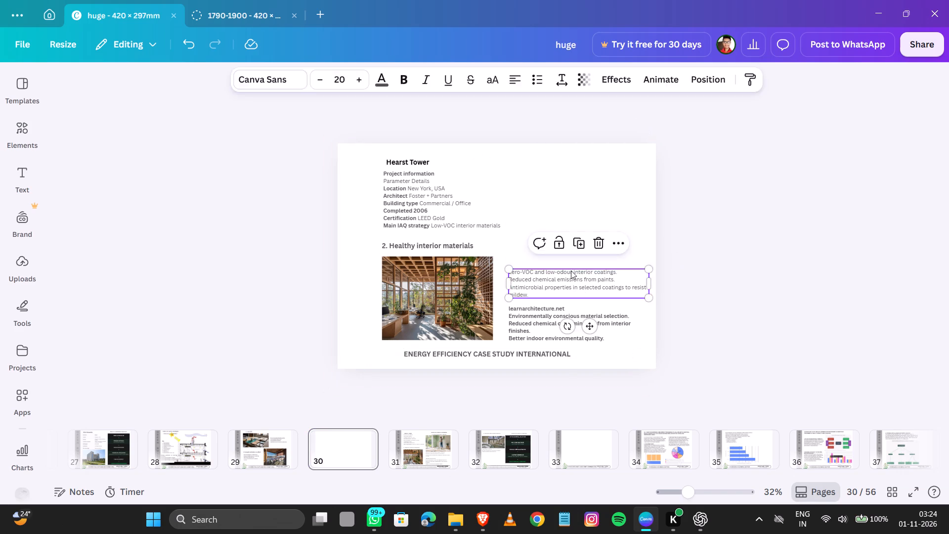
pyautogui.press('Delete')
pyautogui.click(549, 320)
pyautogui.press('Delete')
# Delete page 30's healthy interior materials heading and image and its footer title, leaving only the Hearst Tower project information.
pyautogui.click(493, 303)
pyautogui.press('Delete')
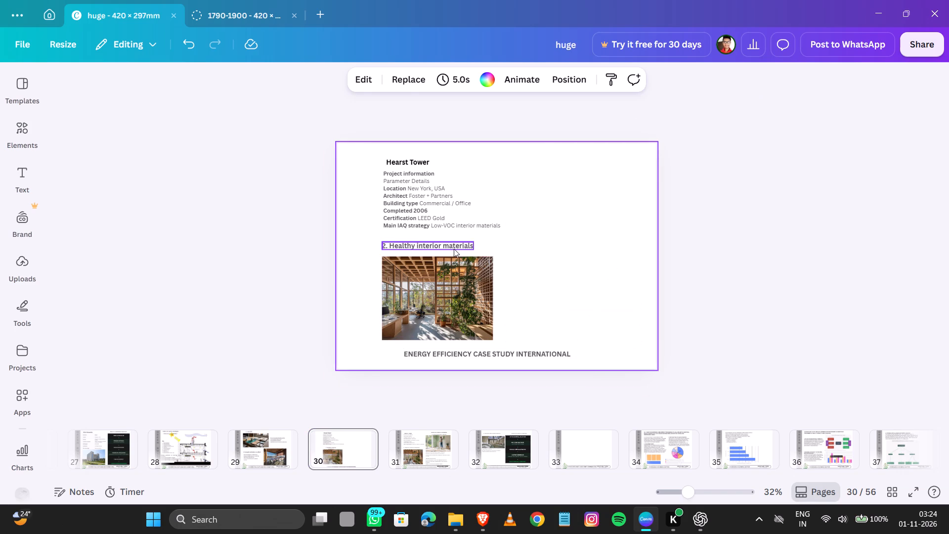
pyautogui.click(454, 249)
pyautogui.press('Delete')
pyautogui.click(450, 295)
pyautogui.press('Delete')
pyautogui.click(473, 356)
pyautogui.press('Delete')
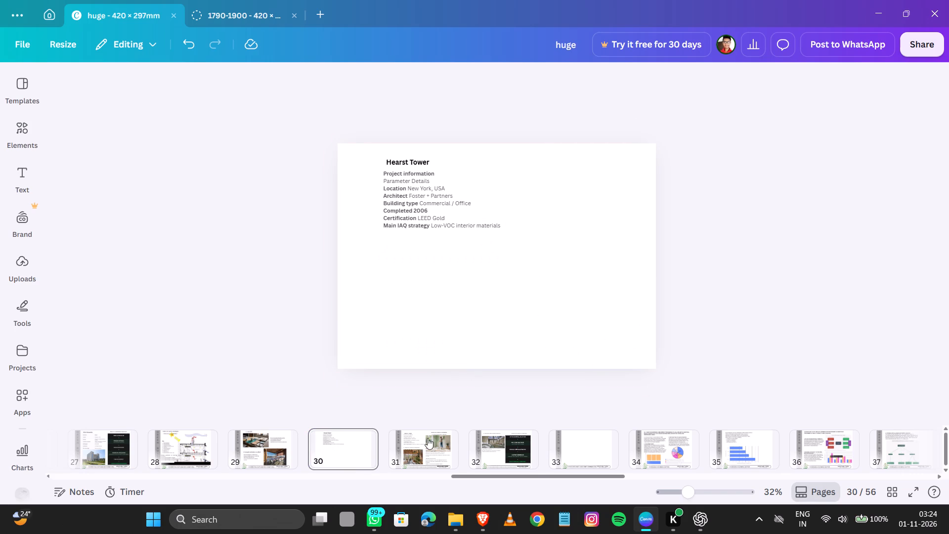
# On page 31, delete the Hearst Tower title and its project information text.
pyautogui.click(426, 440)
pyautogui.click(412, 202)
pyautogui.press('Delete')
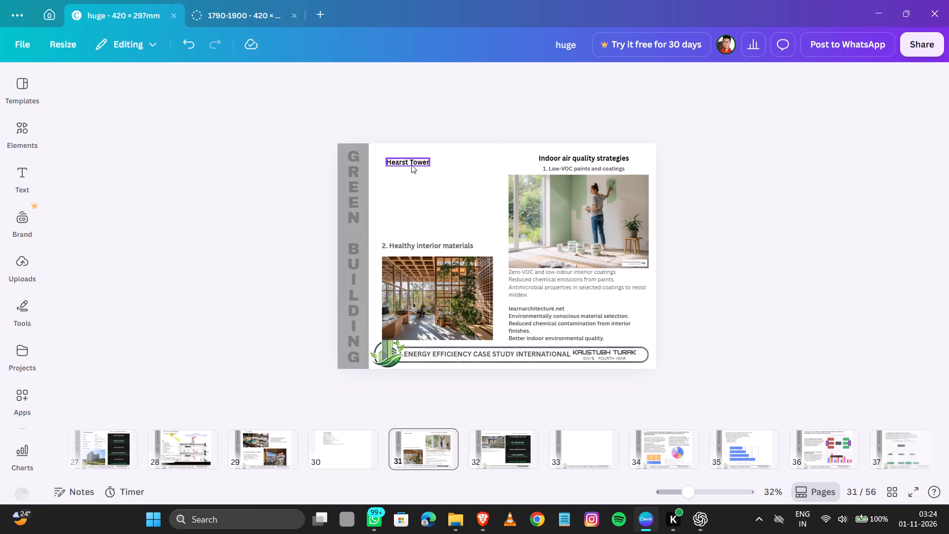
pyautogui.click(411, 165)
pyautogui.press('Delete')
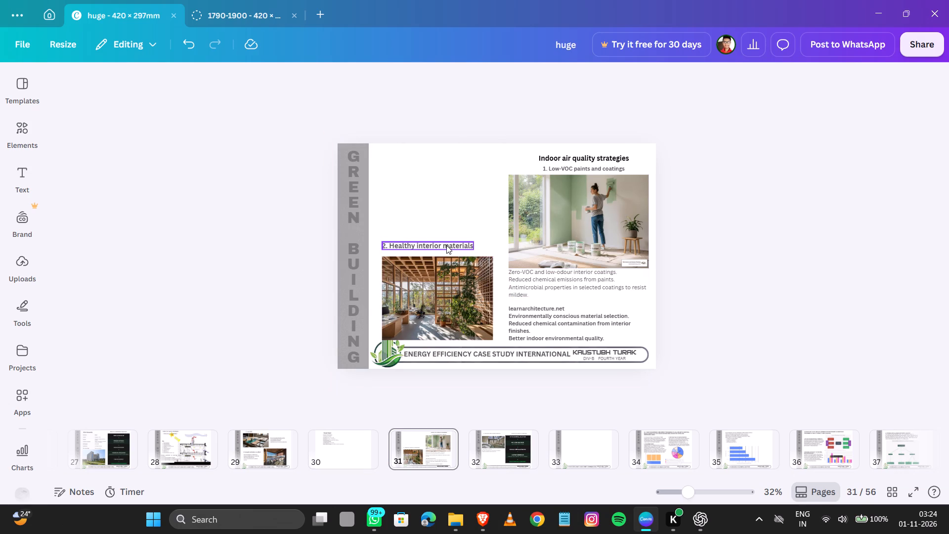
# Shift the interior materials items aside and move the painting image with its strategies and low-VOC headings to page 31's left half.
pyautogui.moveTo(450, 289); pyautogui.dragTo(519, 323)
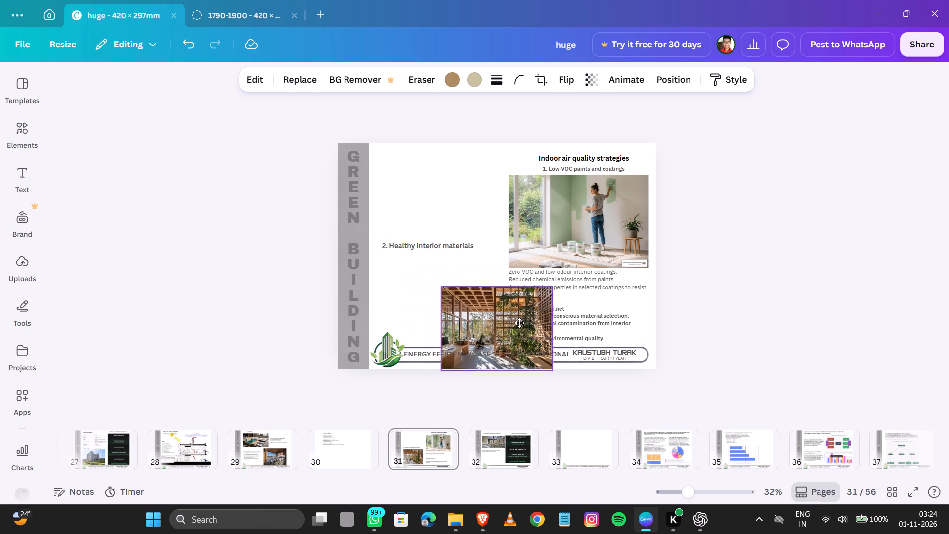
pyautogui.moveTo(519, 323); pyautogui.dragTo(526, 325)
pyautogui.moveTo(434, 247); pyautogui.dragTo(616, 301)
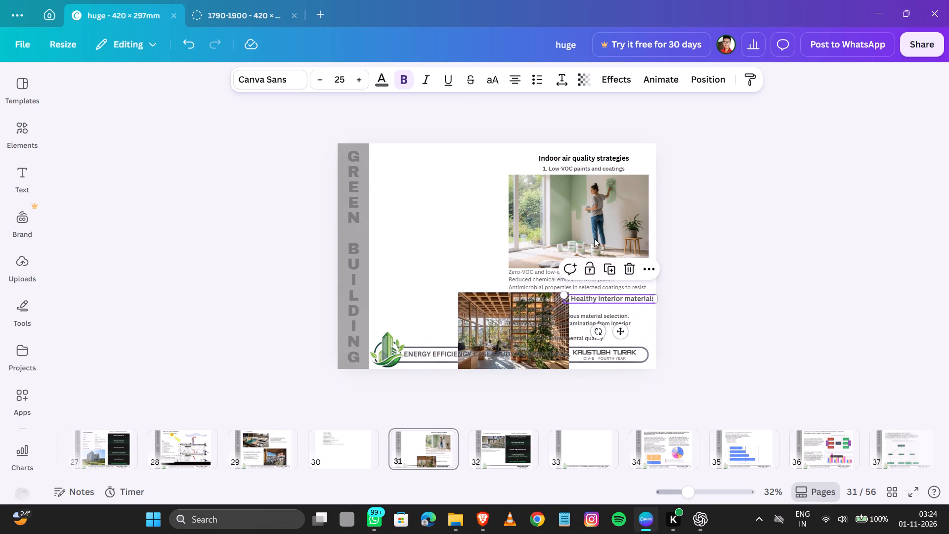
pyautogui.moveTo(590, 210); pyautogui.dragTo(454, 219)
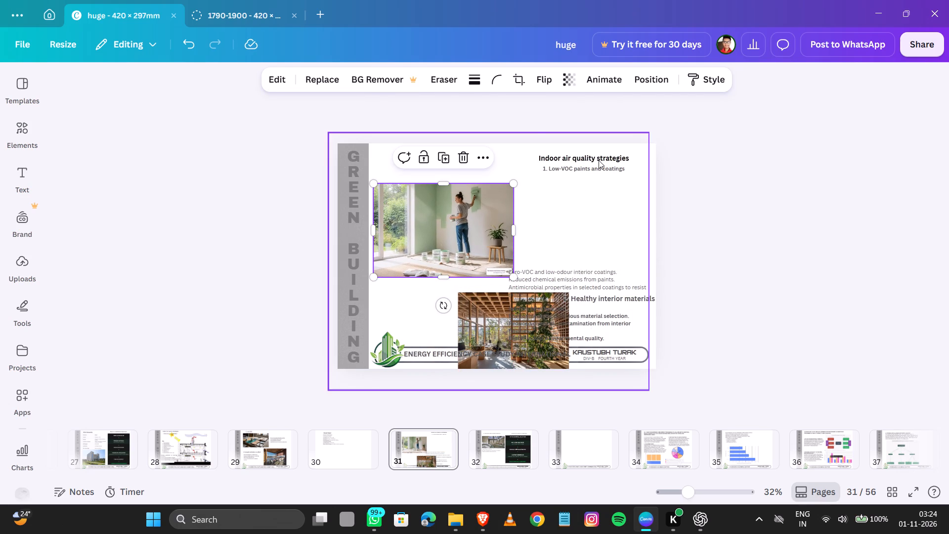
pyautogui.moveTo(599, 160); pyautogui.dragTo(435, 156)
pyautogui.click(578, 172)
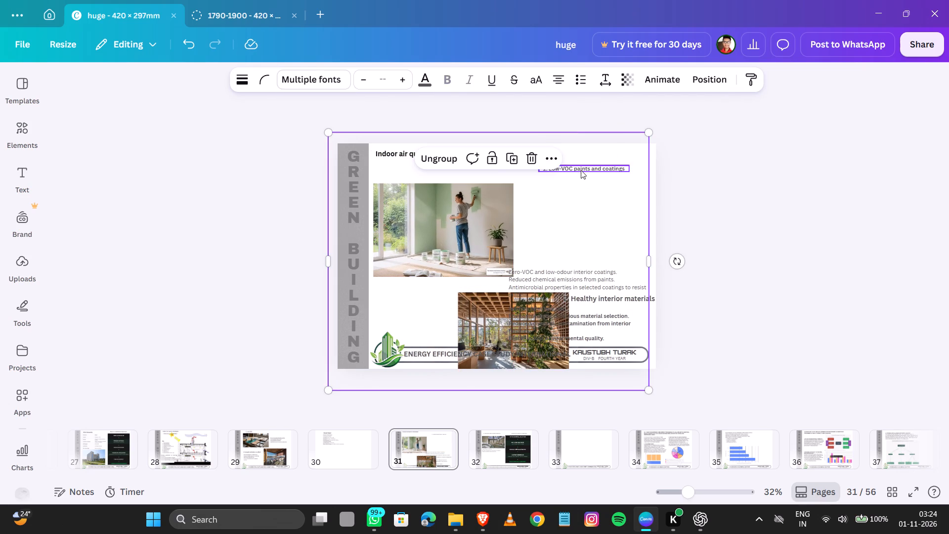
pyautogui.moveTo(581, 170); pyautogui.dragTo(430, 169)
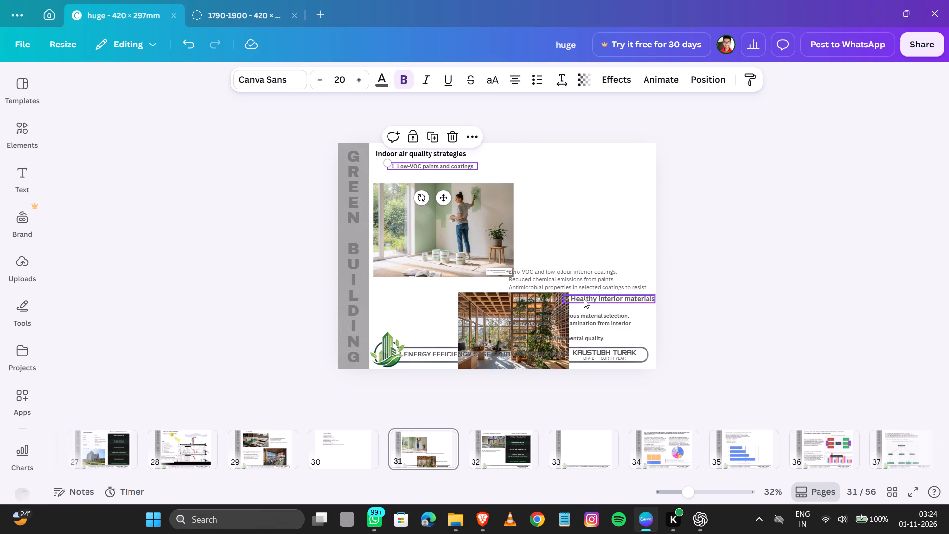
# Place the "2. Healthy interior materials" heading in the page's upper right half with the timber interior image beneath it.
pyautogui.moveTo(587, 299); pyautogui.dragTo(571, 164)
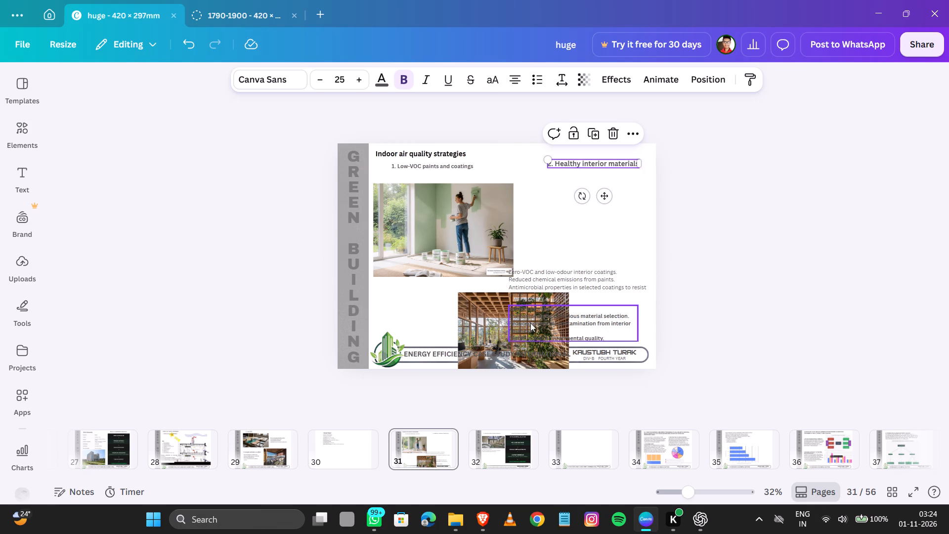
pyautogui.moveTo(478, 324); pyautogui.dragTo(548, 207)
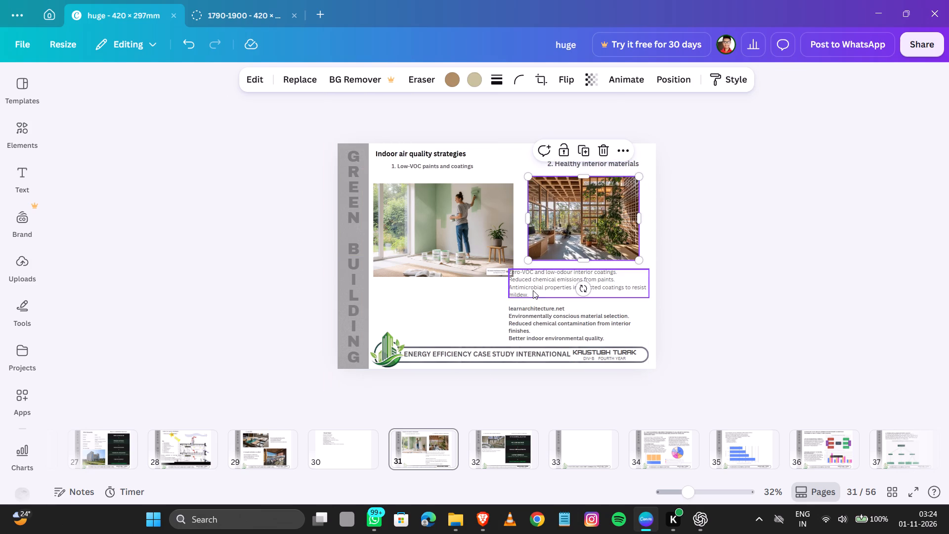
# Move the zero-VOC coatings text beneath the painting image and colour it black.
pyautogui.moveTo(530, 282); pyautogui.dragTo(397, 299)
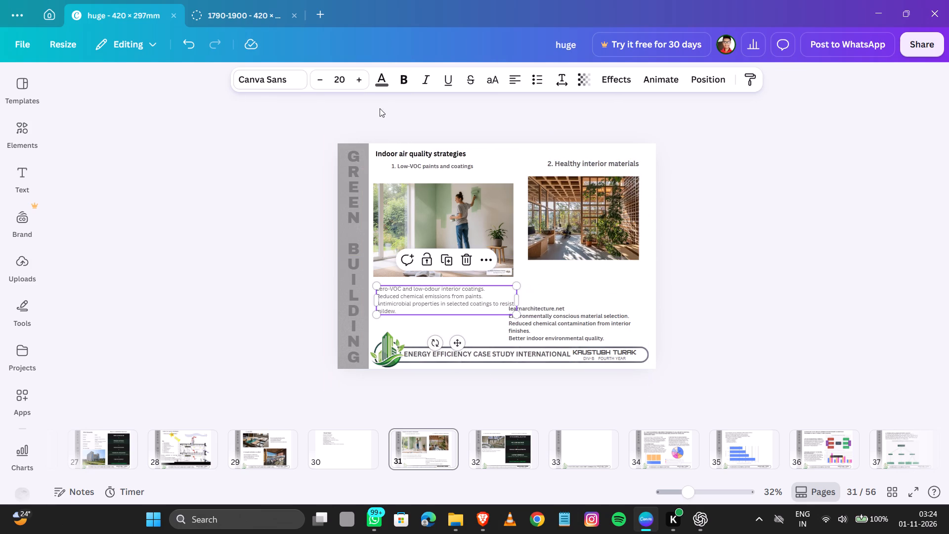
pyautogui.click(384, 83)
pyautogui.click(210, 209)
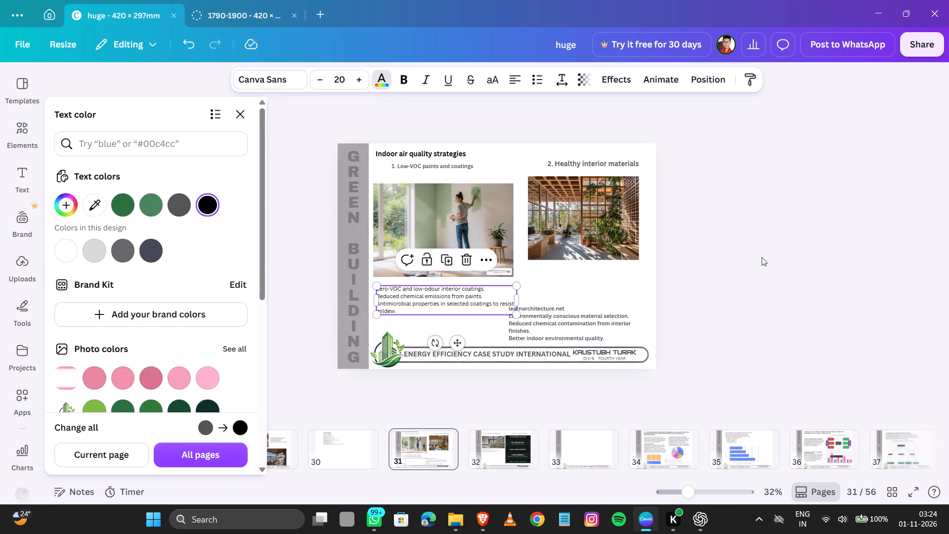
pyautogui.click(762, 257)
# Move the learnarchitecture.net text block beneath the timber interior image and narrow it to fit the image's width.
pyautogui.moveTo(566, 336); pyautogui.dragTo(576, 303)
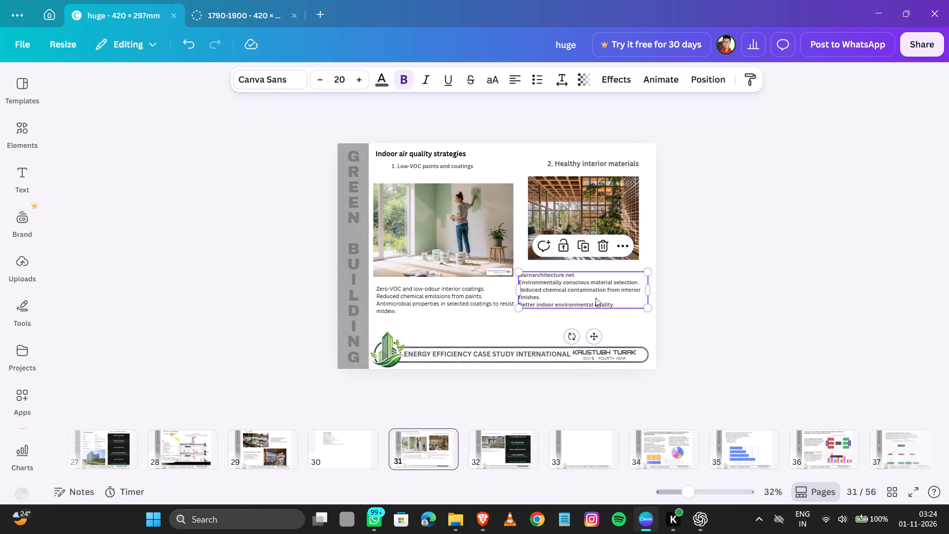
pyautogui.moveTo(649, 293); pyautogui.dragTo(628, 290)
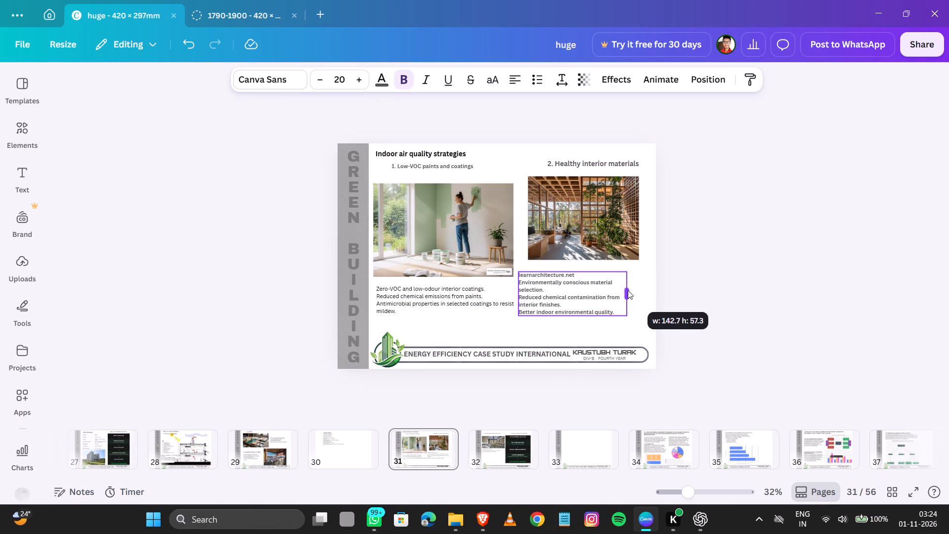
pyautogui.moveTo(628, 290); pyautogui.dragTo(621, 290)
pyautogui.click(742, 270)
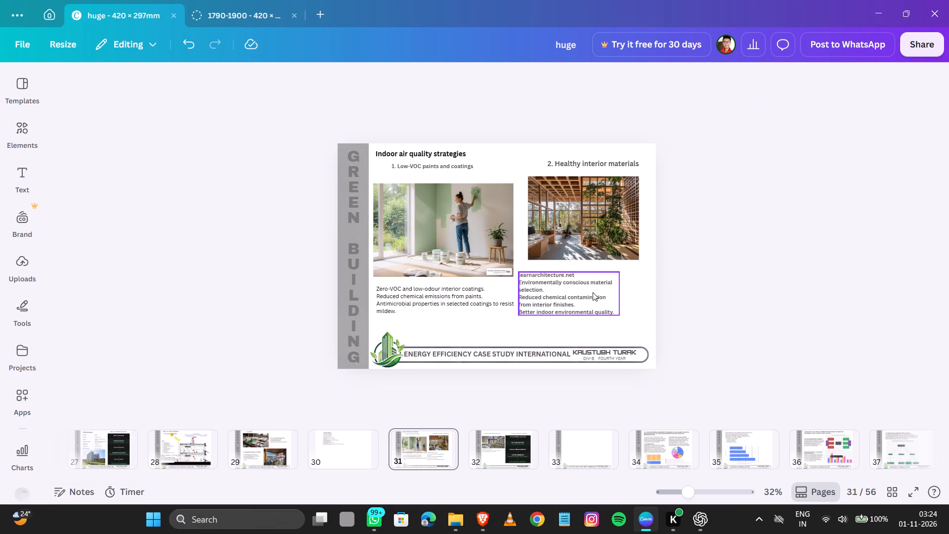
pyautogui.moveTo(593, 292); pyautogui.dragTo(609, 302)
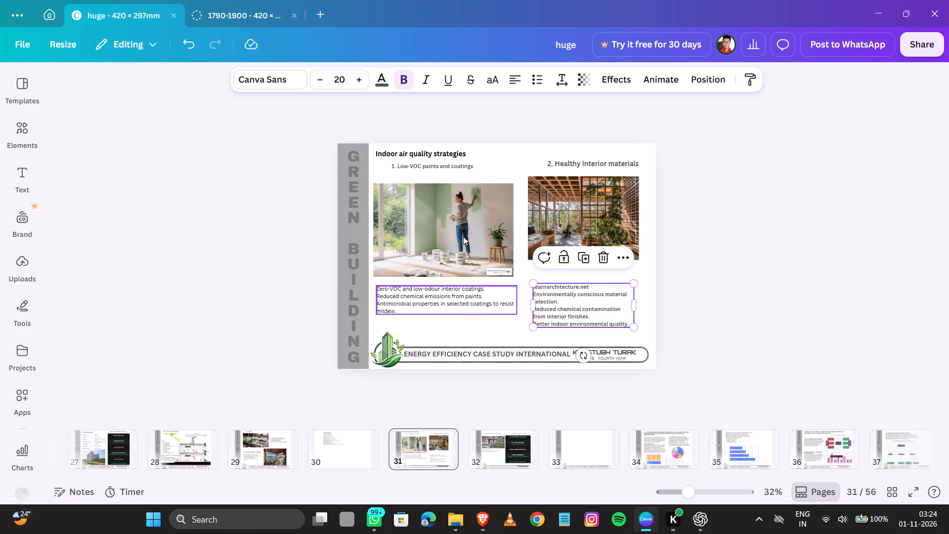
# Enlarge the timber interior image and nudge it across and down until its top aligns with the painting image, leaving a gap between them.
pyautogui.click(580, 198)
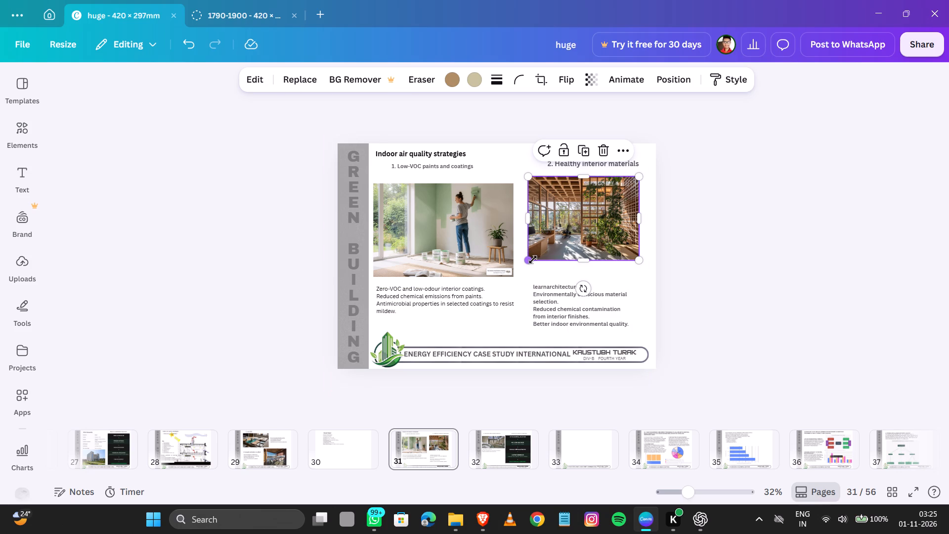
pyautogui.moveTo(533, 260); pyautogui.dragTo(525, 279)
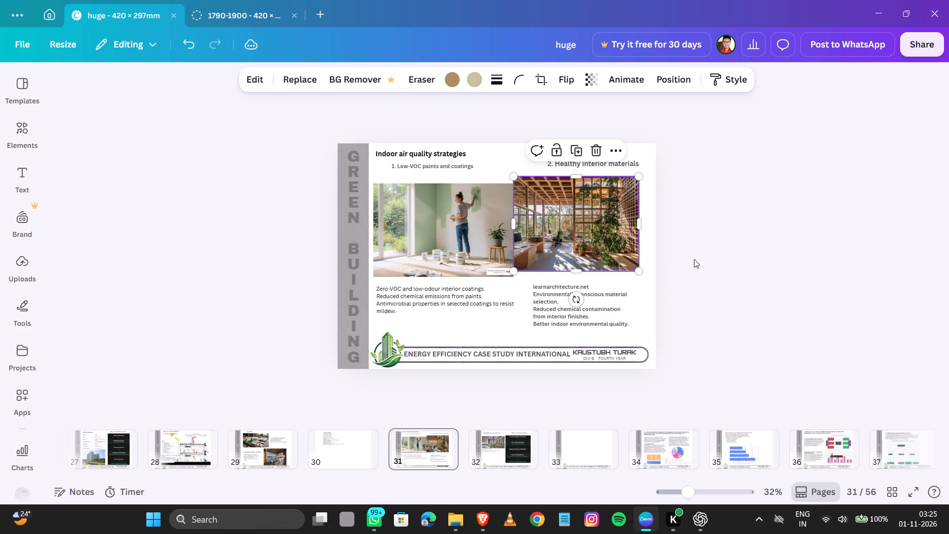
pyautogui.press('Right')
pyautogui.press('Right')
pyautogui.press('Right')
pyautogui.press('Right')
pyautogui.press('Right')
pyautogui.press('Right')
pyautogui.press('Right')
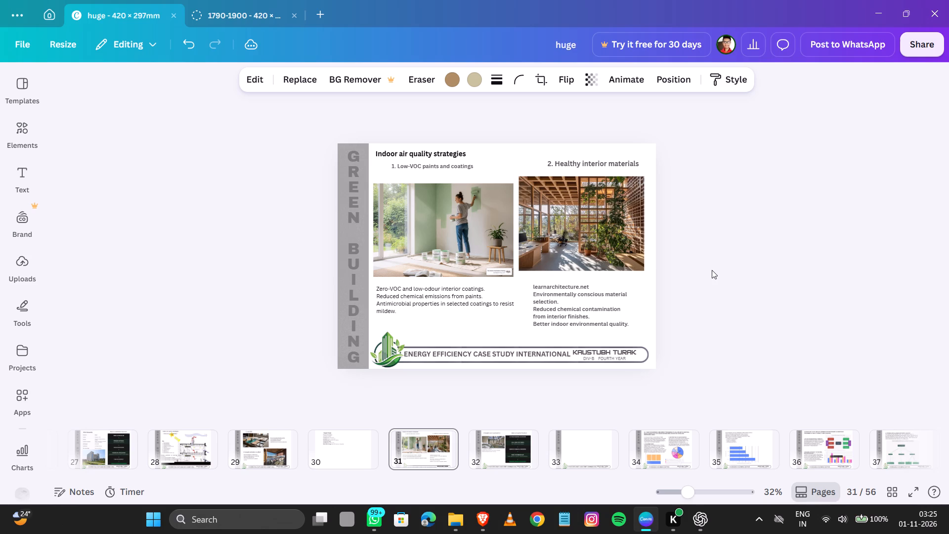
pyautogui.press('Right')
pyautogui.press('Right')
pyautogui.press('Right')
pyautogui.press('Right')
pyautogui.press('Right')
pyautogui.press('Down')
pyautogui.press('Down')
pyautogui.press('Down')
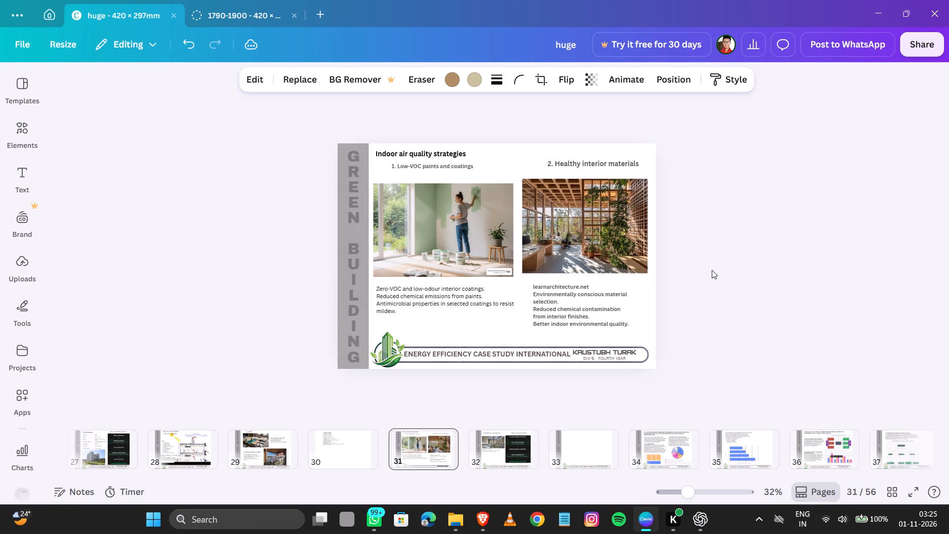
pyautogui.press('Down')
pyautogui.press('Down')
pyautogui.press('Down')
pyautogui.press('Down')
pyautogui.press('Down')
pyautogui.press('Down')
pyautogui.press('Down')
pyautogui.press('Up')
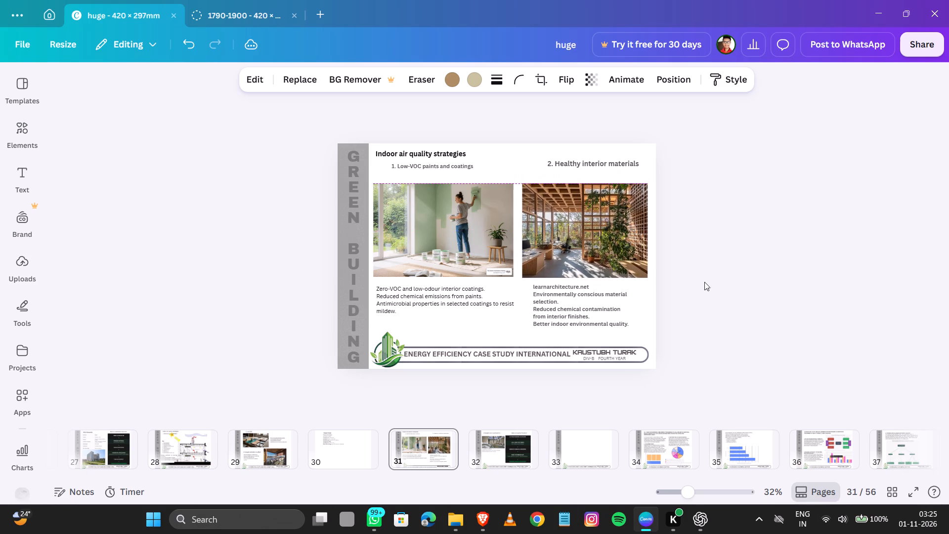
# Narrow the zero-VOC coatings text so its last point wraps earlier and re-place it beneath the painting image.
pyautogui.click(582, 318)
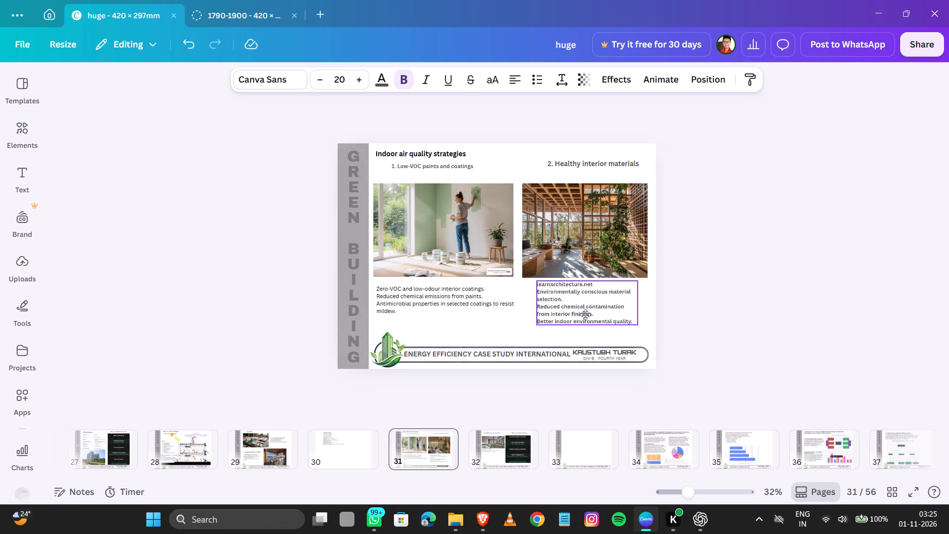
pyautogui.click(440, 301)
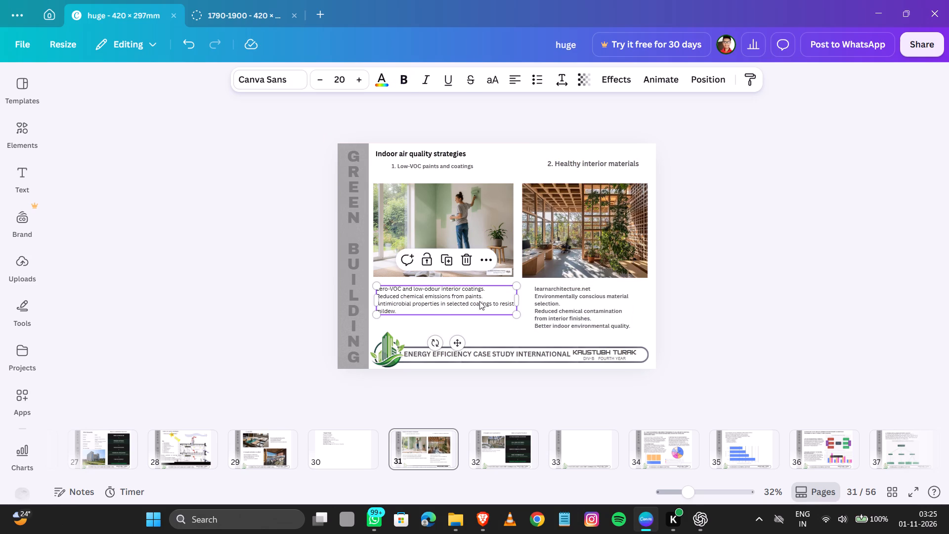
pyautogui.moveTo(516, 300); pyautogui.dragTo(505, 300)
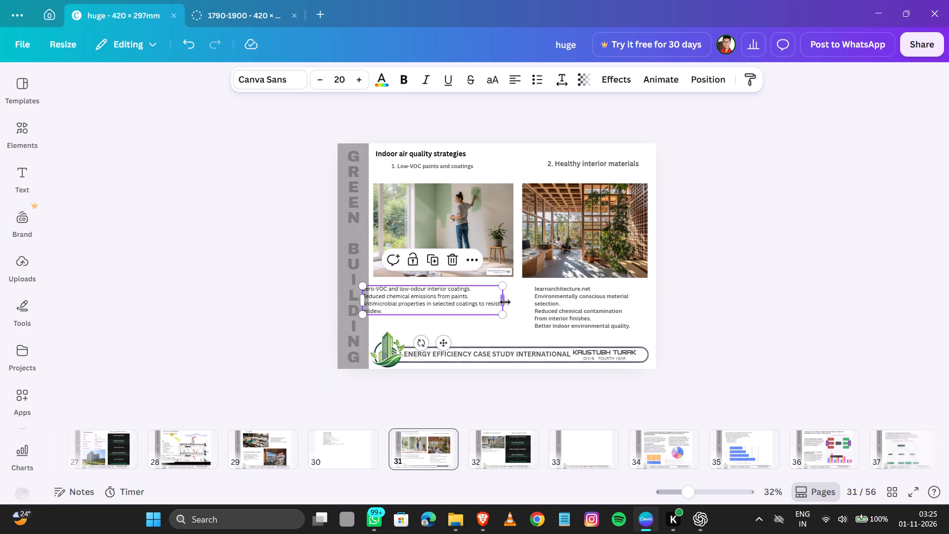
pyautogui.moveTo(505, 302); pyautogui.dragTo(483, 302)
pyautogui.click(721, 298)
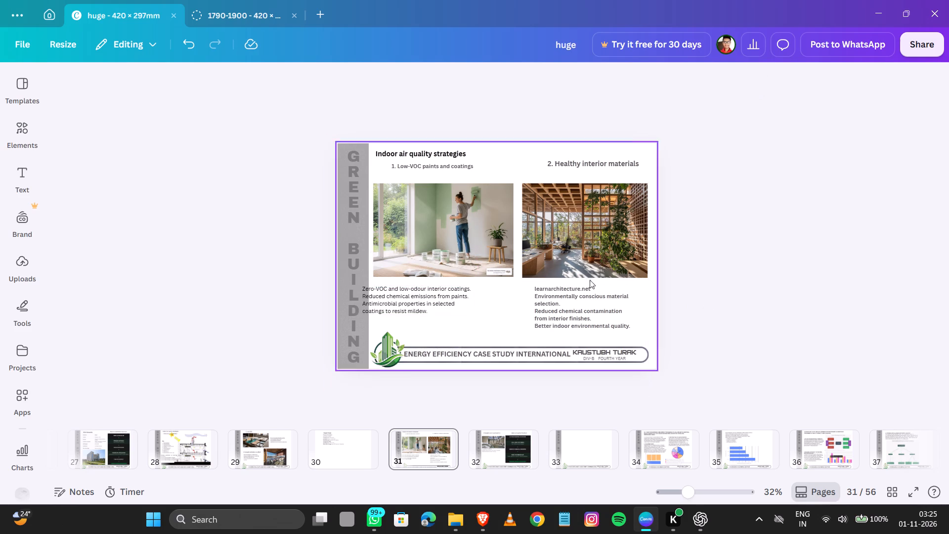
pyautogui.press('Right')
pyautogui.press('Left')
pyautogui.moveTo(429, 294); pyautogui.dragTo(454, 297)
pyautogui.click(701, 277)
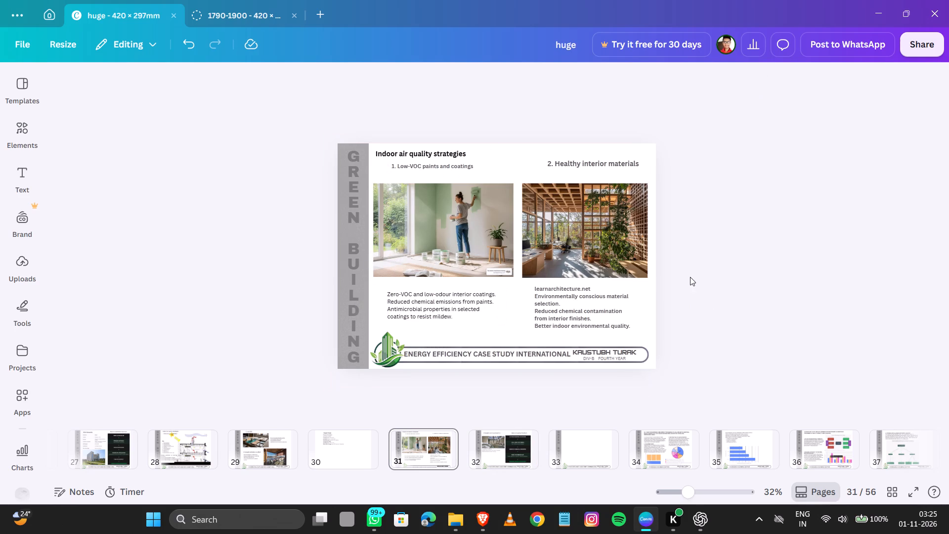
# Move the "1. Low-VOC paints and coatings" subheading down to just above the painting image.
pyautogui.click(438, 153)
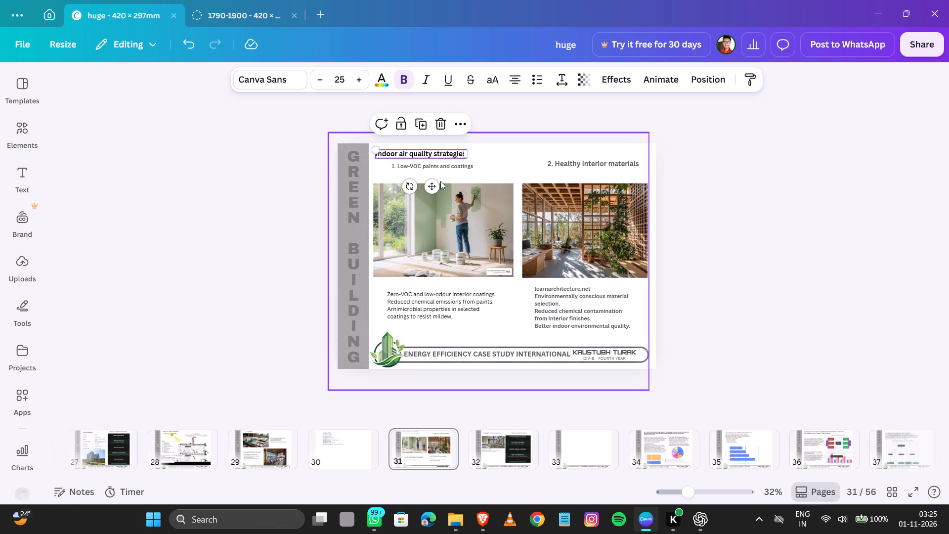
pyautogui.click(439, 169)
pyautogui.press('Down')
pyautogui.press('Down')
pyautogui.press('Down')
pyautogui.press('Down')
pyautogui.press('Down')
pyautogui.press('Down')
pyautogui.press('Down')
pyautogui.press('Down')
pyautogui.press('Down')
pyautogui.press('Down')
pyautogui.press('Down')
pyautogui.press('Down')
pyautogui.press('Down')
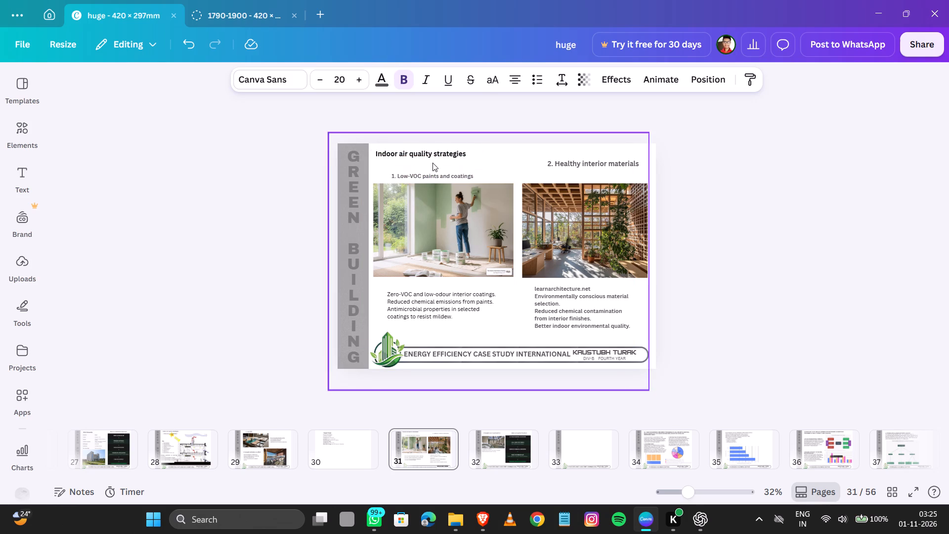
pyautogui.press('Down')
# Nudge the "Indoor air quality strategies" heading slightly down from the page's top edge.
pyautogui.click(430, 157)
pyautogui.press('Down')
pyautogui.press('Down')
pyautogui.press('Down')
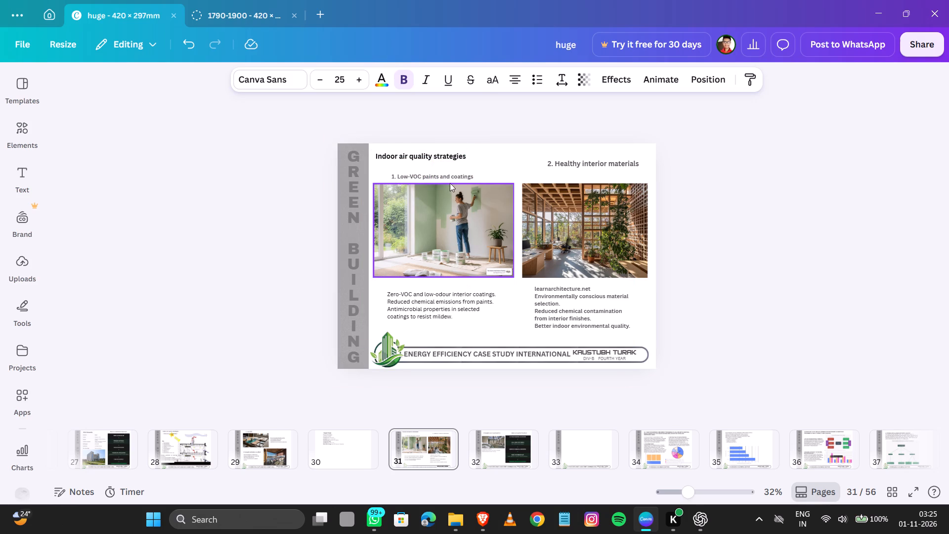
pyautogui.press('Up')
pyautogui.press('Up')
pyautogui.press('Down')
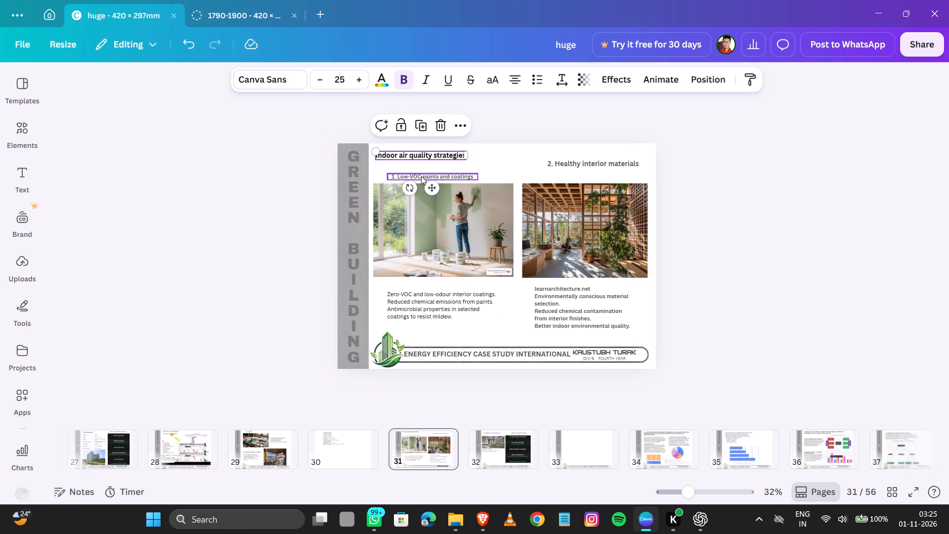
# Raise the "1. Low-VOC paints and coatings" subheading slightly to leave a gap above the painting image.
pyautogui.click(421, 176)
pyautogui.press('Up')
pyautogui.press('Up')
pyautogui.press('Up')
pyautogui.press('Up')
pyautogui.press('Up')
pyautogui.press('Up')
pyautogui.press('Up')
pyautogui.press('Up')
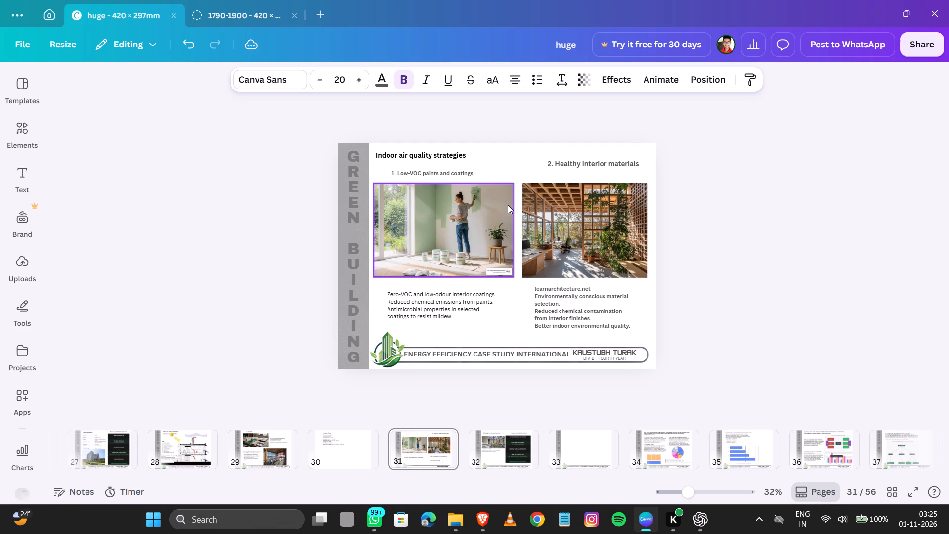
# Shift the "Indoor air quality strategies" heading right and the "1. Low-VOC paints and coatings" subheading slightly left so their starting edges line up.
pyautogui.click(446, 158)
pyautogui.press('Right')
pyautogui.press('Right')
pyautogui.press('Right')
pyautogui.press('Right')
pyautogui.press('Right')
pyautogui.press('Right')
pyautogui.press('Right')
pyautogui.press('Right')
pyautogui.press('Right')
pyautogui.press('Right')
pyautogui.press('Right')
pyautogui.press('Right')
pyautogui.press('Right')
pyautogui.press('Right')
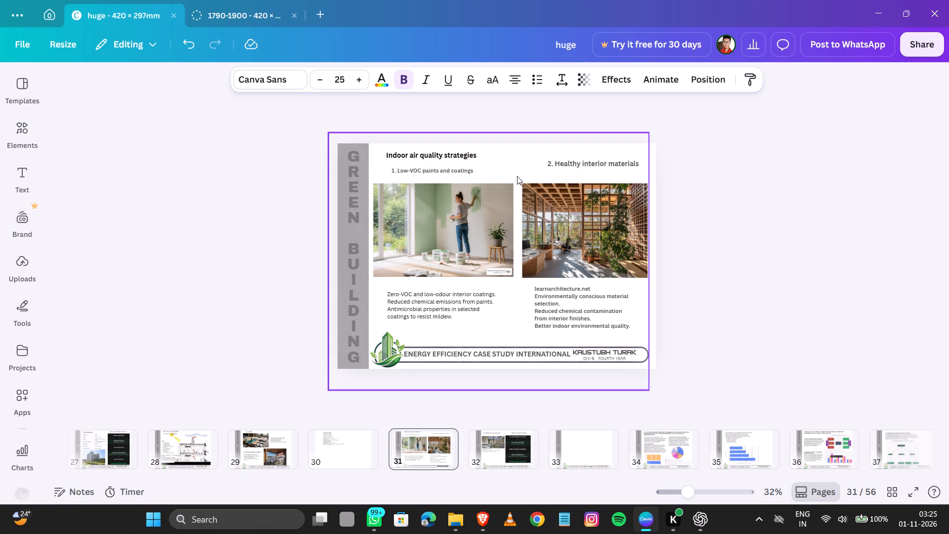
pyautogui.press('Right')
pyautogui.press('Right')
pyautogui.press('Right')
pyautogui.click(428, 169)
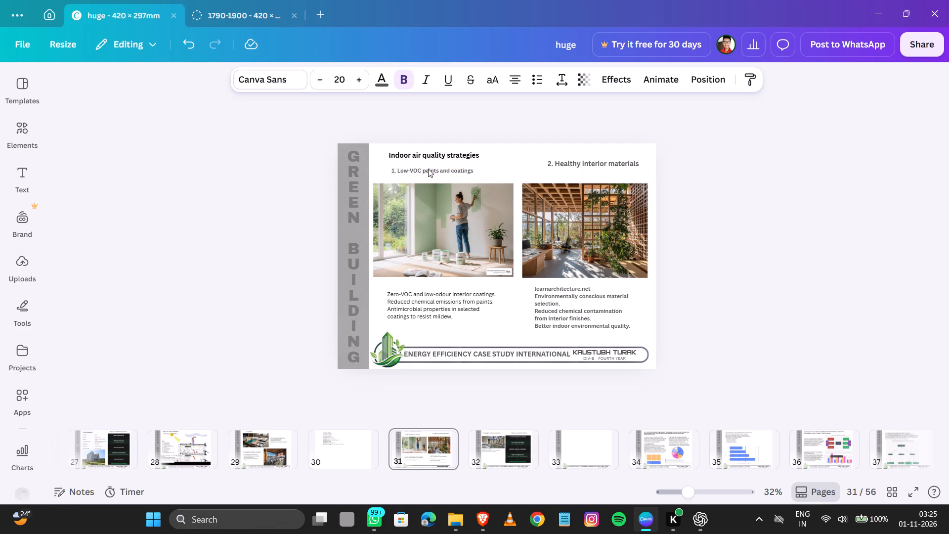
pyautogui.press('Left')
pyautogui.press('Left')
pyautogui.press('Left')
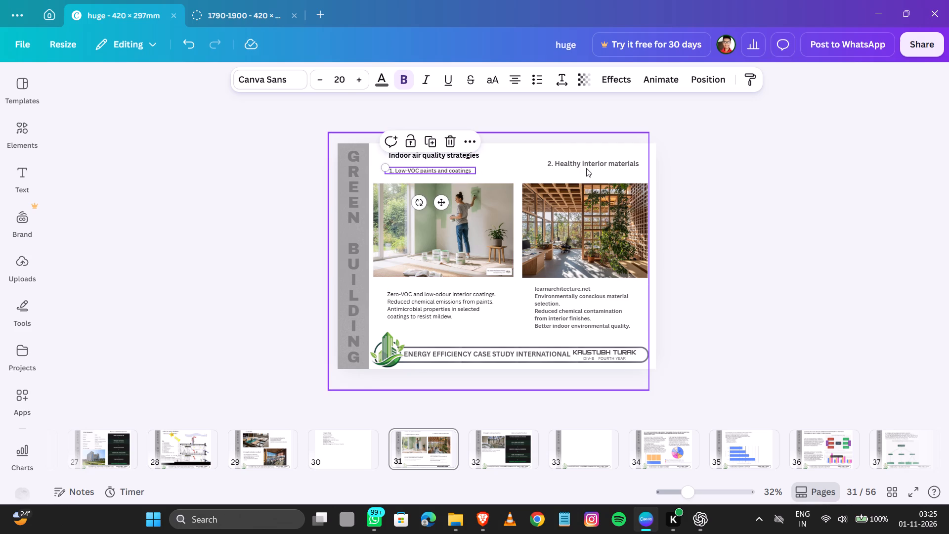
# Lower the "2. Healthy interior materials" heading until it sits just above the timber interior image.
pyautogui.click(586, 168)
pyautogui.click(586, 165)
pyautogui.press('Down')
pyautogui.press('Down')
pyautogui.press('Down')
pyautogui.press('Down')
pyautogui.press('Down')
pyautogui.press('Down')
pyautogui.press('Down')
pyautogui.press('Down')
pyautogui.press('Down')
pyautogui.press('Down')
pyautogui.press('Down')
pyautogui.press('Down')
pyautogui.press('Down')
pyautogui.press('Down')
pyautogui.press('Down')
pyautogui.press('Down')
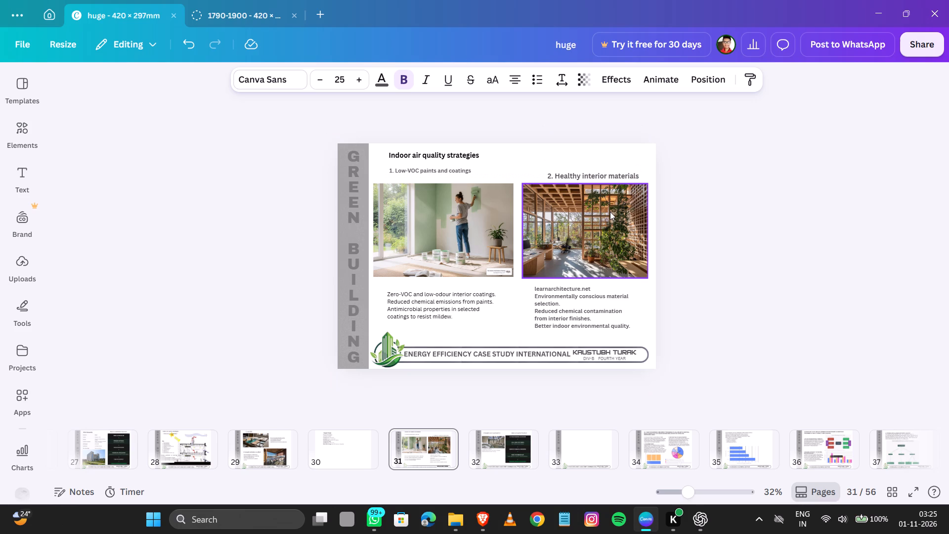
pyautogui.press('Up')
pyautogui.press('Up')
pyautogui.press('Up')
pyautogui.press('Up')
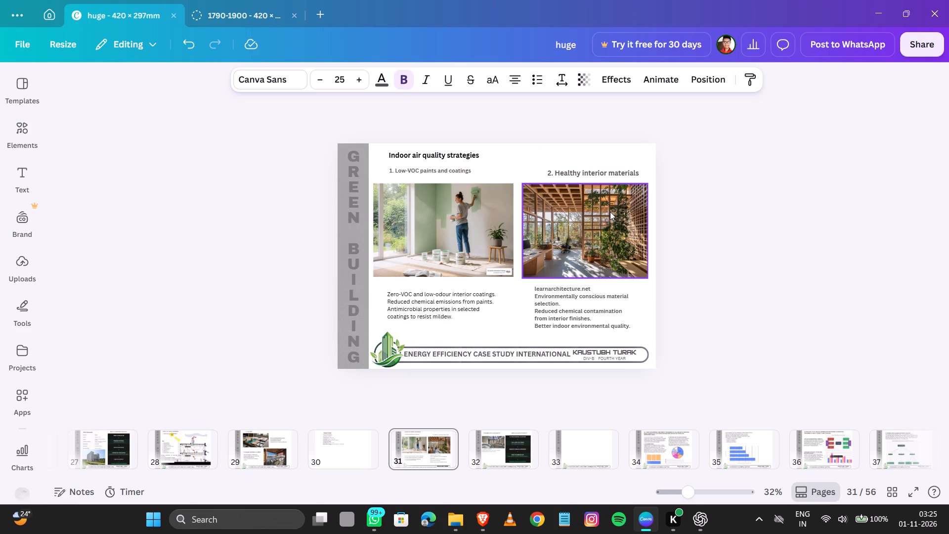
pyautogui.press('Up')
pyautogui.press('Down')
pyautogui.press('Down')
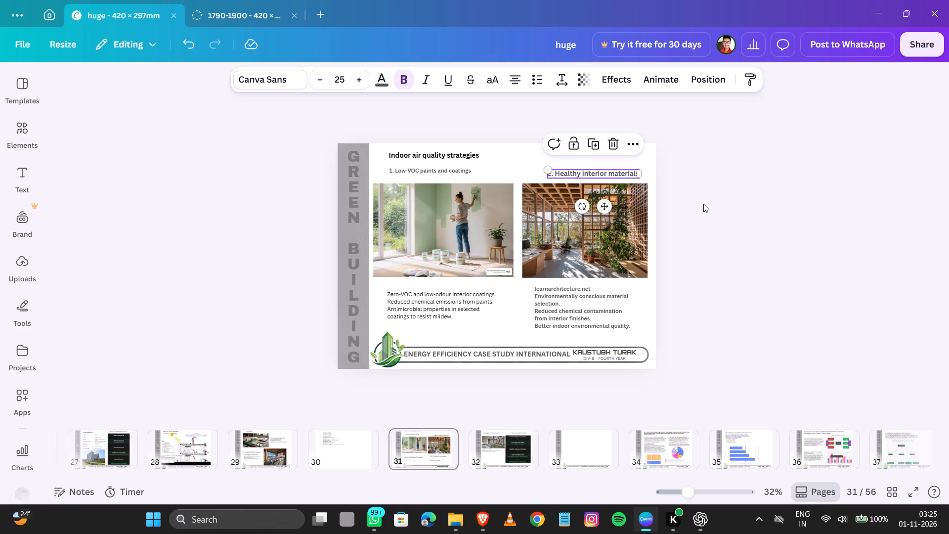
pyautogui.click(703, 204)
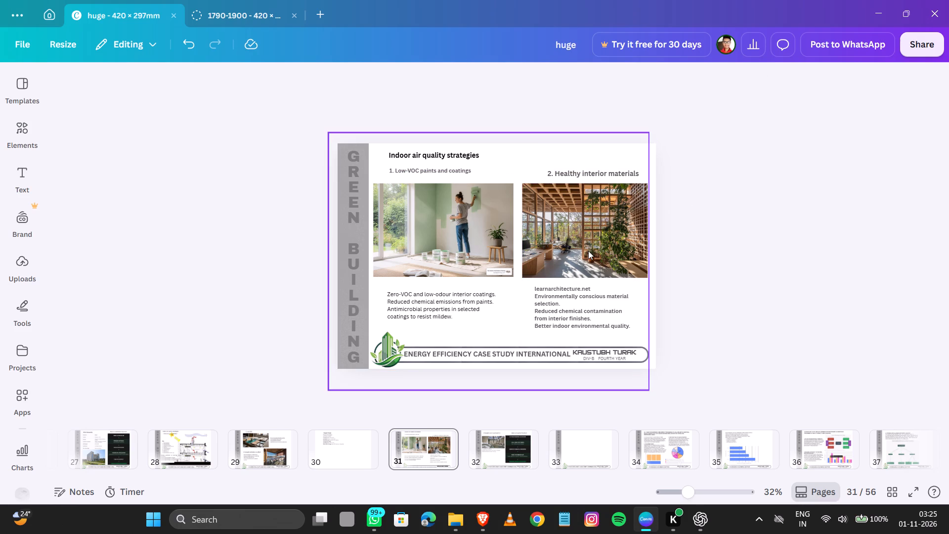
# Nudge the timber interior image slightly down beneath its heading.
pyautogui.click(588, 251)
pyautogui.press('Down')
pyautogui.press('Down')
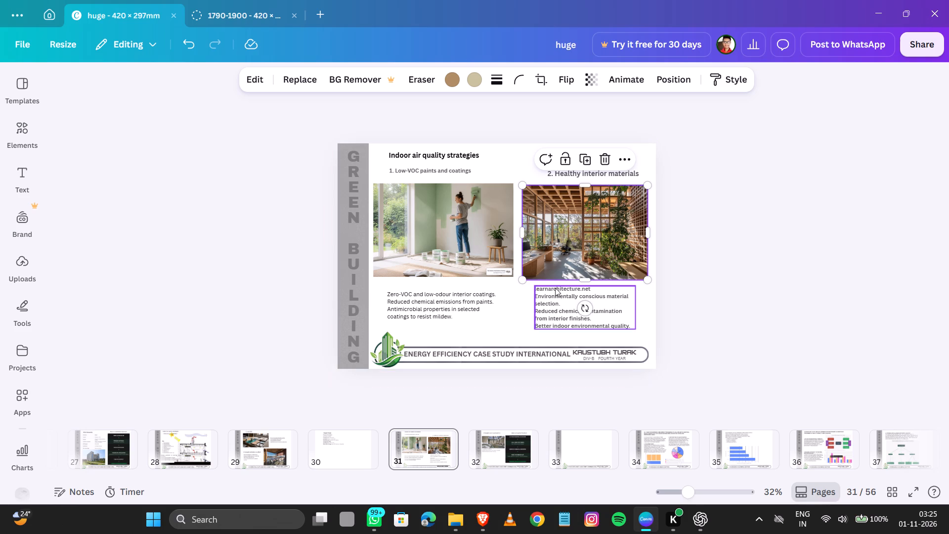
pyautogui.press('Up')
pyautogui.click(717, 282)
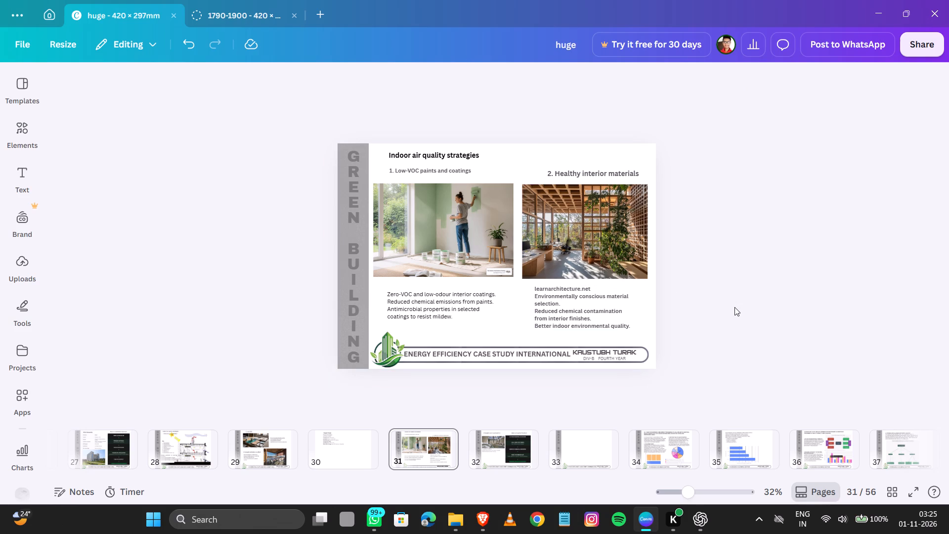
# Paste the copied Hearst Tower exterior image on page 30 and size it to fill the page's upper right beside the project information.
pyautogui.press('Left')
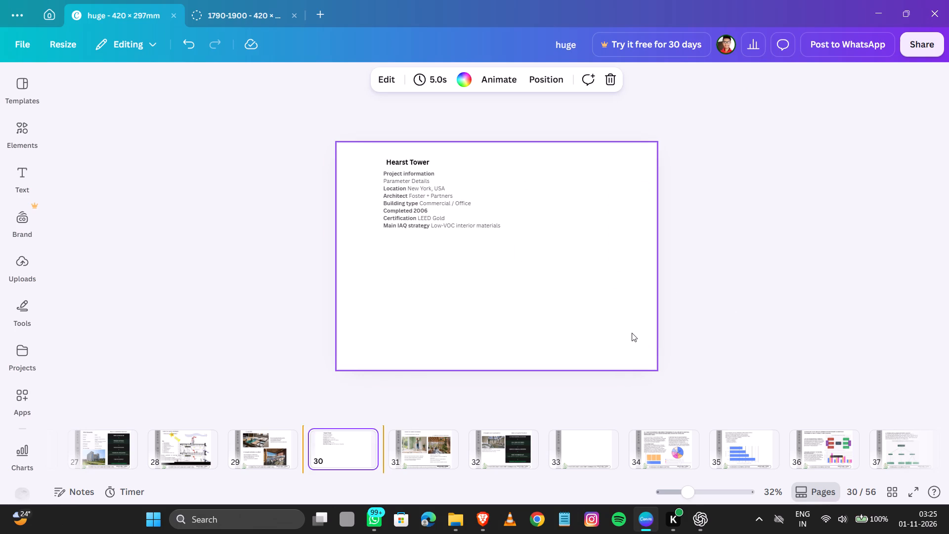
pyautogui.press('Right')
pyautogui.press('Left')
pyautogui.press('Right')
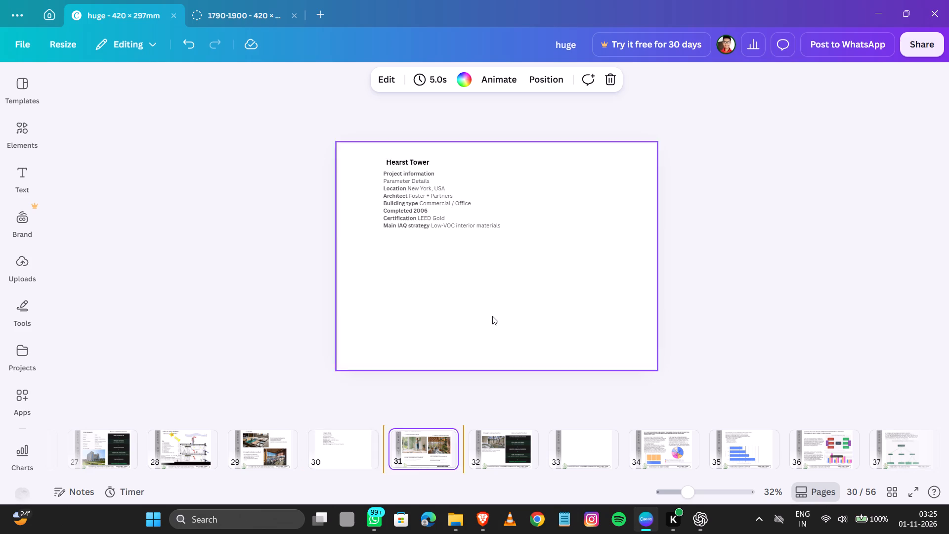
pyautogui.press('Left')
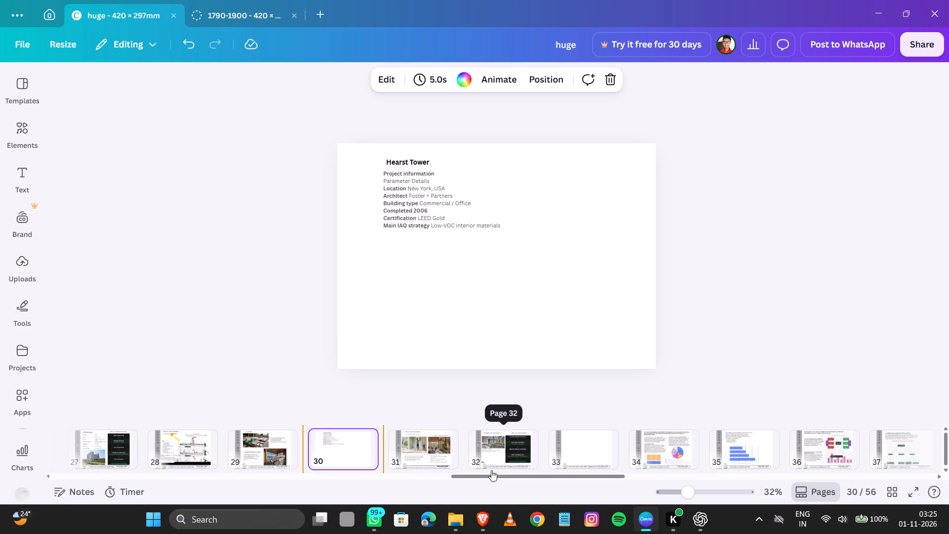
pyautogui.hotkey('ctrl', 'v')
pyautogui.moveTo(540, 279); pyautogui.dragTo(625, 239)
pyautogui.moveTo(521, 280); pyautogui.dragTo(521, 297)
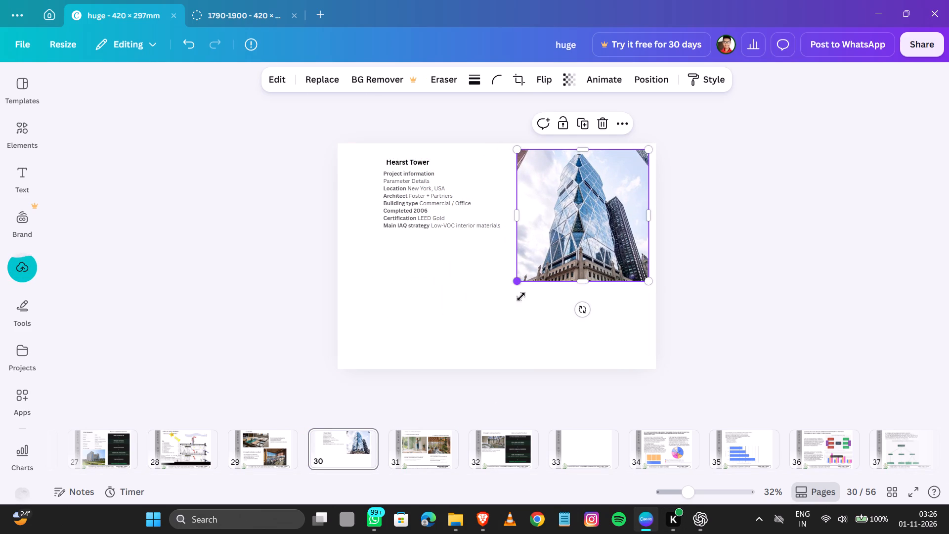
pyautogui.moveTo(521, 297); pyautogui.dragTo(550, 321)
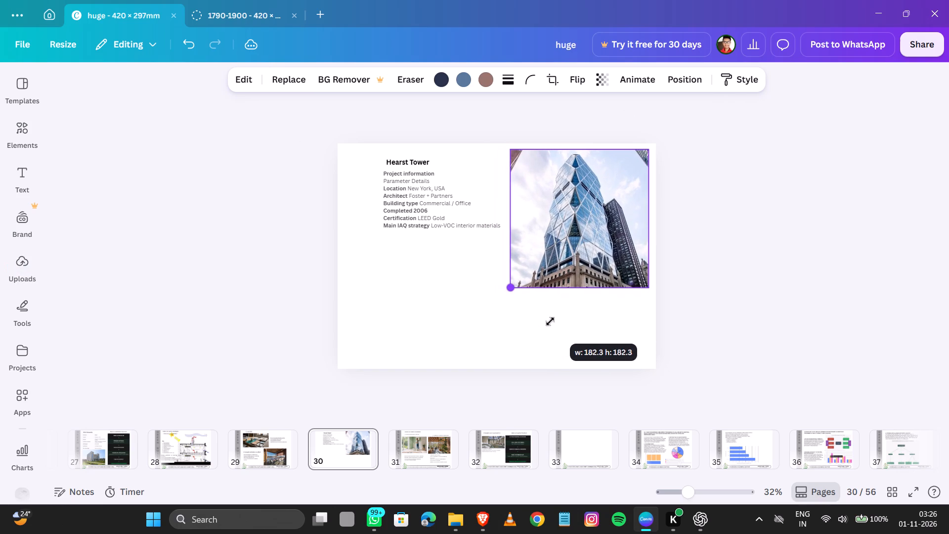
pyautogui.moveTo(550, 321); pyautogui.dragTo(549, 324)
pyautogui.click(769, 306)
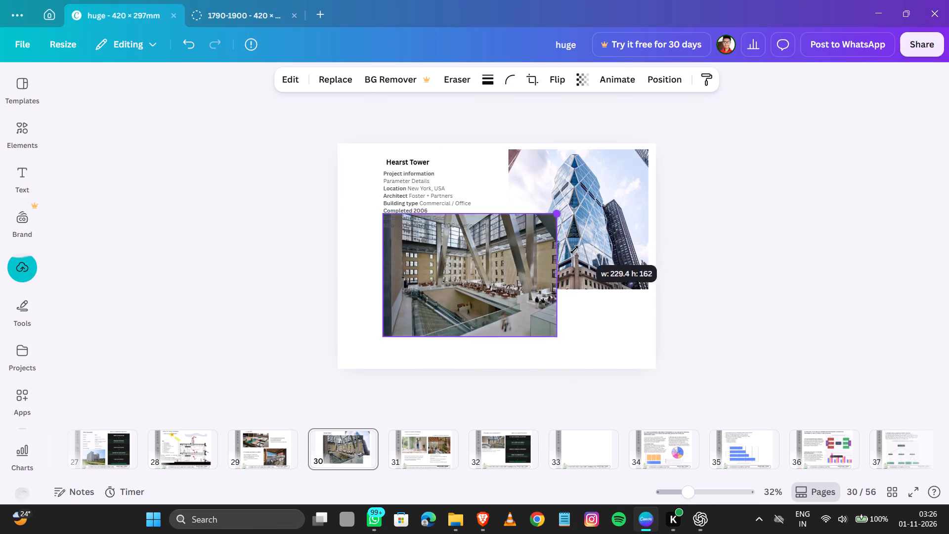
pyautogui.moveTo(574, 250); pyautogui.dragTo(561, 274)
pyautogui.moveTo(494, 287); pyautogui.dragTo(461, 309)
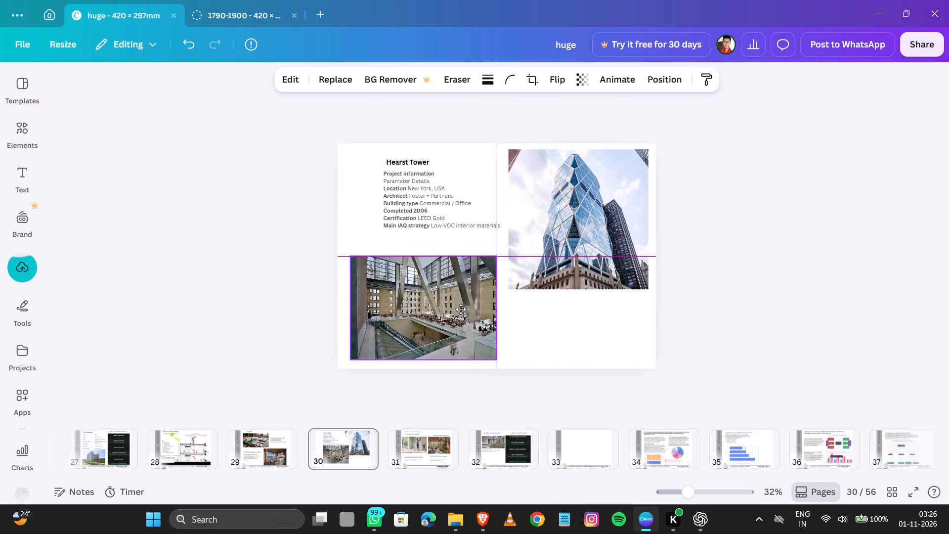
pyautogui.moveTo(461, 309); pyautogui.dragTo(456, 311)
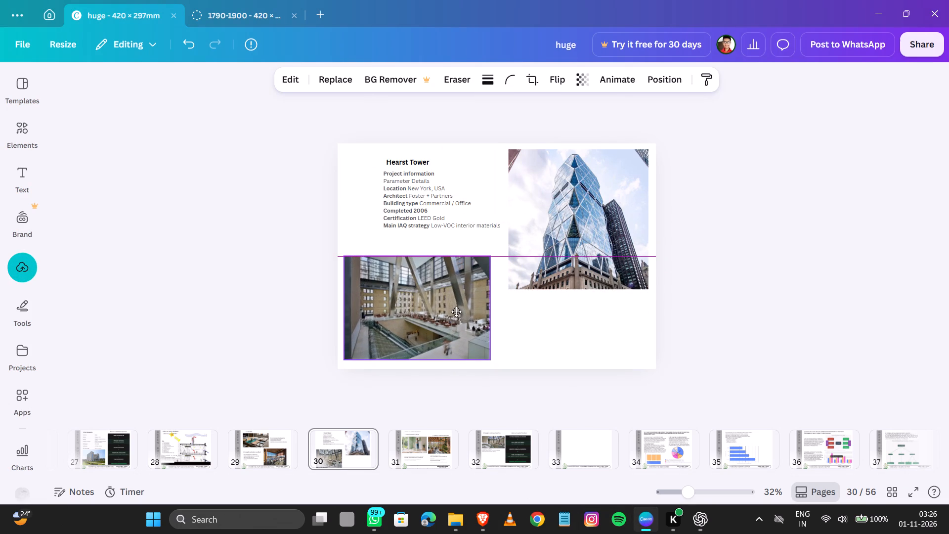
pyautogui.moveTo(456, 311); pyautogui.dragTo(466, 311)
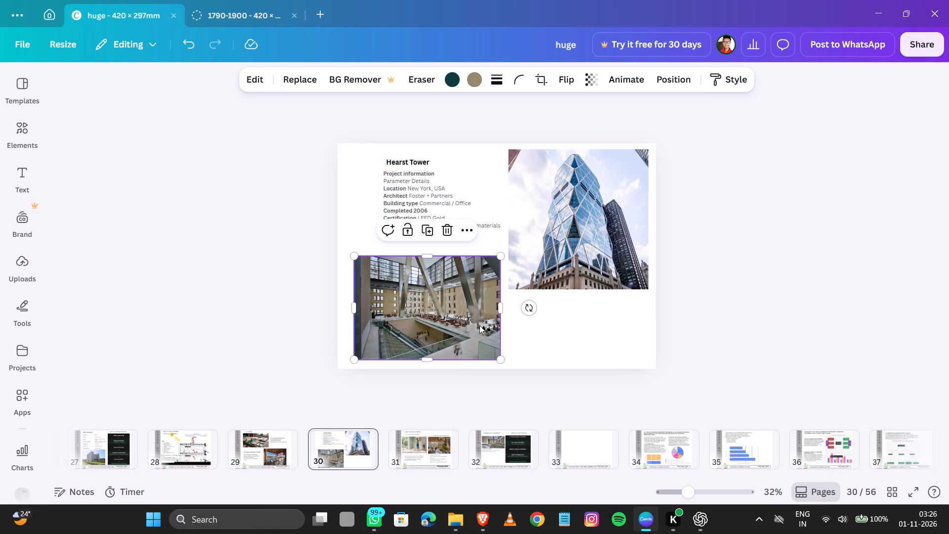
# Move the Hearst Tower heading, project information and both images together from page 30 onto the empty Green Building template page 33.
pyautogui.click(547, 231)
pyautogui.keyDown('ctrl'); pyautogui.click(448, 218); pyautogui.keyUp('ctrl')
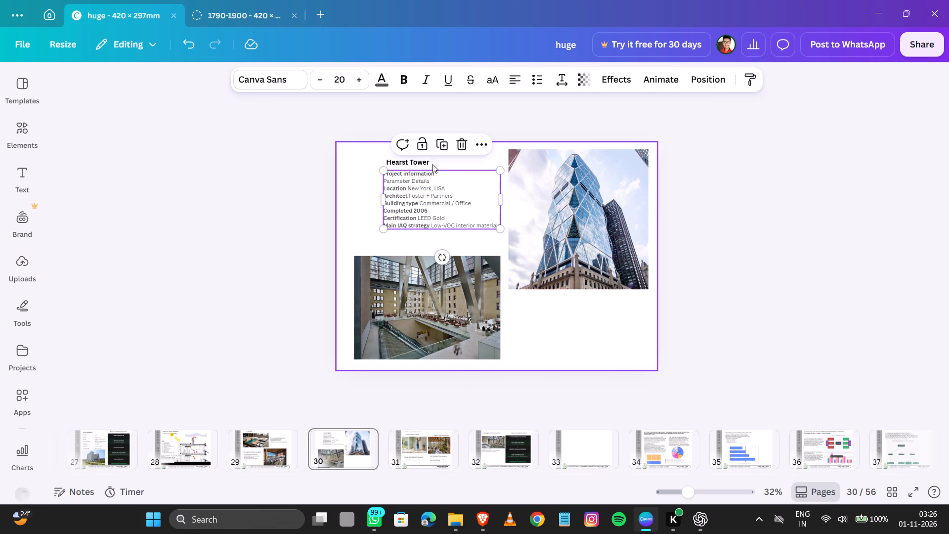
pyautogui.keyDown('ctrl'); pyautogui.click(424, 163); pyautogui.keyUp('ctrl')
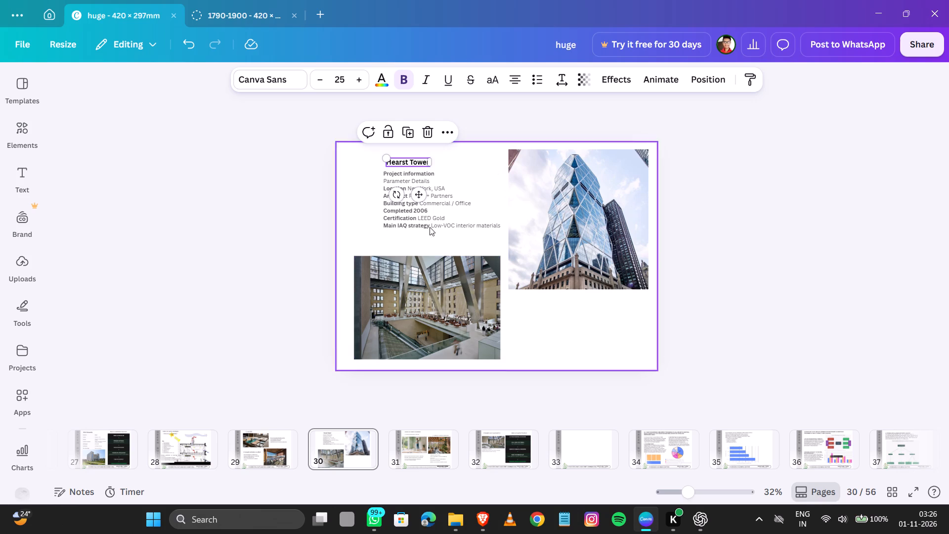
pyautogui.keyDown('shift'); pyautogui.click(431, 208); pyautogui.keyUp('shift')
pyautogui.keyDown('shift'); pyautogui.click(557, 232); pyautogui.keyUp('shift')
pyautogui.keyDown('shift'); pyautogui.click(466, 322); pyautogui.keyUp('shift')
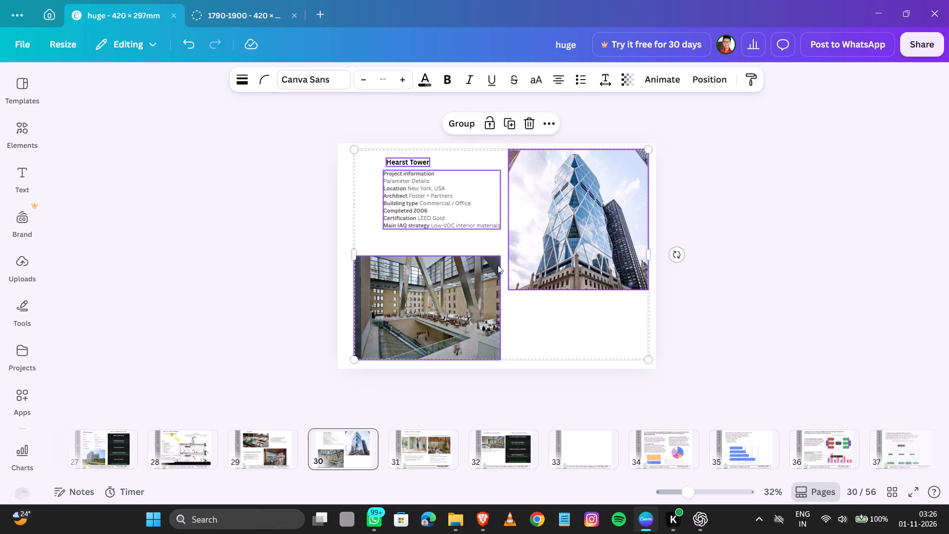
pyautogui.moveTo(498, 265); pyautogui.dragTo(578, 434)
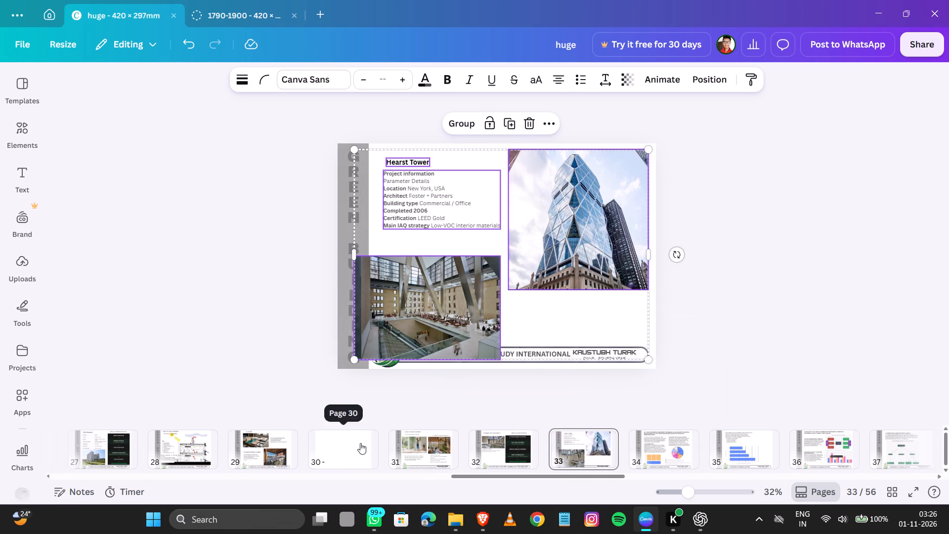
# Delete the now blank page 30.
pyautogui.click(360, 443)
pyautogui.click(370, 440)
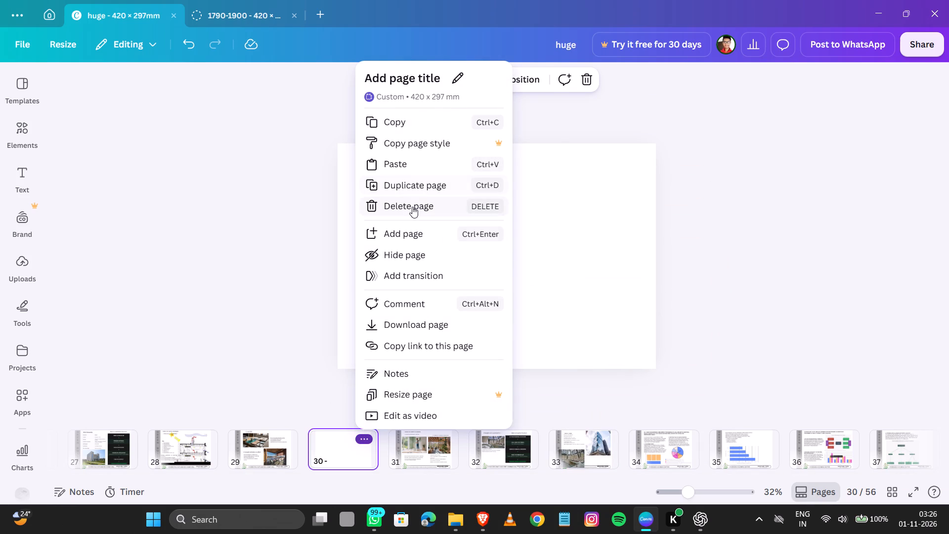
pyautogui.click(412, 208)
# Move the Hearst Tower project information page ahead of the indoor air quality strategies page, making it page 30.
pyautogui.moveTo(501, 444); pyautogui.dragTo(339, 439)
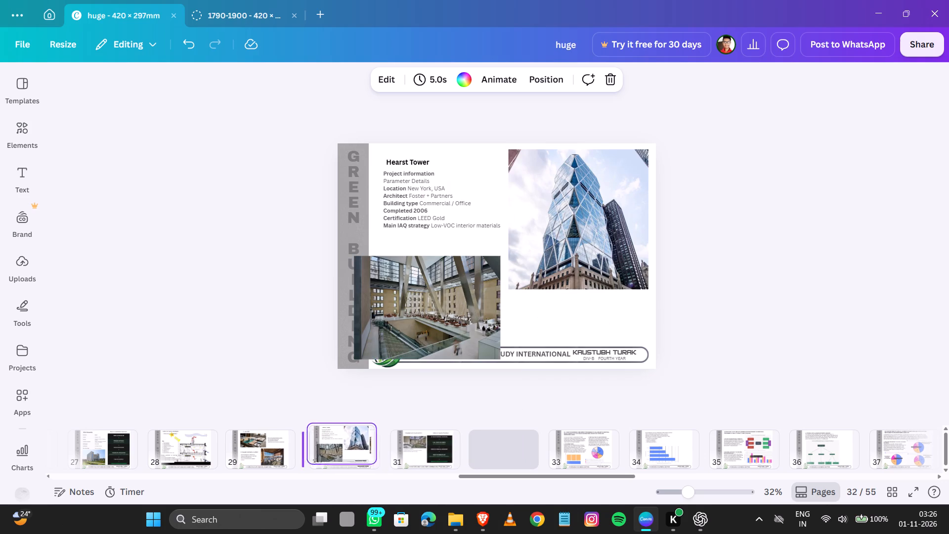
pyautogui.moveTo(339, 439); pyautogui.dragTo(324, 439)
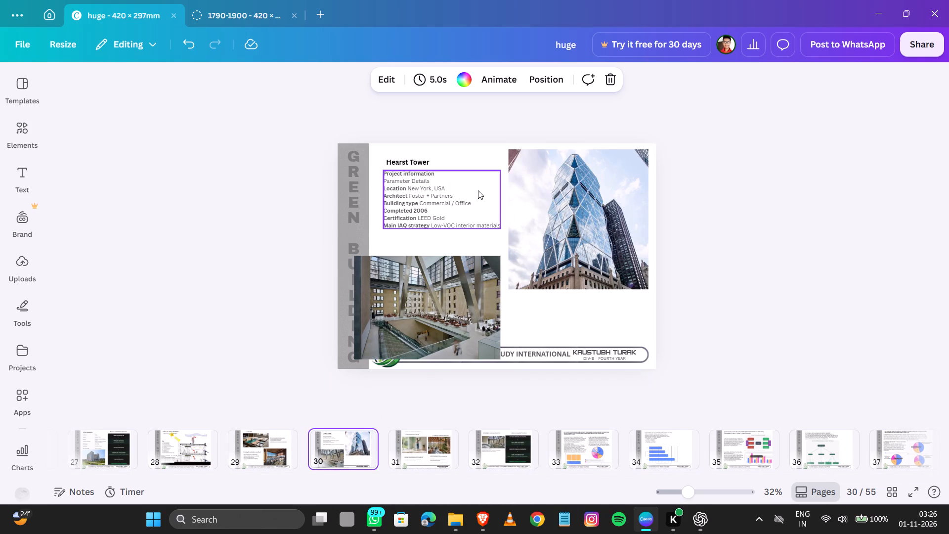
# Shrink the atrium image on page 30 so it clears the grey Green Building sidebar and the footer bar.
pyautogui.click(429, 301)
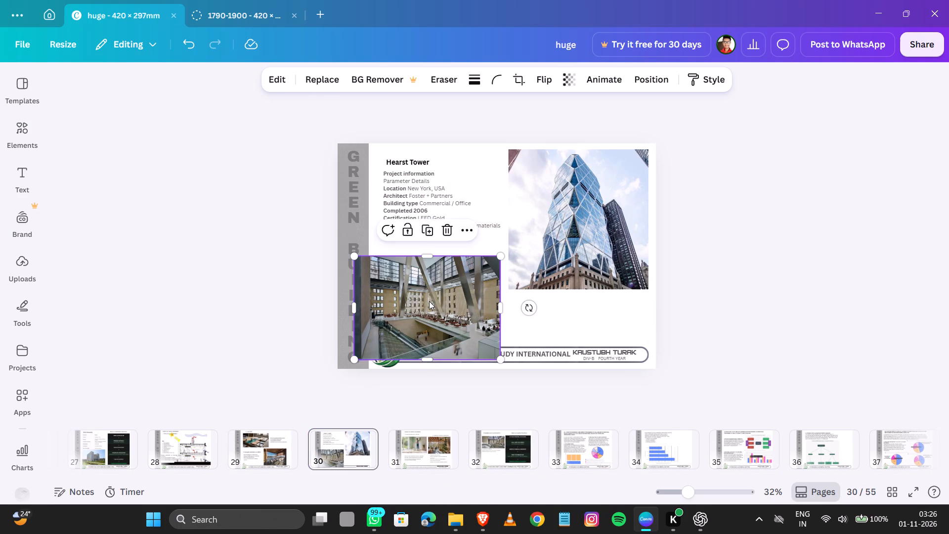
pyautogui.moveTo(354, 357); pyautogui.dragTo(387, 354)
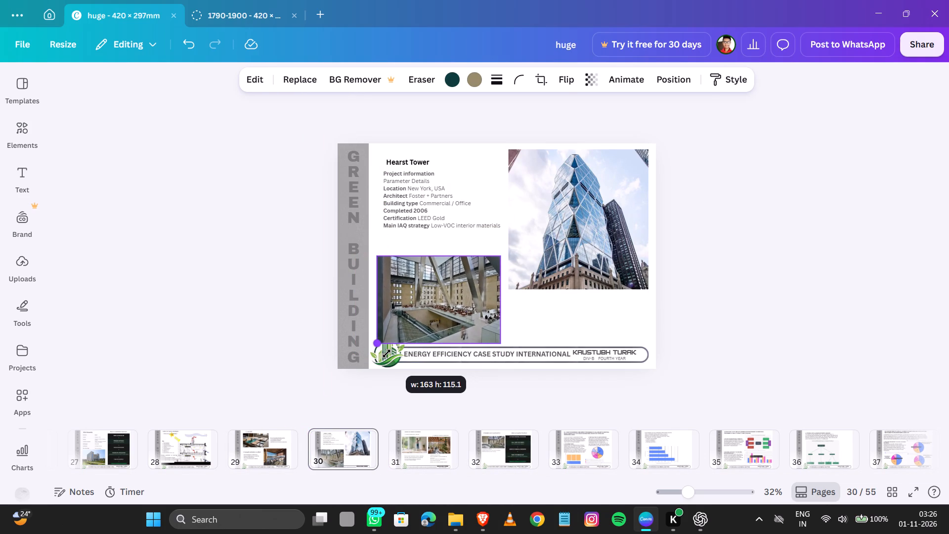
pyautogui.moveTo(387, 354); pyautogui.dragTo(385, 356)
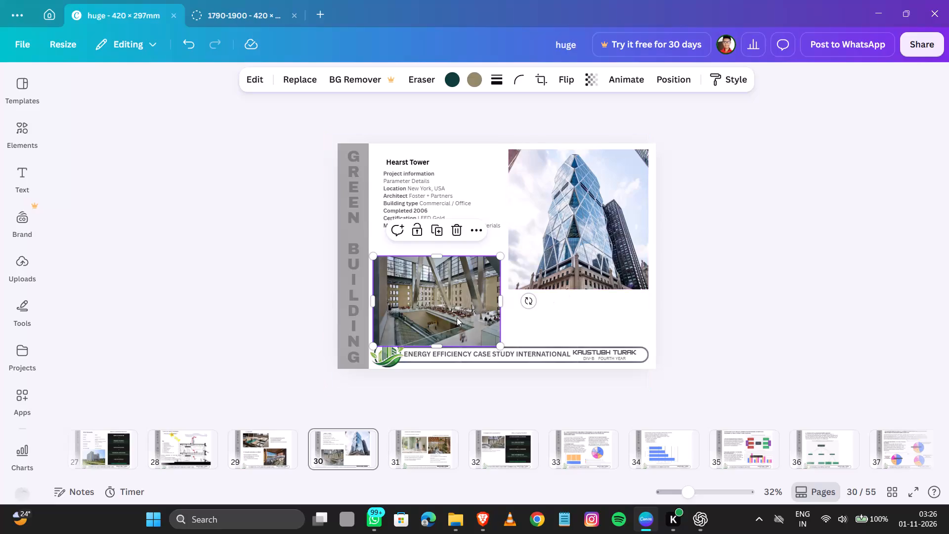
# Nudge the atrium image right until it meets the tower image, and up to sit above the footer bar.
pyautogui.click(457, 317)
pyautogui.click(447, 305)
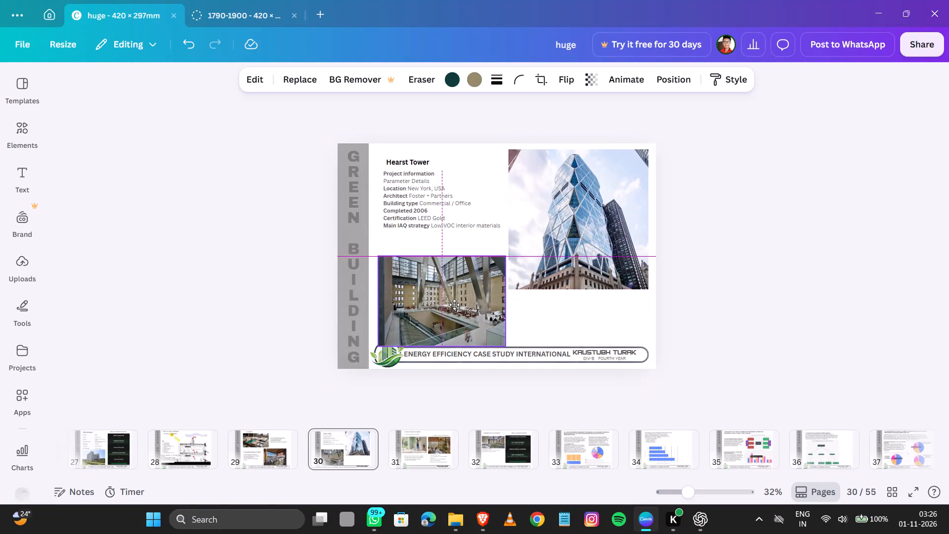
pyautogui.press('Right')
pyautogui.press('Right')
pyautogui.press('Right')
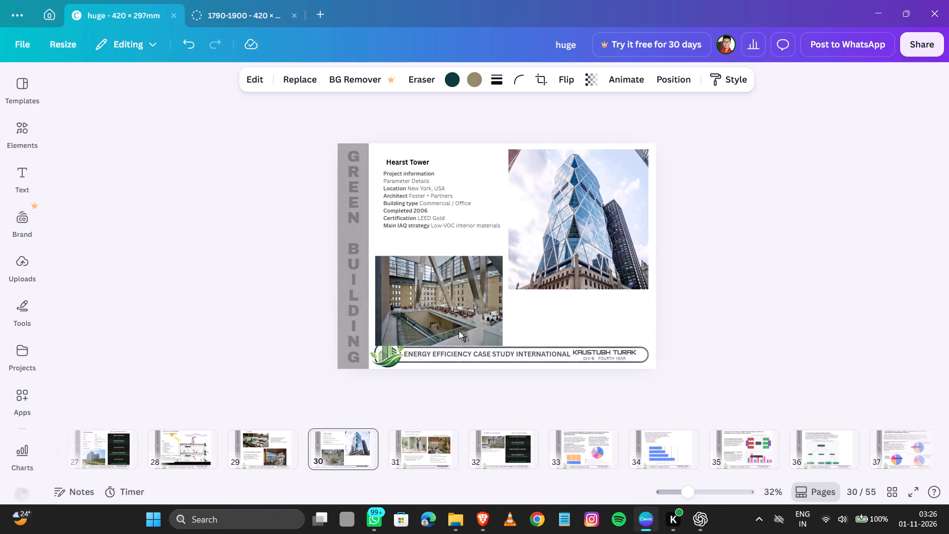
pyautogui.press('Right')
pyautogui.press('Right')
pyautogui.press('Right')
pyautogui.press('Right')
pyautogui.press('Right')
pyautogui.press('Right')
pyautogui.press('Right')
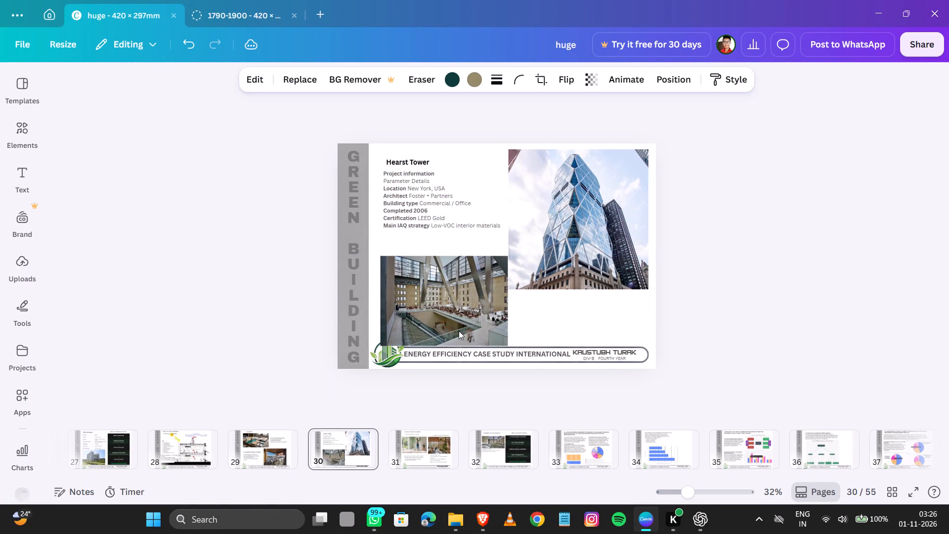
pyautogui.press('Right')
pyautogui.press('Up')
pyautogui.press('Up')
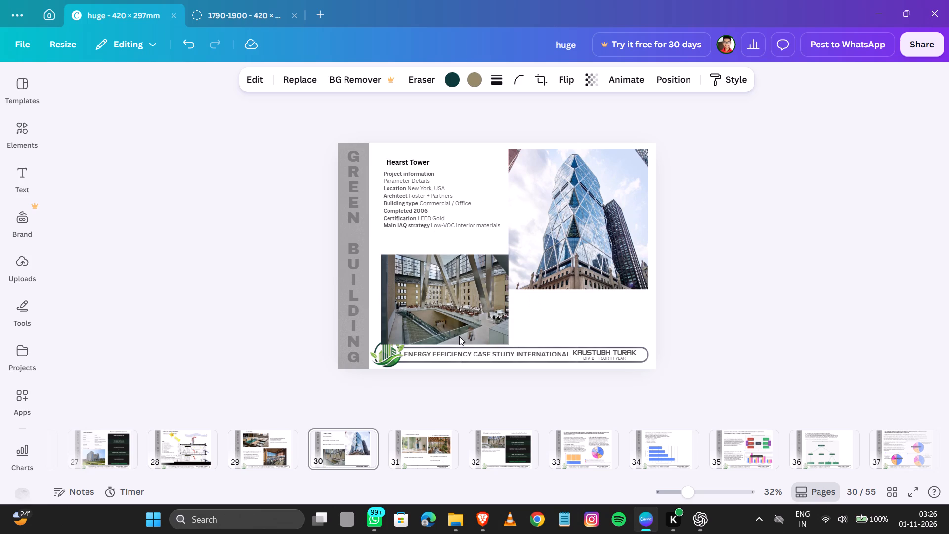
pyautogui.press('Up')
pyautogui.press('Up')
pyautogui.press('Up')
pyautogui.press('Up')
pyautogui.press('Up')
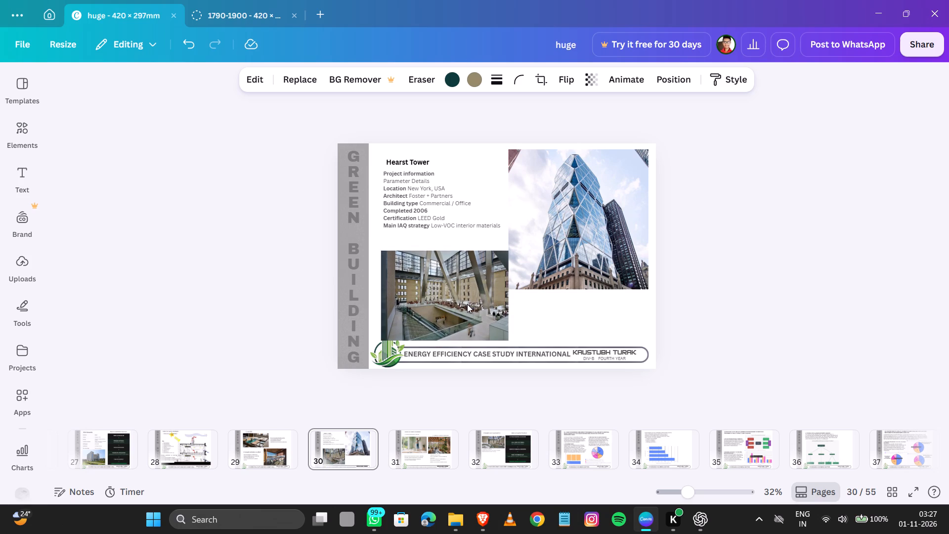
# Send the atrium image behind the Green Building template group in the layer order so the footer logo overlaps it.
pyautogui.hotkey('alt', '1')
pyautogui.moveTo(176, 302); pyautogui.dragTo(179, 319)
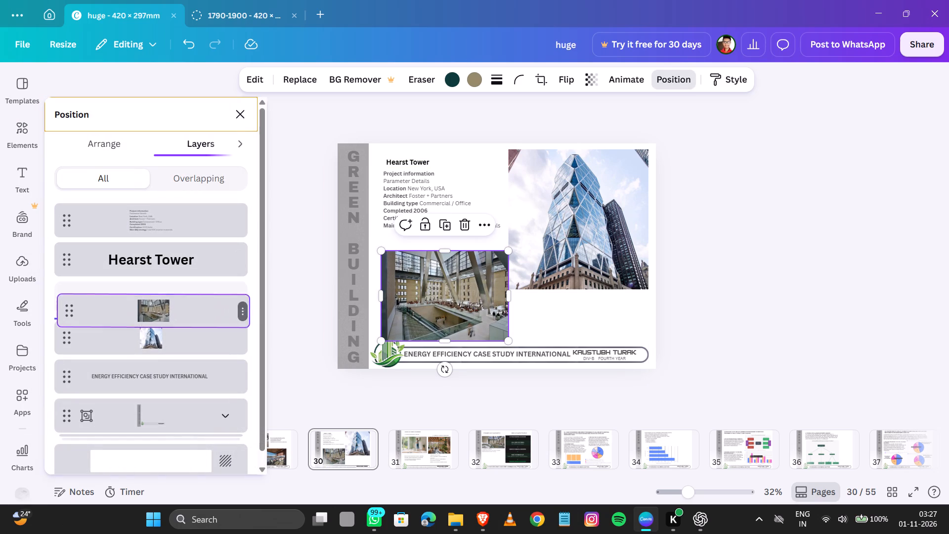
pyautogui.moveTo(179, 319); pyautogui.dragTo(190, 426)
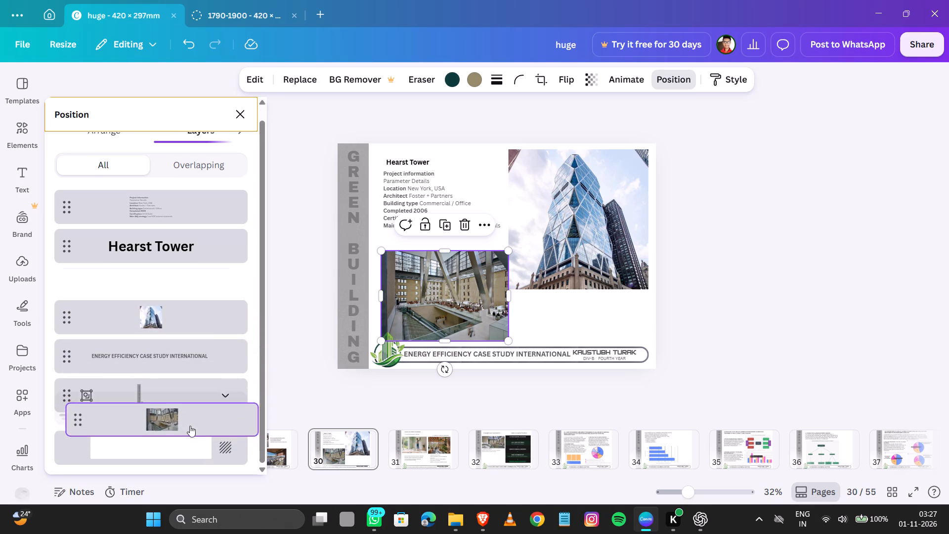
pyautogui.click(859, 294)
pyautogui.click(786, 317)
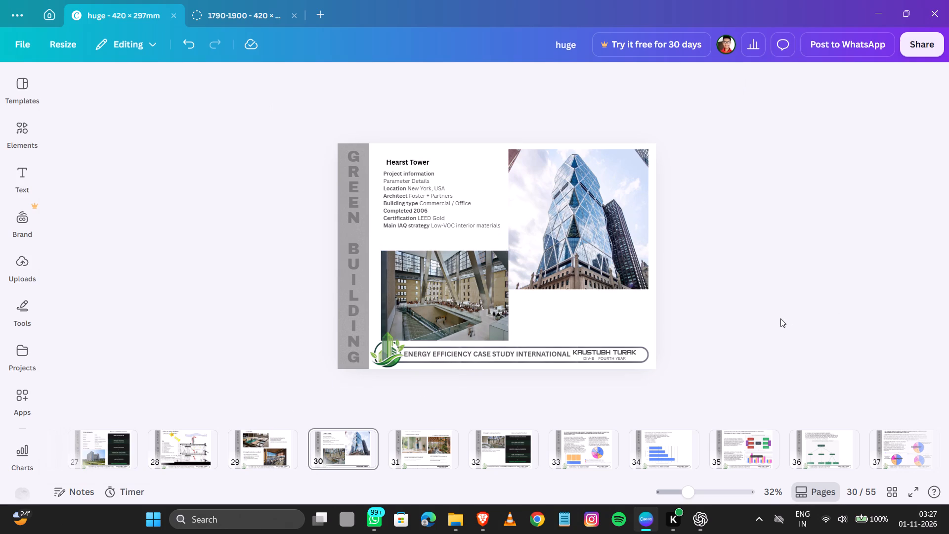
# Change the footer title on page 30 to "INDOOR AIRQUALITY CASE STUDY INTERNATIONAL".
pyautogui.press('Right')
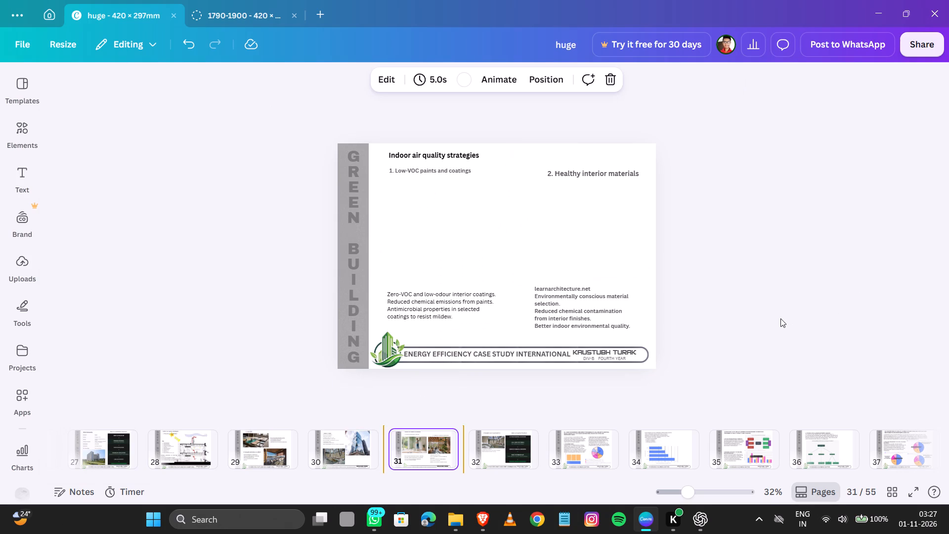
pyautogui.press('Left')
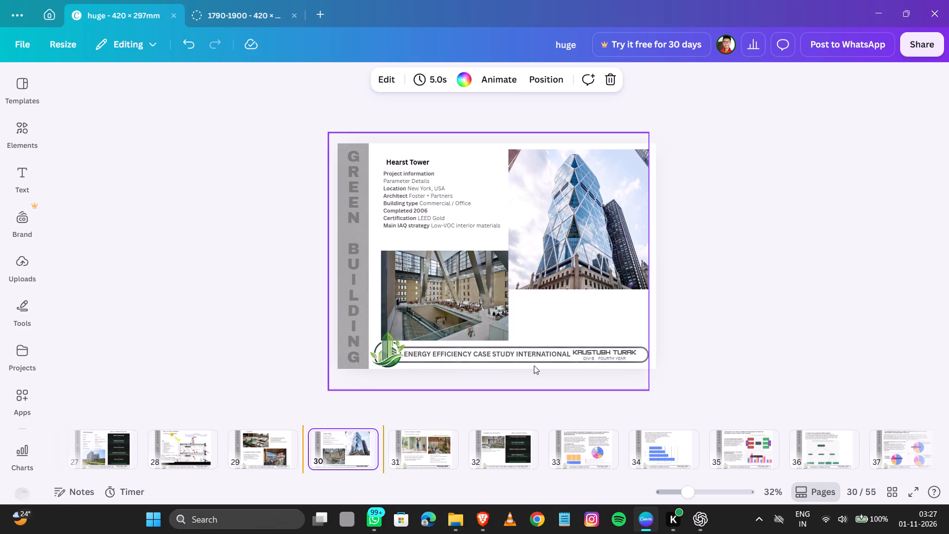
pyautogui.click(427, 351)
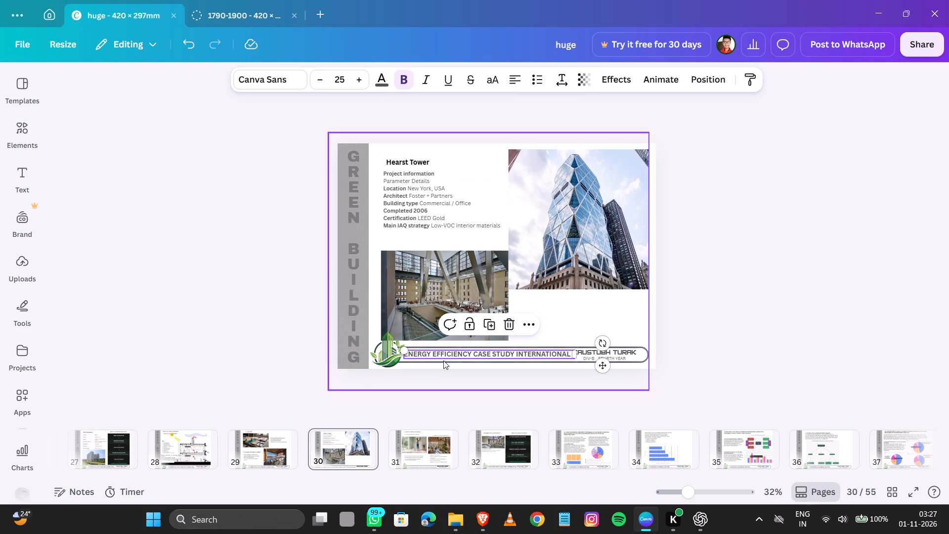
pyautogui.click(440, 352)
pyautogui.click(471, 356)
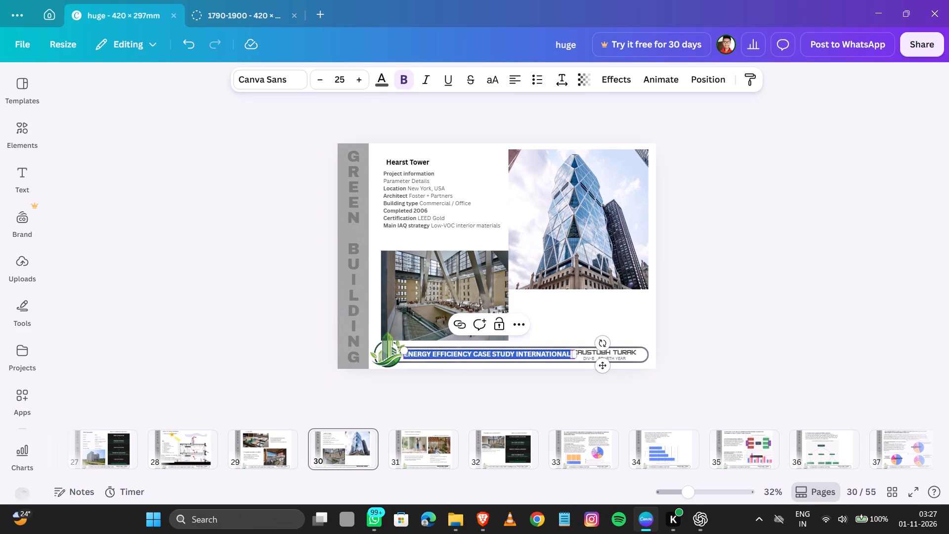
pyautogui.press('BackSpace')
pyautogui.press('BackSpace')
pyautogui.press('BackSpace')
pyautogui.press('BackSpace')
pyautogui.press('BackSpace')
pyautogui.press('BackSpace')
pyautogui.press('BackSpace')
pyautogui.press('BackSpace')
pyautogui.press('BackSpace')
pyautogui.press('BackSpace')
pyautogui.press('BackSpace')
pyautogui.press('BackSpace')
pyautogui.press('BackSpace')
pyautogui.press('BackSpace')
pyautogui.press('BackSpace')
pyautogui.press('BackSpace')
pyautogui.press('BackSpace')
pyautogui.press('BackSpace')
pyautogui.press('BackSpace')
pyautogui.press('BackSpace')
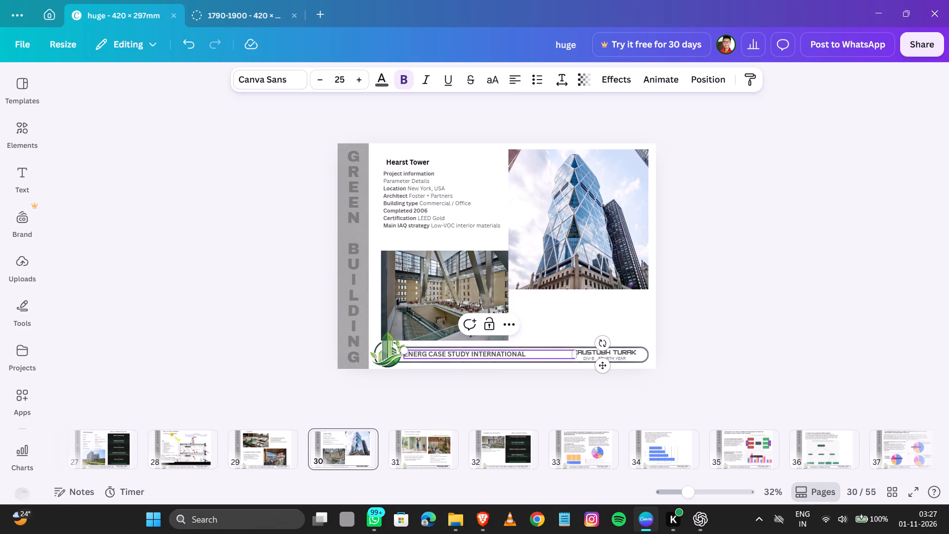
pyautogui.write('INDOOR AI')
pyautogui.press('r')
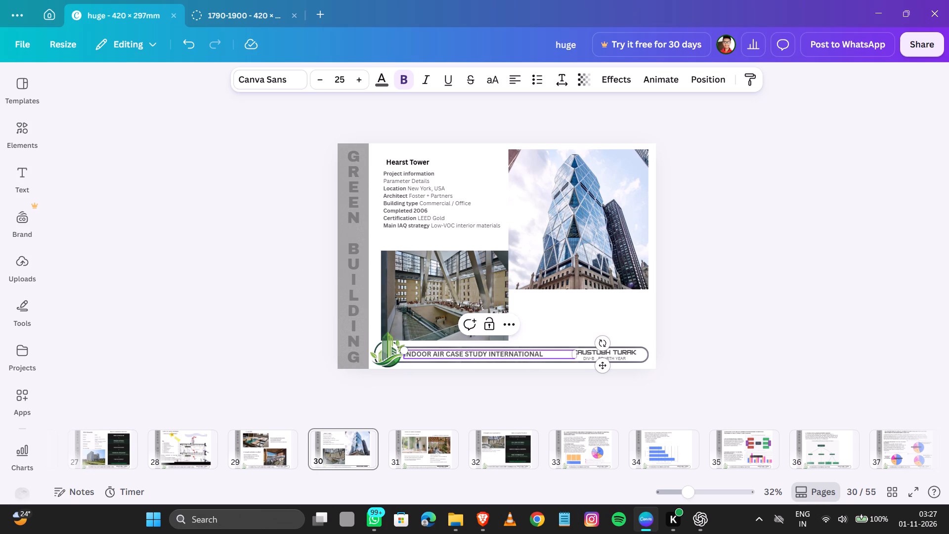
pyautogui.write('QUALITY')
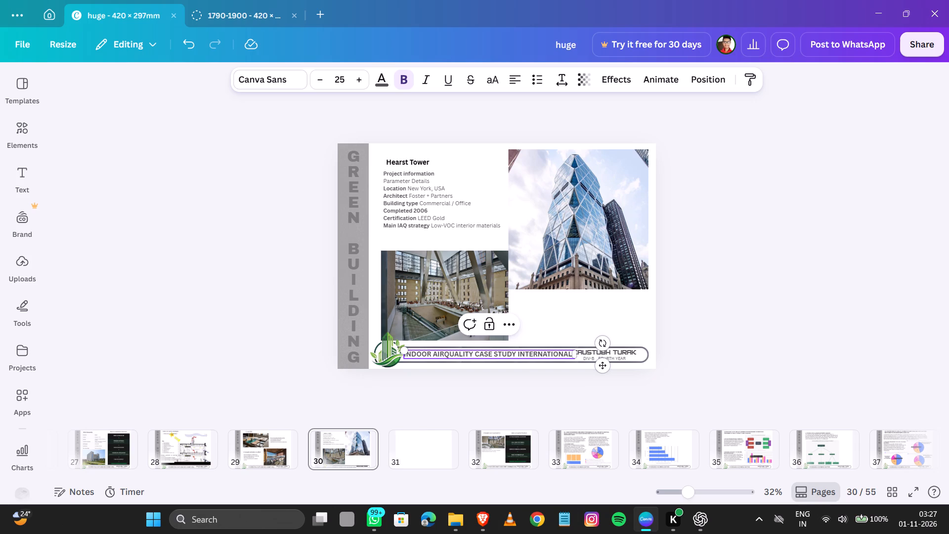
pyautogui.click(774, 312)
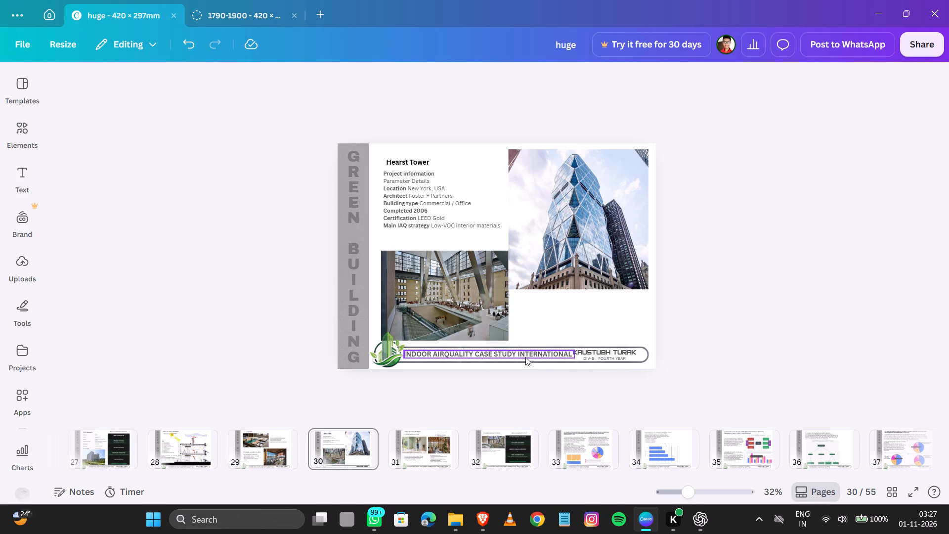
# Replace page 31's footer title with a copy of page 30's "INDOOR AIRQUALITY CASE STUDY INTERNATIONAL" title.
pyautogui.click(525, 356)
pyautogui.hotkey('ctrl', 'c')
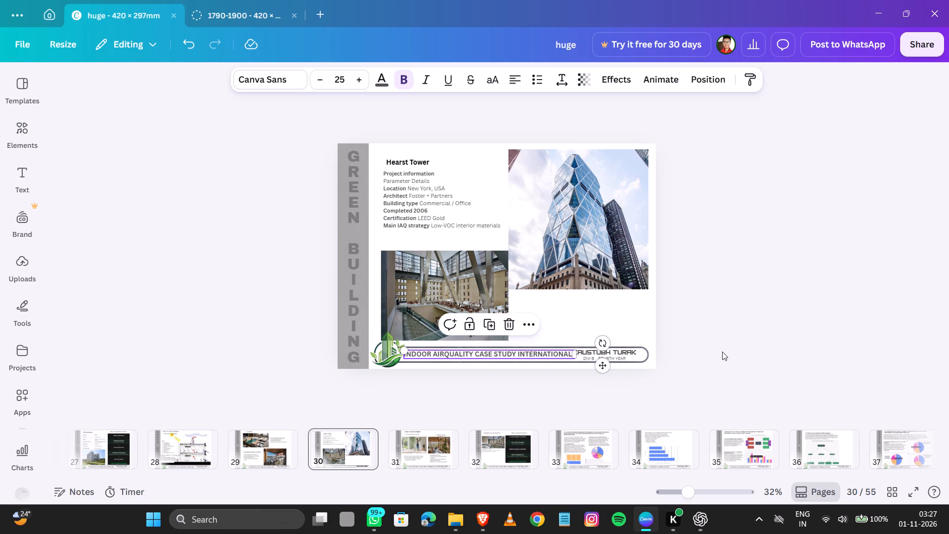
pyautogui.click(722, 352)
pyautogui.click(445, 448)
pyautogui.click(465, 355)
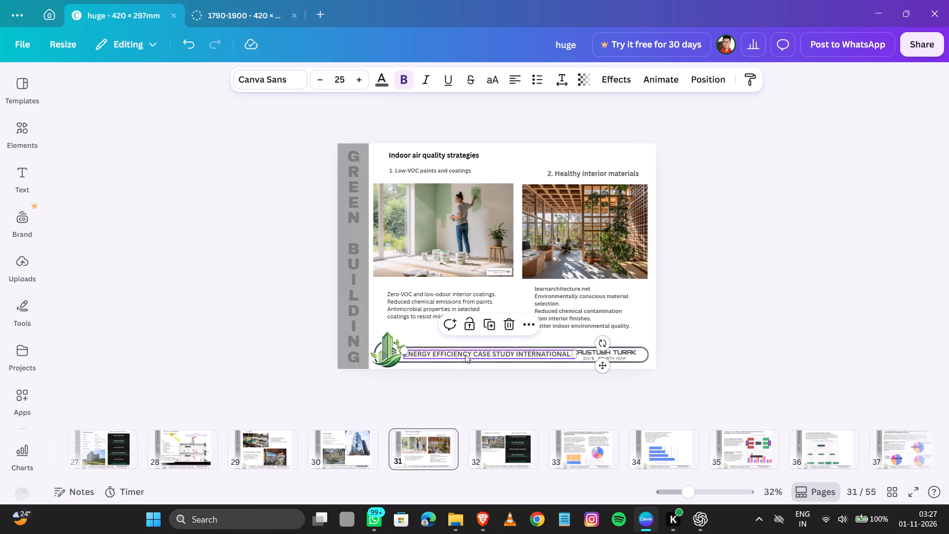
pyautogui.press('Delete')
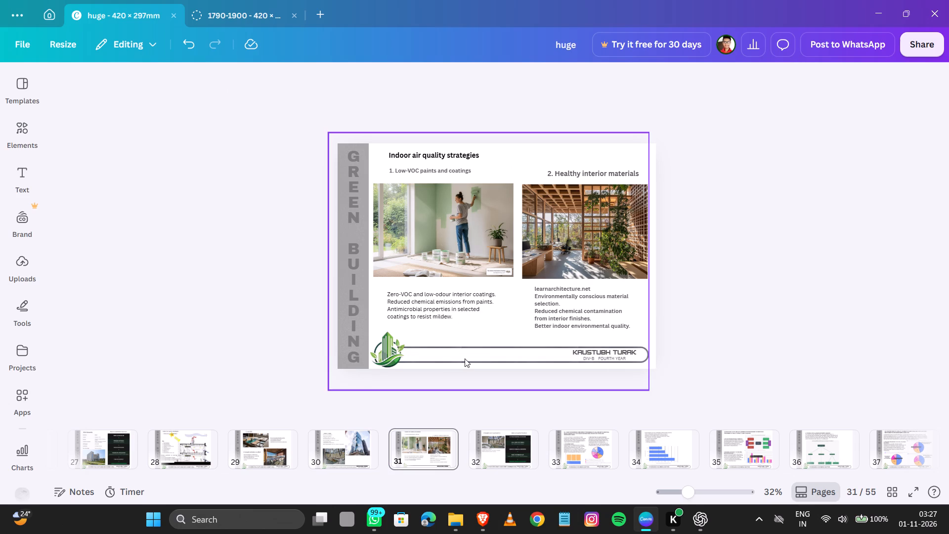
pyautogui.hotkey('ctrl', 'v')
# Replace page 32's footer title with the copied "INDOOR AIRQUALITY CASE STUDY INTERNATIONAL" title.
pyautogui.click(494, 452)
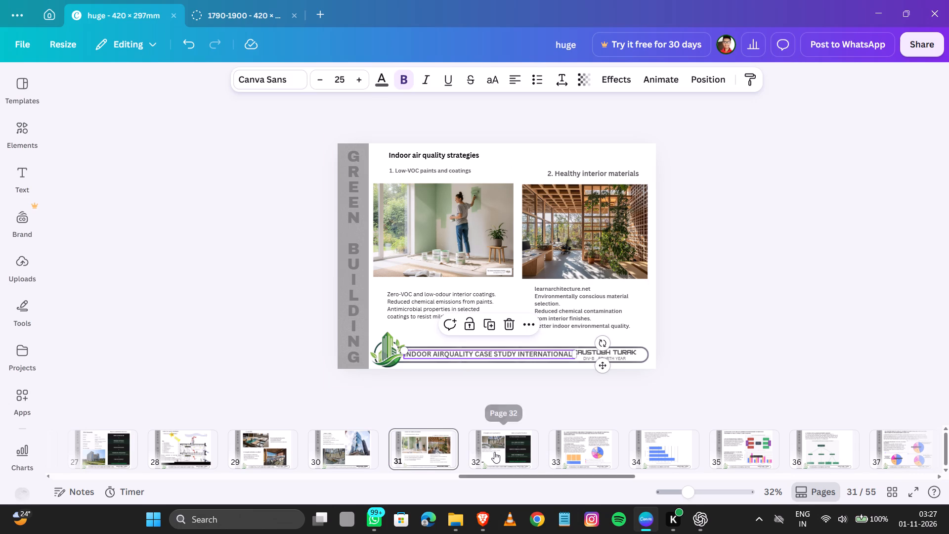
pyautogui.click(493, 356)
pyautogui.press('Delete')
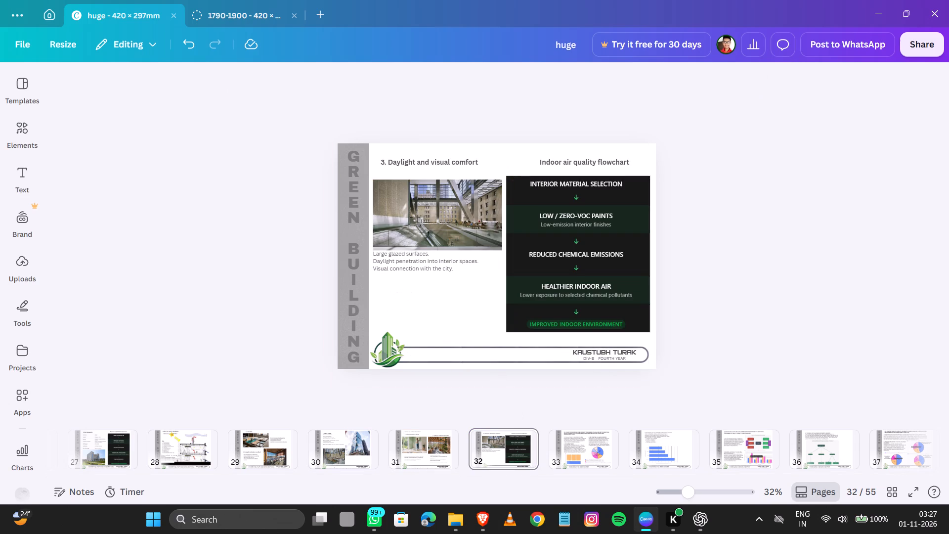
pyautogui.hotkey('ctrl', 'v')
pyautogui.click(735, 312)
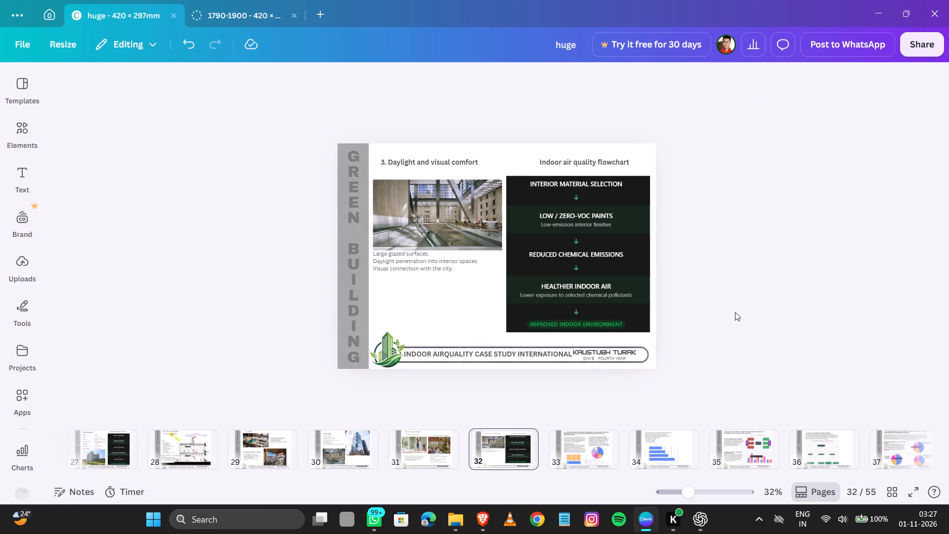
# Page back and forth through the case study sheets before and after page 30 to review their content and footers.
pyautogui.press('Right')
pyautogui.press('Left')
pyautogui.press('Left')
pyautogui.press('Left')
pyautogui.press('Left')
pyautogui.press('Left')
pyautogui.press('Left')
pyautogui.press('Left')
pyautogui.press('Left')
pyautogui.press('Left')
pyautogui.press('Left')
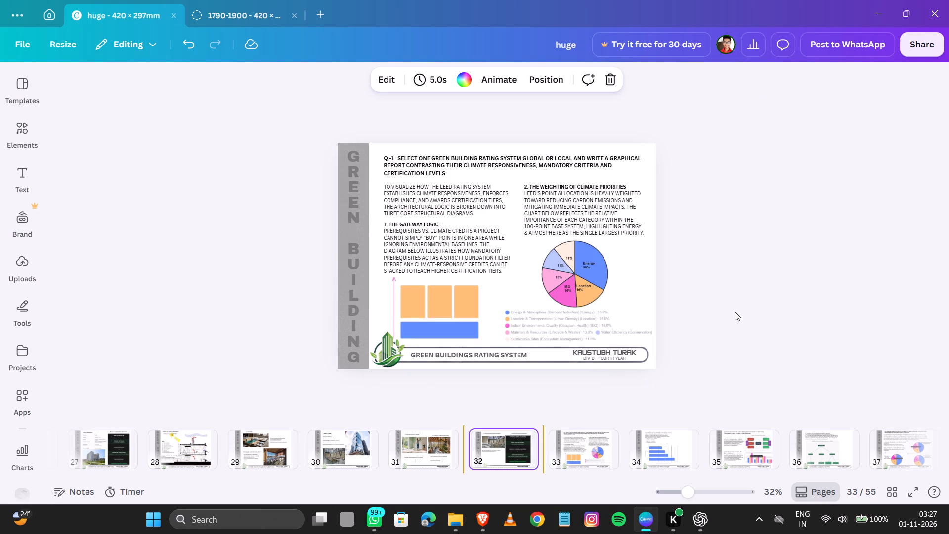
pyautogui.press('Right')
pyautogui.press('Right')
pyautogui.press('Right')
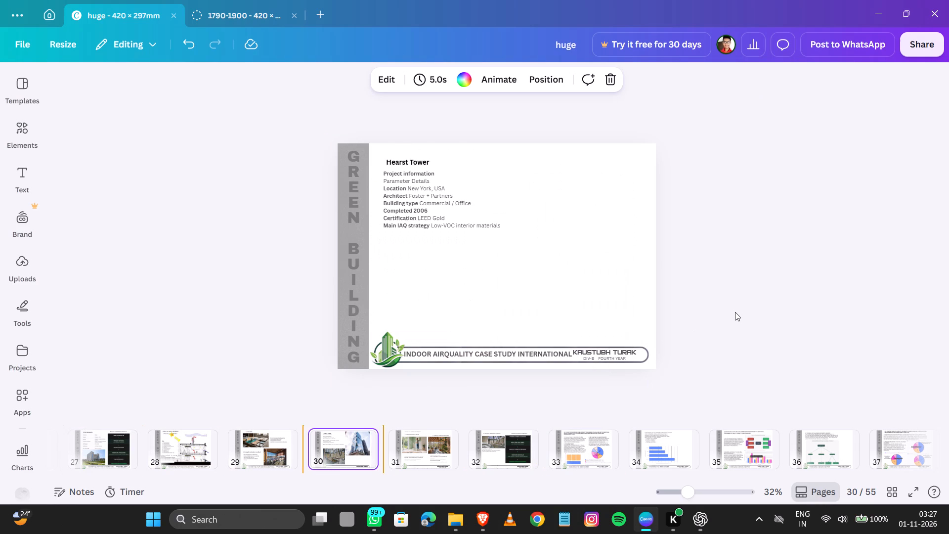
pyautogui.press('Left')
pyautogui.press('Left')
pyautogui.press('Left')
pyautogui.press('Left')
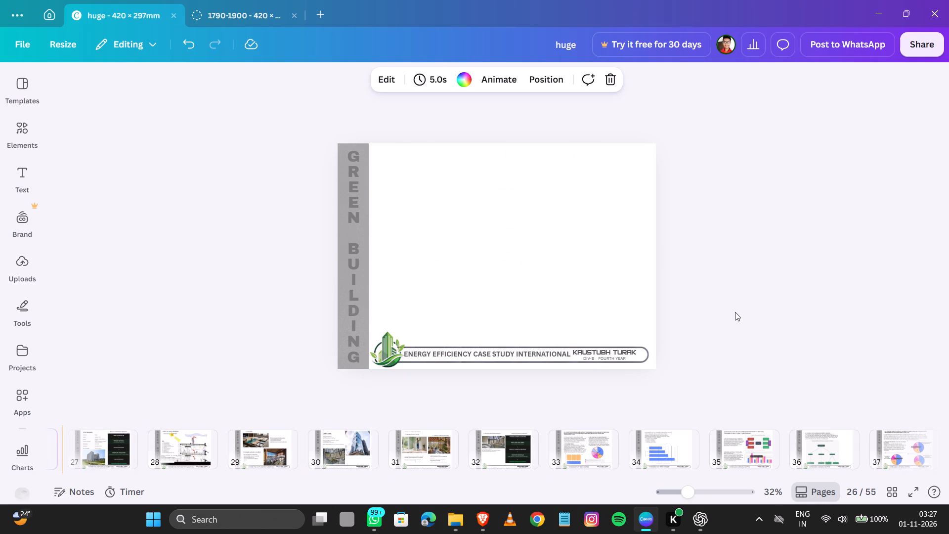
# Move the six indoor air quality case study sheets, pages 27 to 32, together to directly after page 3.
pyautogui.press('Right')
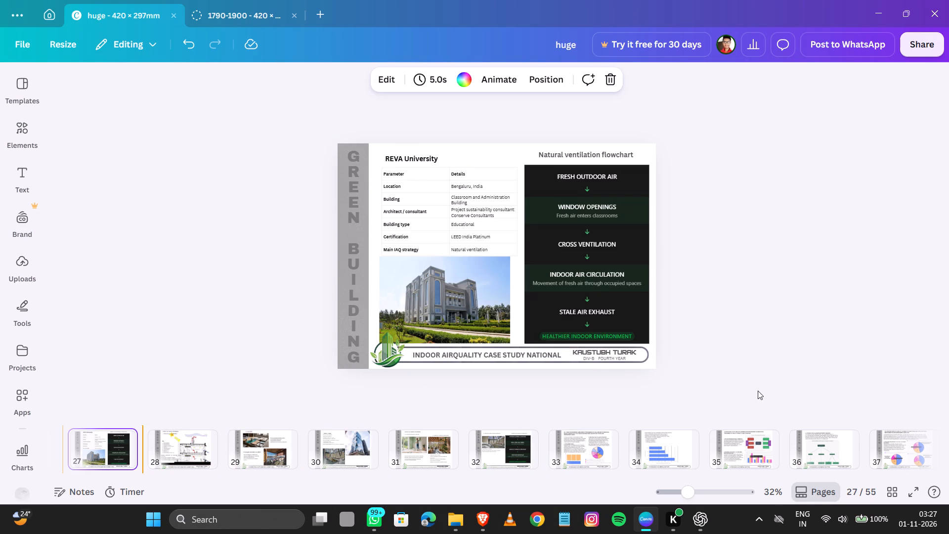
pyautogui.moveTo(628, 476); pyautogui.dragTo(577, 476)
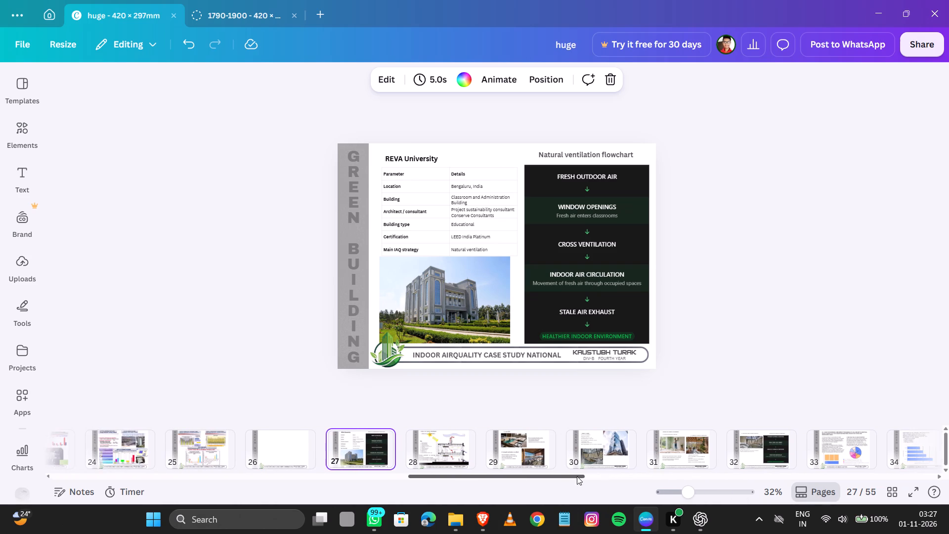
pyautogui.moveTo(577, 476); pyautogui.dragTo(575, 476)
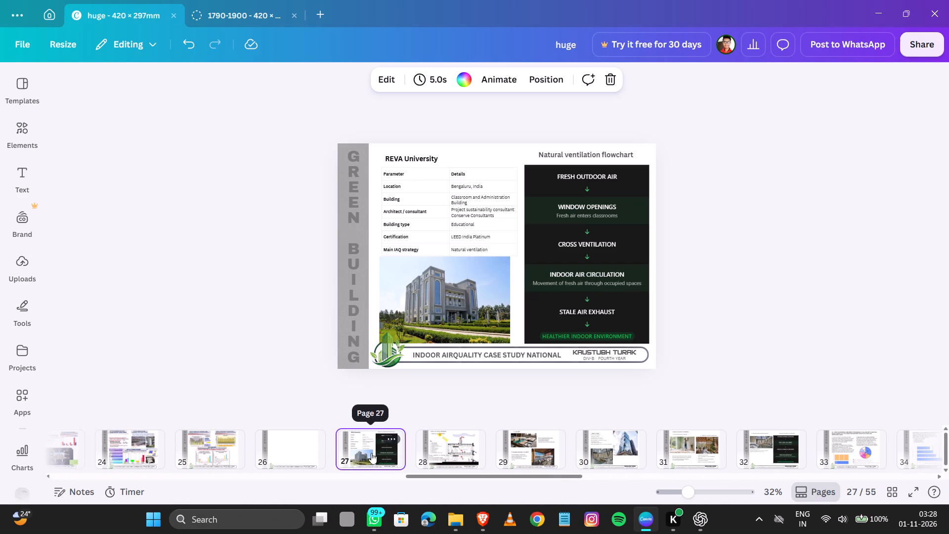
pyautogui.click(371, 453)
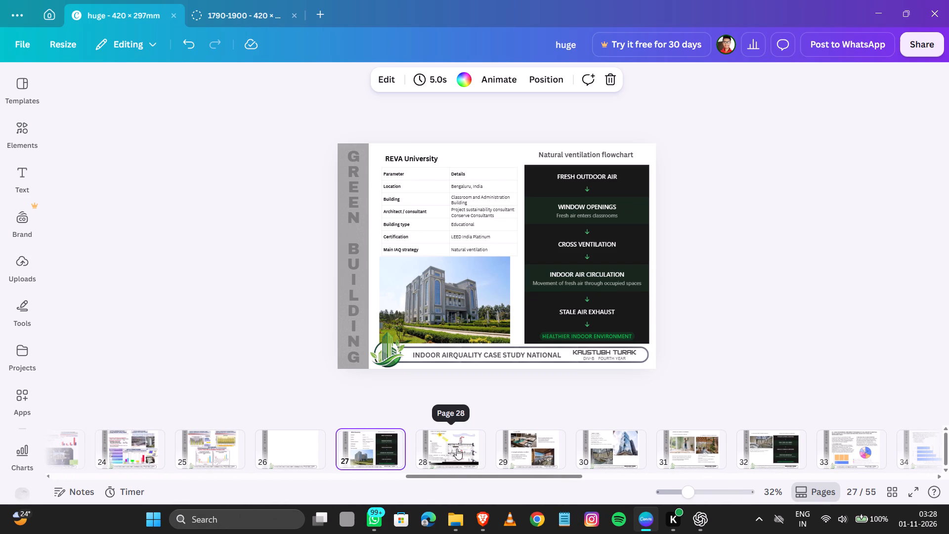
pyautogui.keyDown('shift'); pyautogui.click(458, 445); pyautogui.keyUp('shift')
pyautogui.keyDown('shift'); pyautogui.click(528, 446); pyautogui.keyUp('shift')
pyautogui.keyDown('shift'); pyautogui.click(604, 452); pyautogui.keyUp('shift')
pyautogui.keyDown('shift'); pyautogui.click(691, 447); pyautogui.keyUp('shift')
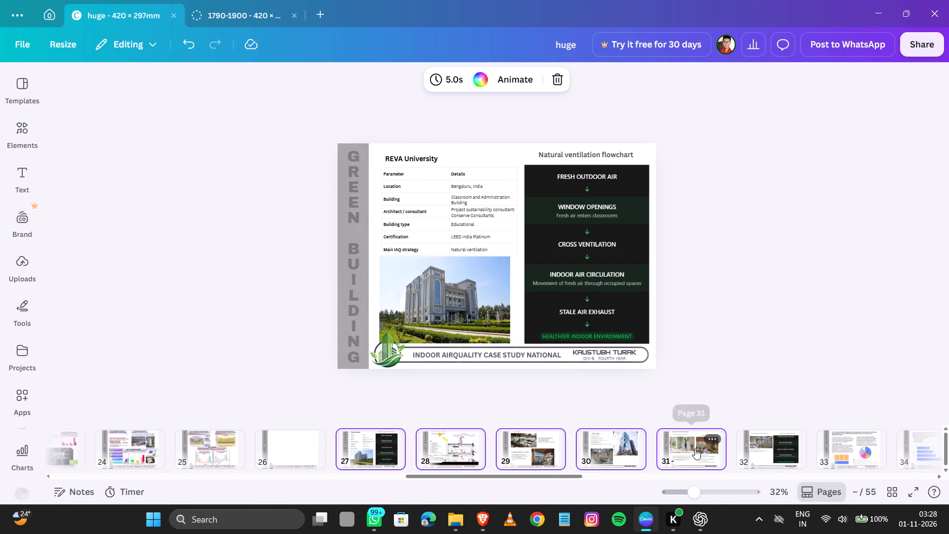
pyautogui.keyDown('shift'); pyautogui.click(773, 452); pyautogui.keyUp('shift')
pyautogui.moveTo(358, 455); pyautogui.dragTo(260, 440)
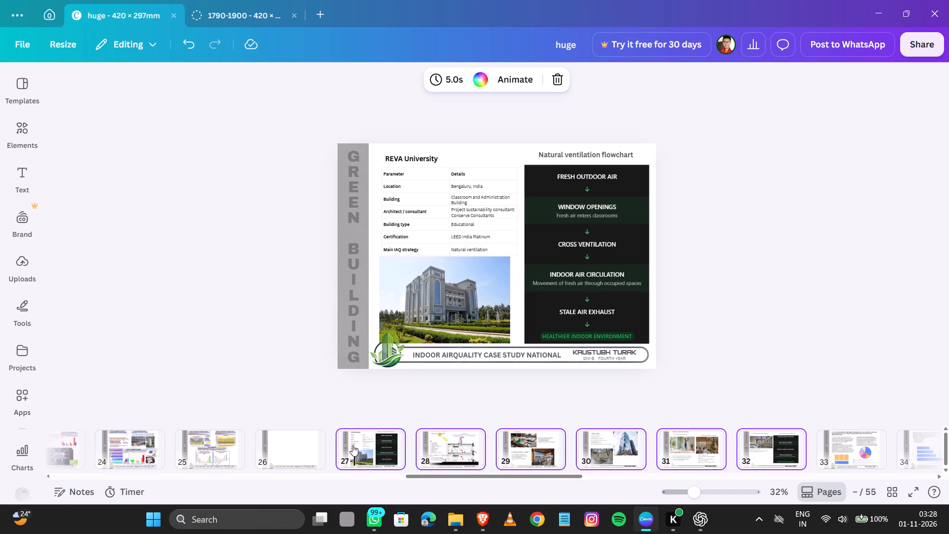
pyautogui.moveTo(360, 448); pyautogui.dragTo(380, 433)
pyautogui.scroll(-1, 584, 409)
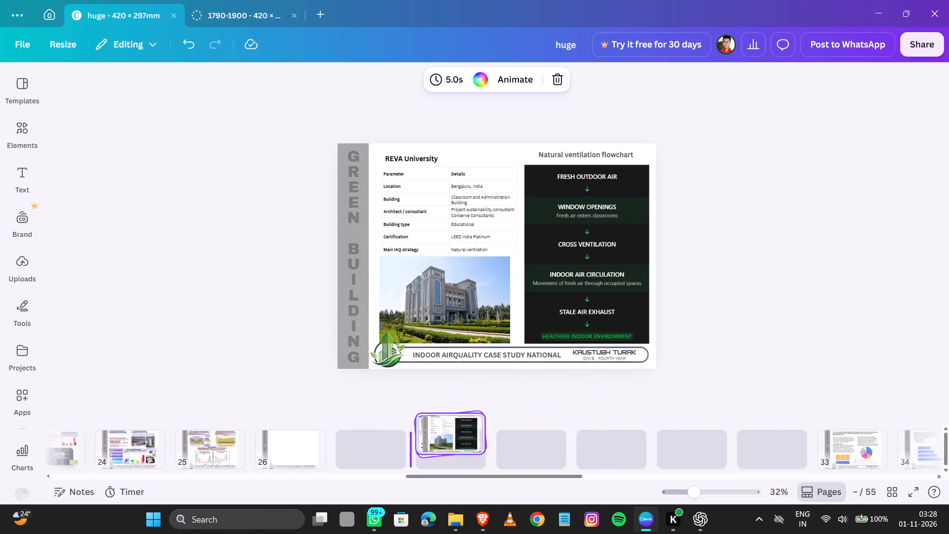
pyautogui.moveTo(380, 433); pyautogui.dragTo(130, 489)
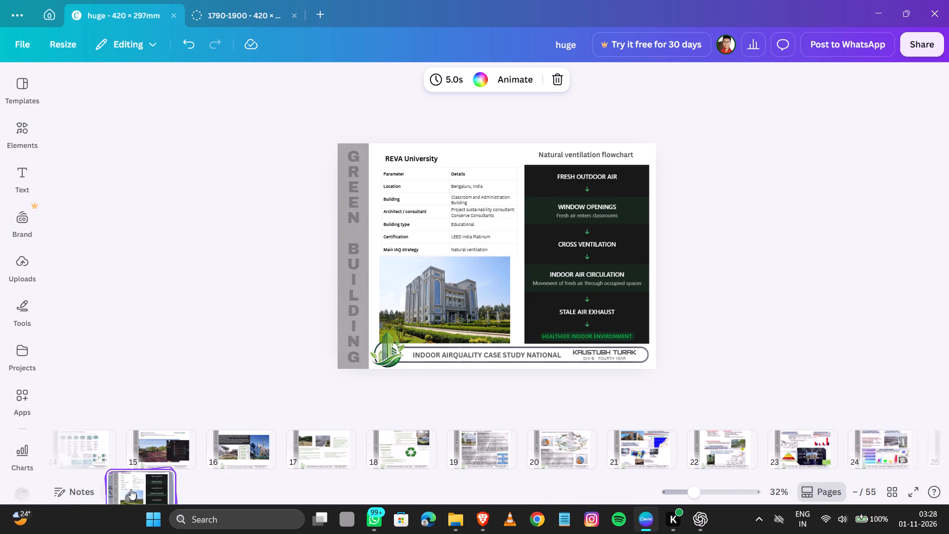
pyautogui.moveTo(130, 489); pyautogui.dragTo(90, 480)
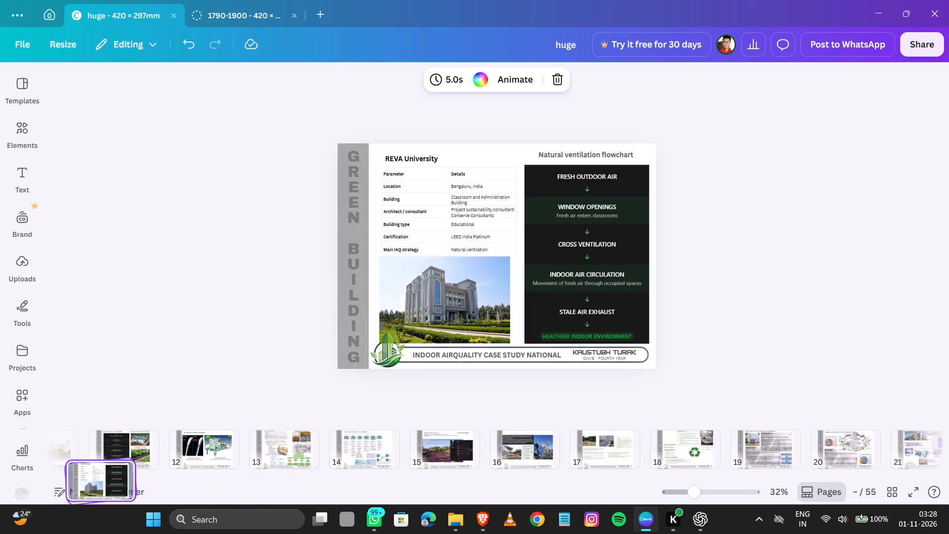
pyautogui.moveTo(90, 480); pyautogui.dragTo(127, 492)
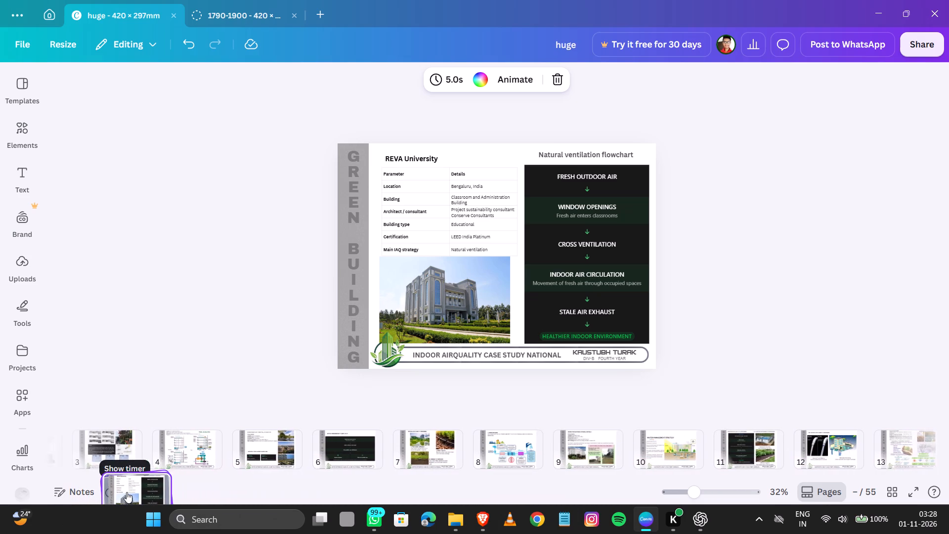
pyautogui.moveTo(127, 492); pyautogui.dragTo(113, 489)
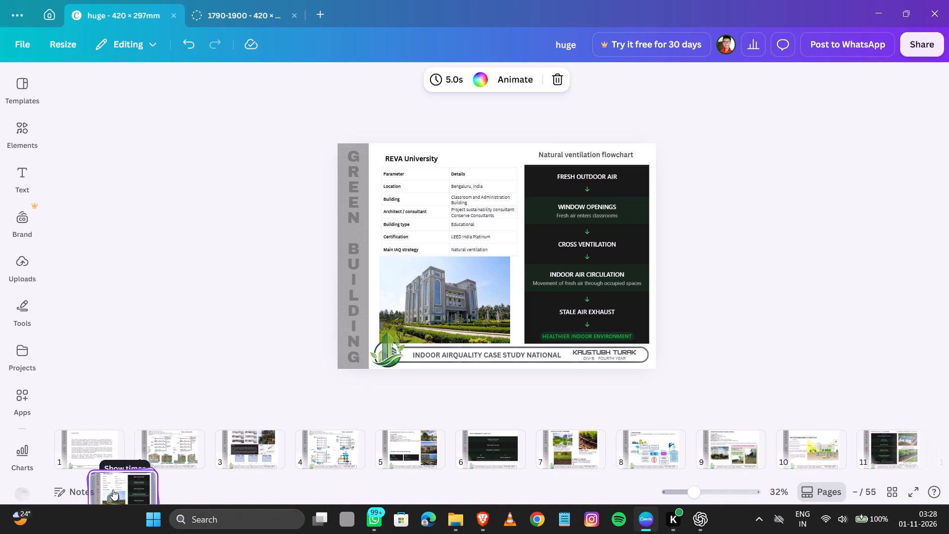
pyautogui.moveTo(113, 489); pyautogui.dragTo(289, 521)
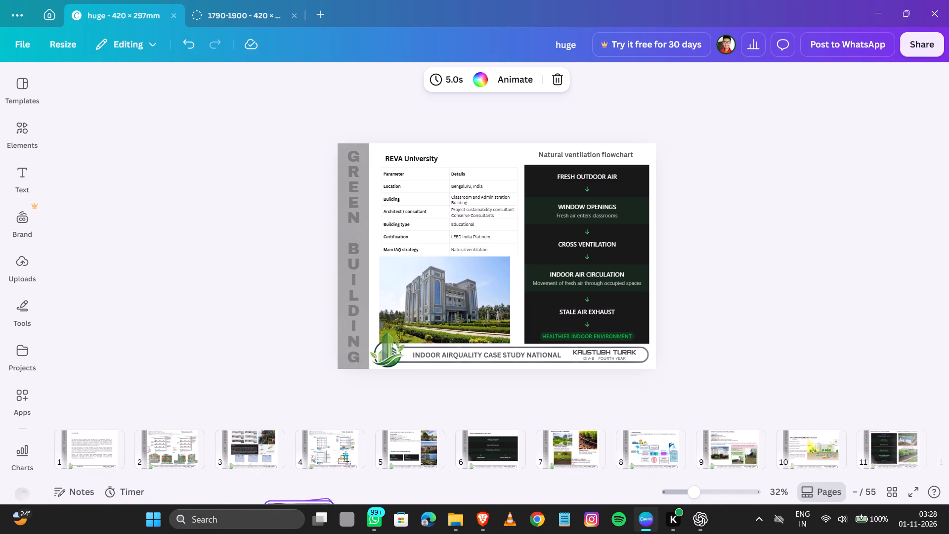
pyautogui.moveTo(289, 521); pyautogui.dragTo(299, 455)
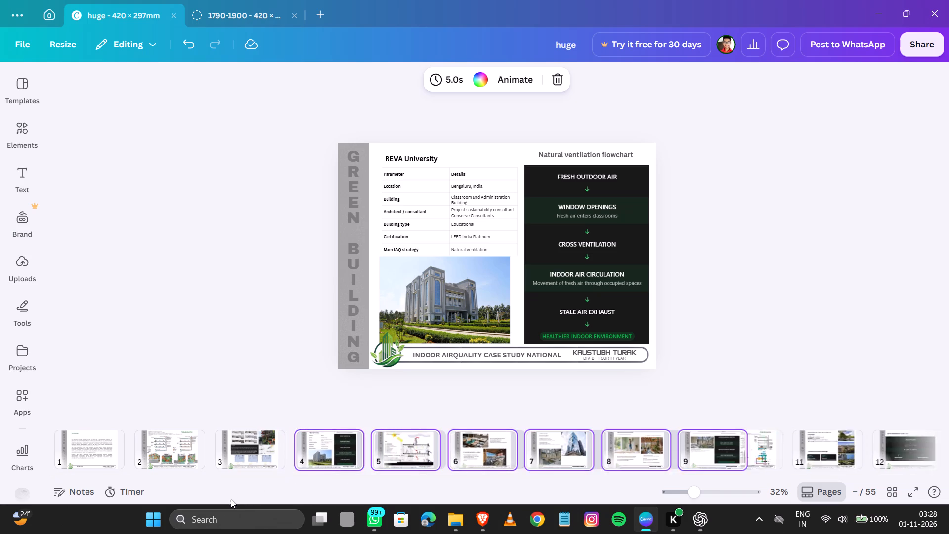
# Compare pages 1 to 5 to check how the moved REVA University sheets follow the existing indoor air quality case study pages.
pyautogui.click(237, 440)
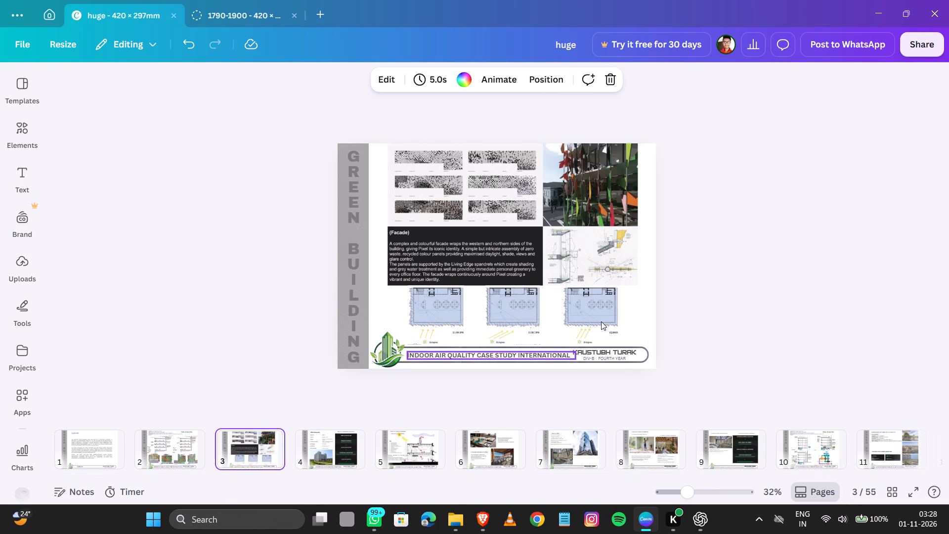
pyautogui.press('Left')
pyautogui.press('Left')
pyautogui.press('Left')
pyautogui.press('Right')
pyautogui.press('Right')
pyautogui.press('Right')
pyautogui.press('Right')
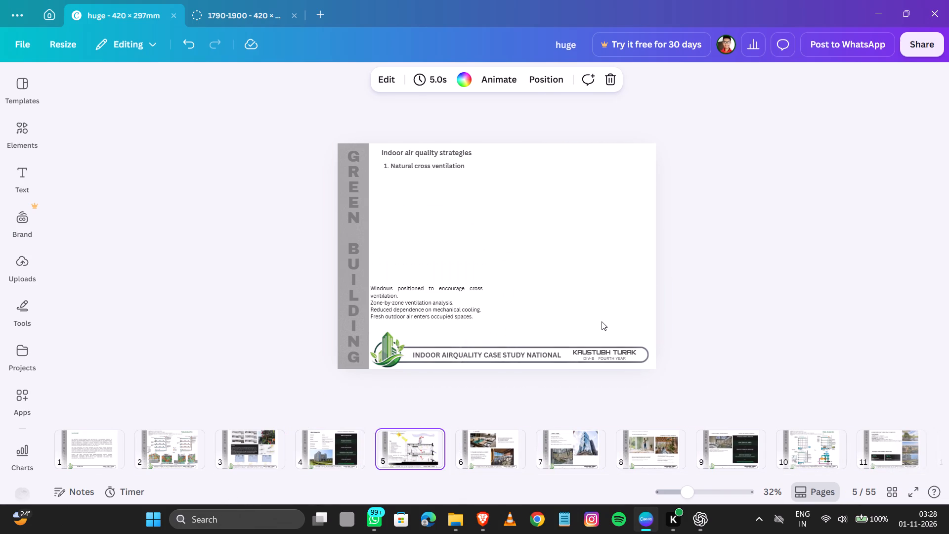
pyautogui.press('Left')
pyautogui.press('Left')
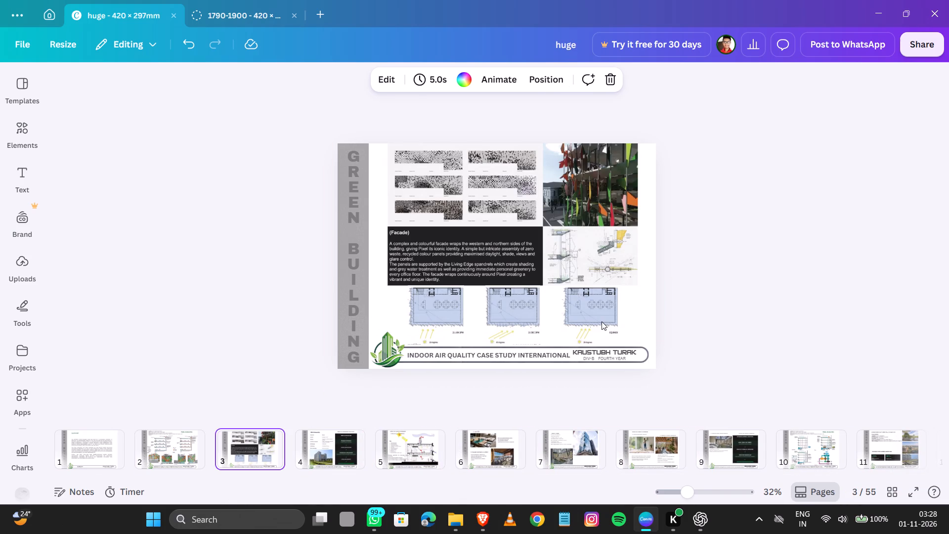
pyautogui.press('Right')
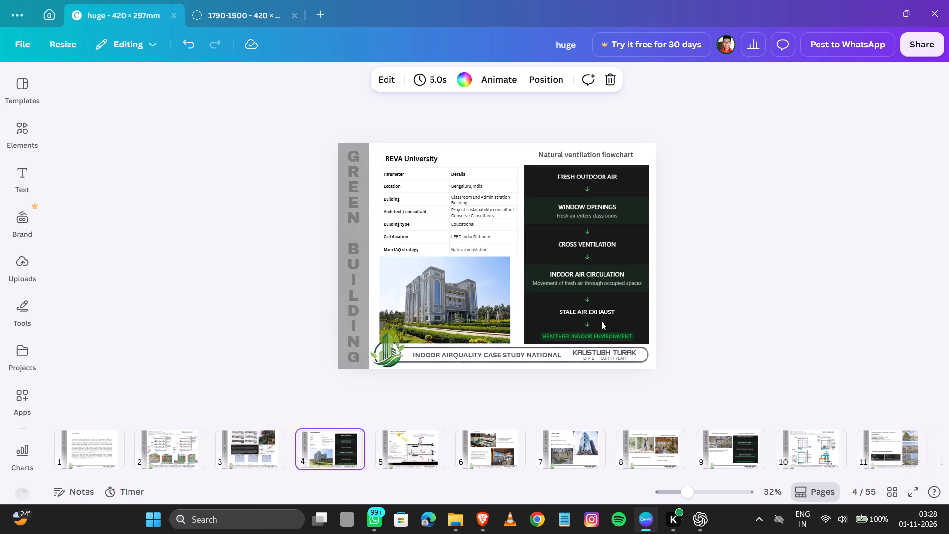
pyautogui.press('Left')
pyautogui.press('Right')
pyautogui.press('Left')
# Go through the sheets from page 4 to page 47 and scan all page thumbnails to check the presentation's order.
pyautogui.press('Right')
pyautogui.press('Right')
pyautogui.press('Right')
pyautogui.press('Right')
pyautogui.press('Right')
pyautogui.press('Right')
pyautogui.press('Right')
pyautogui.press('Right')
pyautogui.press('Right')
pyautogui.press('Right')
pyautogui.press('Right')
pyautogui.press('Right')
pyautogui.press('Right')
pyautogui.press('Right')
pyautogui.press('Right')
pyautogui.press('Right')
pyautogui.press('Right')
pyautogui.press('Right')
pyautogui.press('Right')
pyautogui.press('Right')
pyautogui.press('Right')
pyautogui.press('Right')
pyautogui.press('Right')
pyautogui.press('Right')
pyautogui.press('Right')
pyautogui.press('Right')
pyautogui.press('Right')
pyautogui.press('Right')
pyautogui.press('Right')
pyautogui.press('Right')
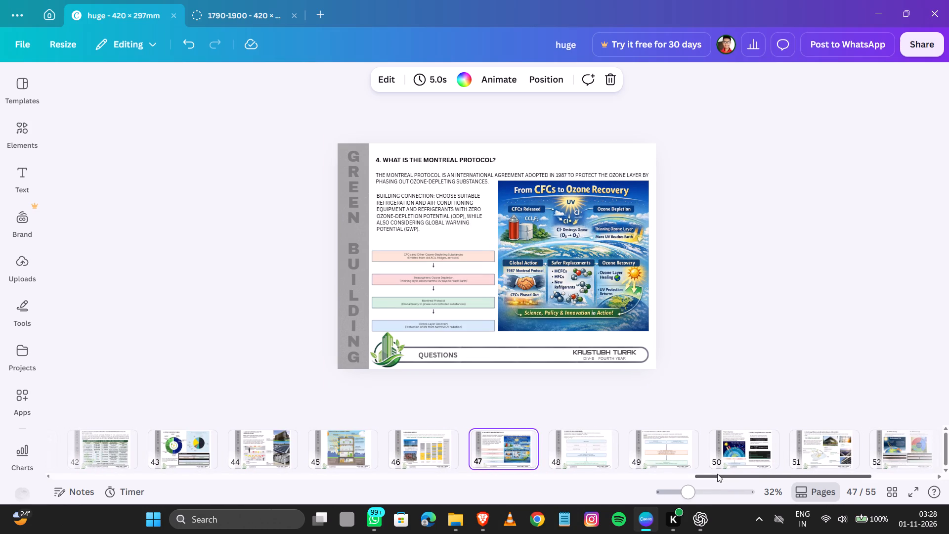
pyautogui.moveTo(717, 474); pyautogui.dragTo(576, 520)
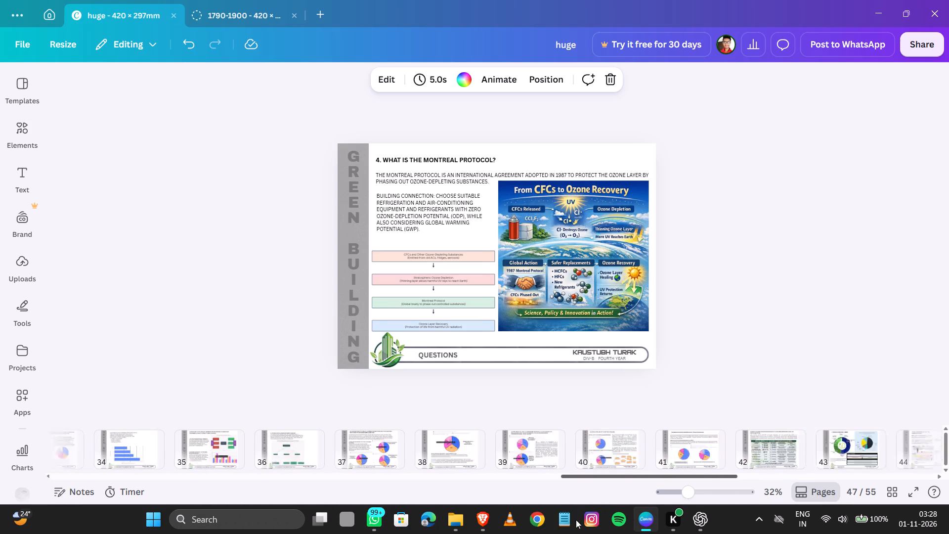
pyautogui.moveTo(576, 520); pyautogui.dragTo(469, 530)
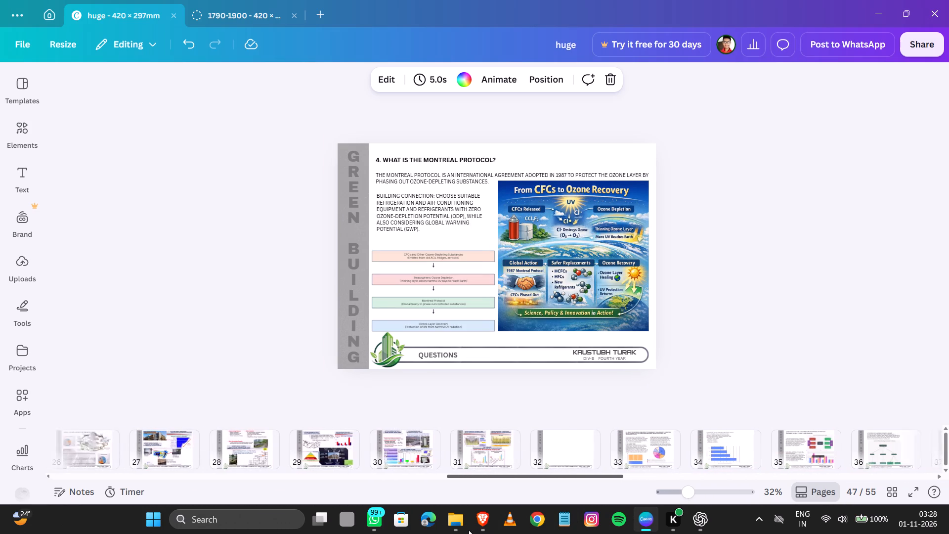
pyautogui.moveTo(469, 530); pyautogui.dragTo(242, 533)
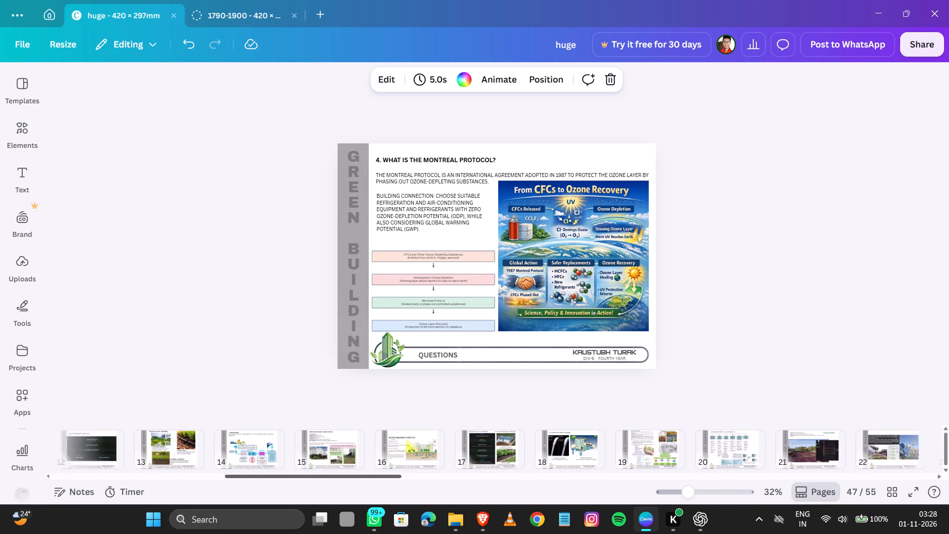
pyautogui.moveTo(242, 533); pyautogui.dragTo(29, 533)
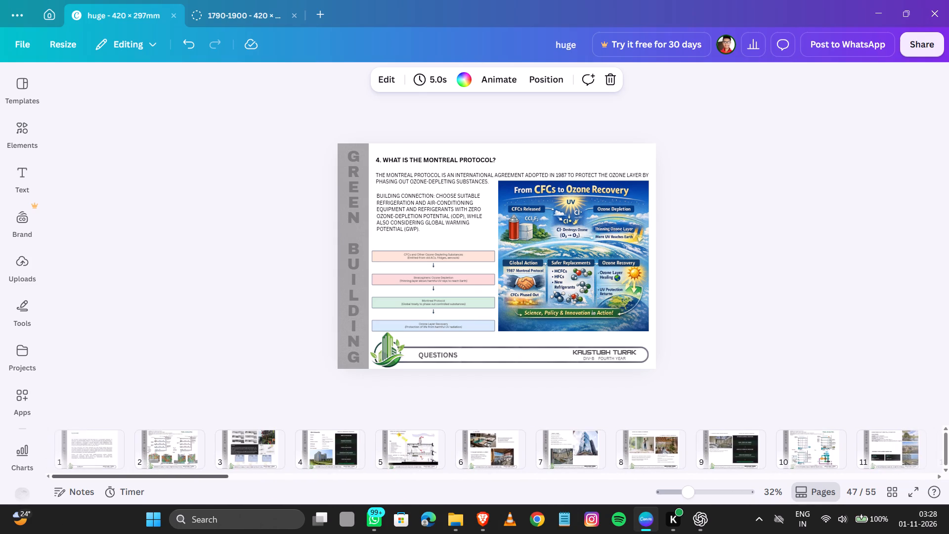
pyautogui.moveTo(29, 533); pyautogui.dragTo(889, 510)
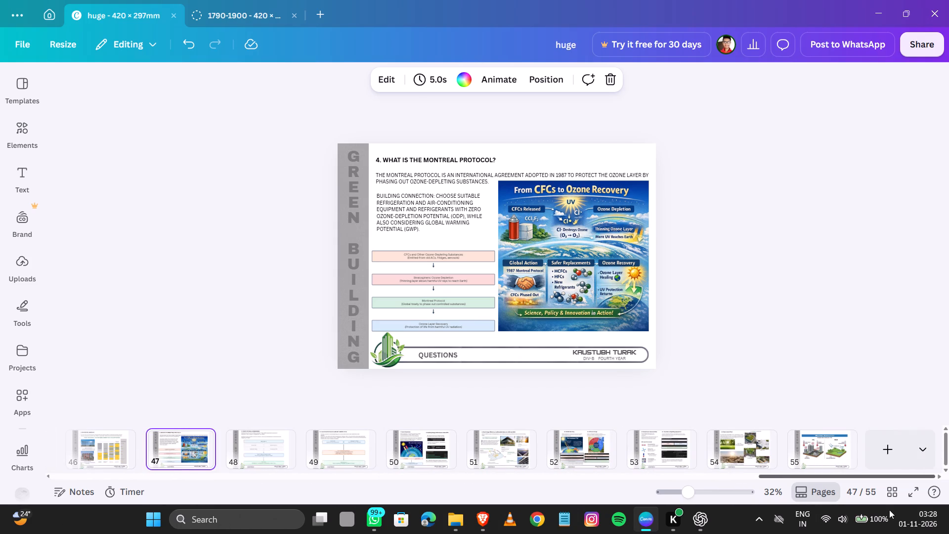
pyautogui.moveTo(889, 510); pyautogui.dragTo(892, 509)
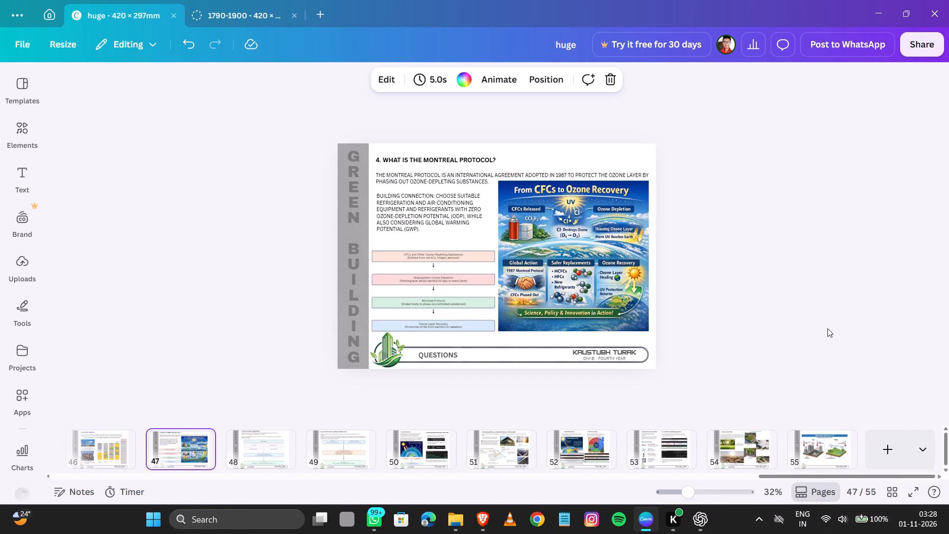